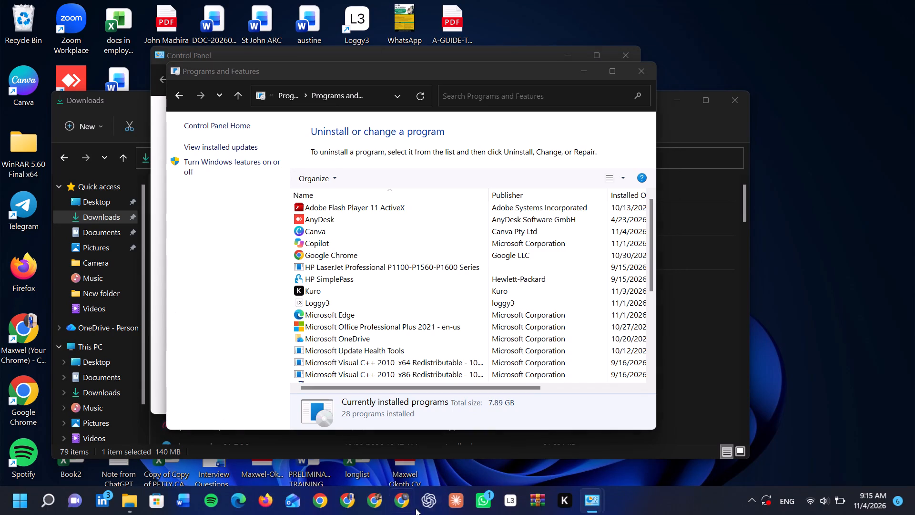
Switch from the installed programs list to the Kuro app by launching it.
left_click(566, 505)
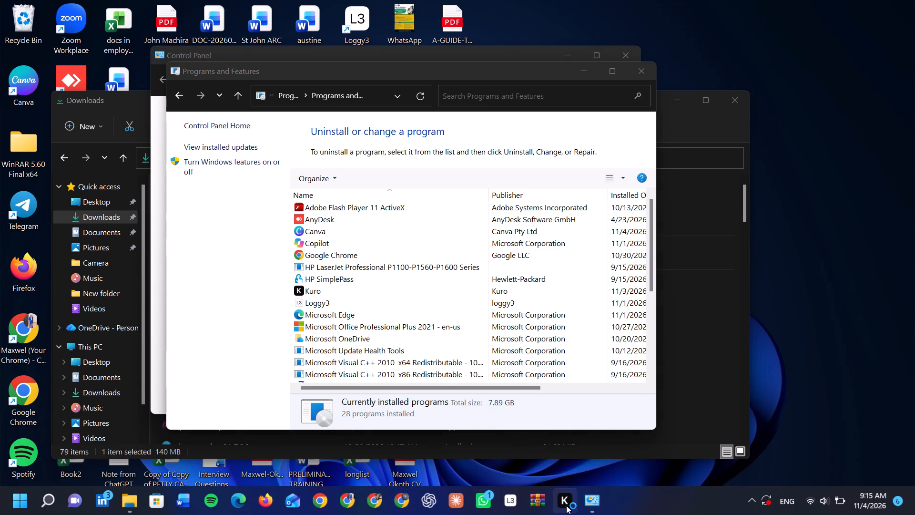
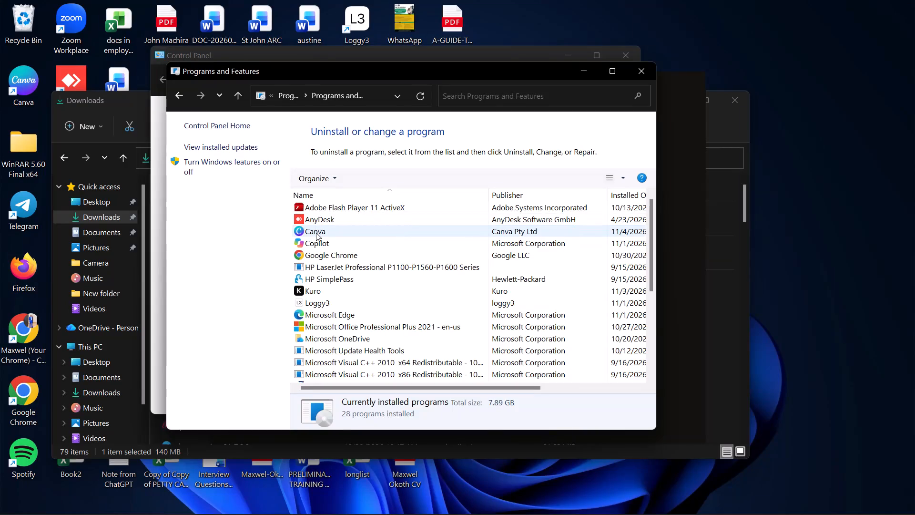
Uninstall Canva from the installed programs, agreeing to close the running app and dismissing any leftover notice.
left_click(316, 233)
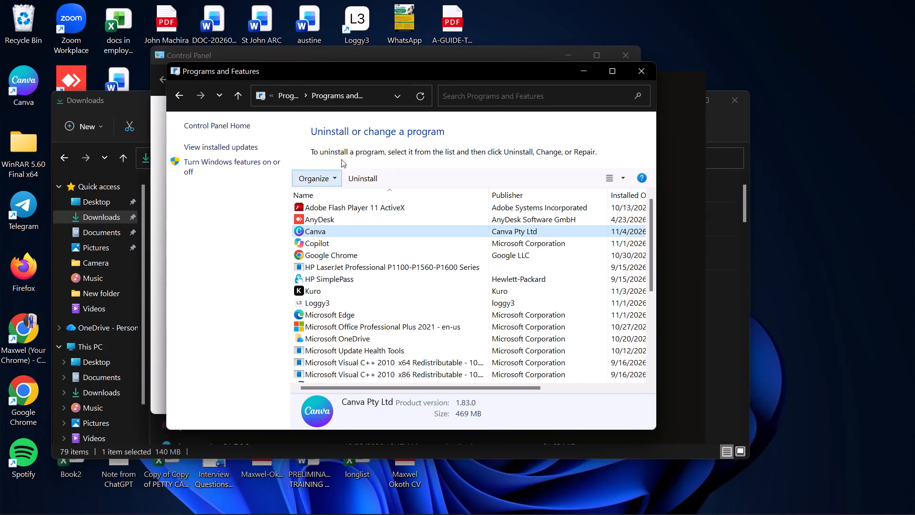
left_click(371, 182)
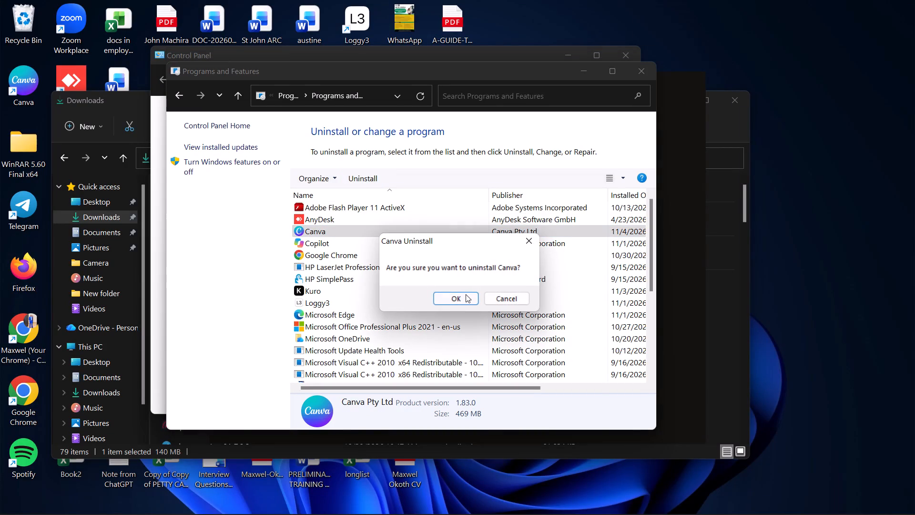
left_click(458, 297)
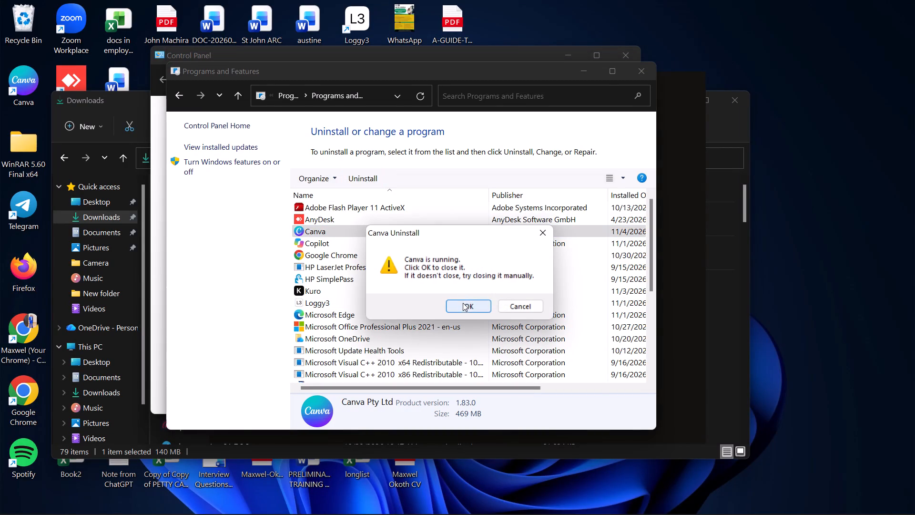
left_click(463, 304)
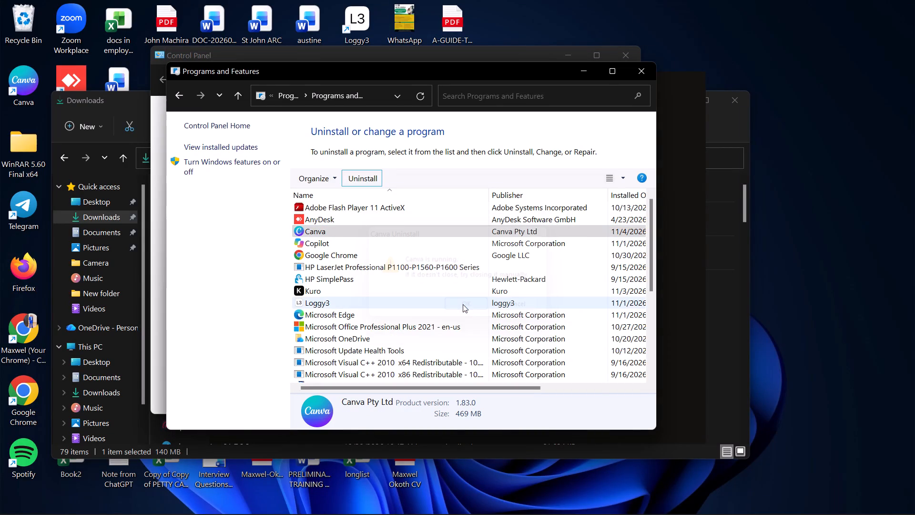
key("space")
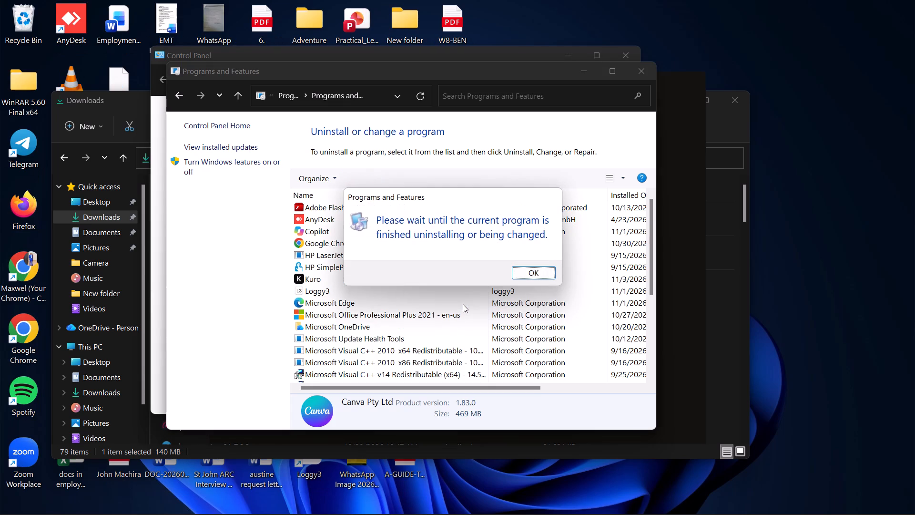
left_click(543, 273)
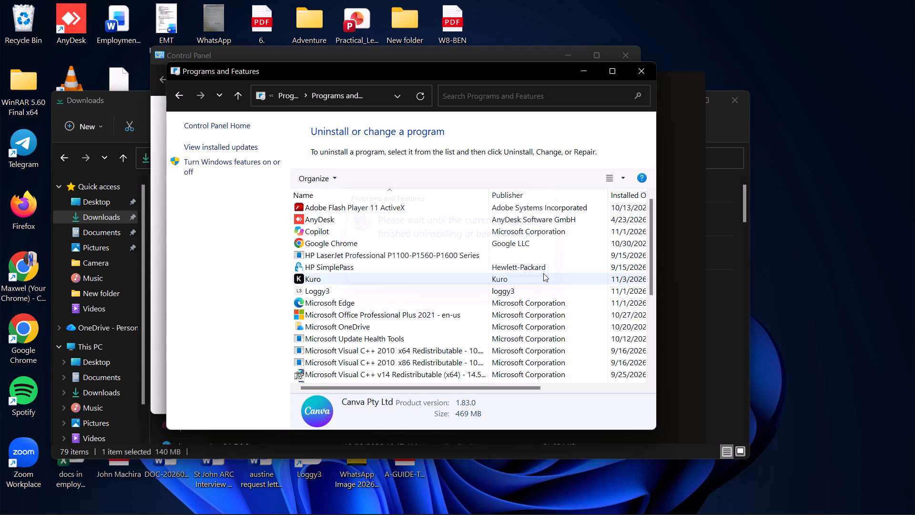
Maximize the Programs and Features window and look through the full list of remaining installed programs.
scroll(399, 304, "up", 2)
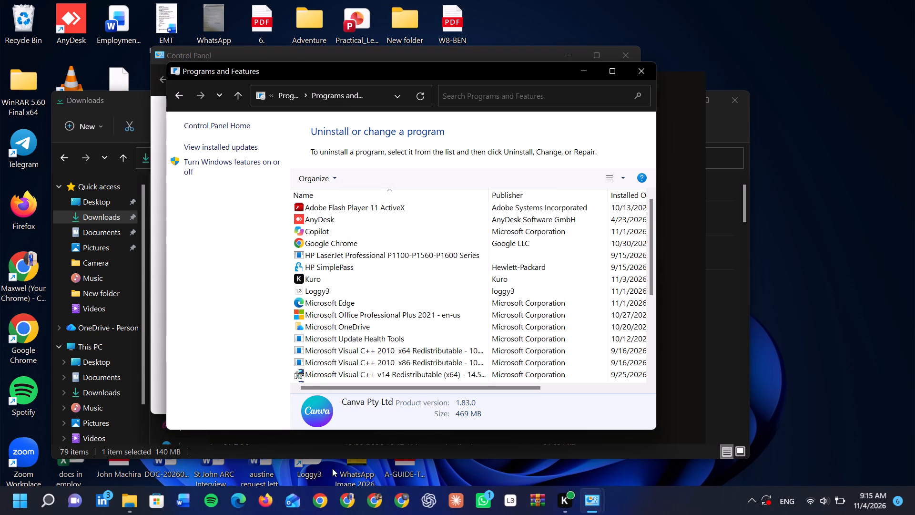
scroll(443, 424, "down", 2)
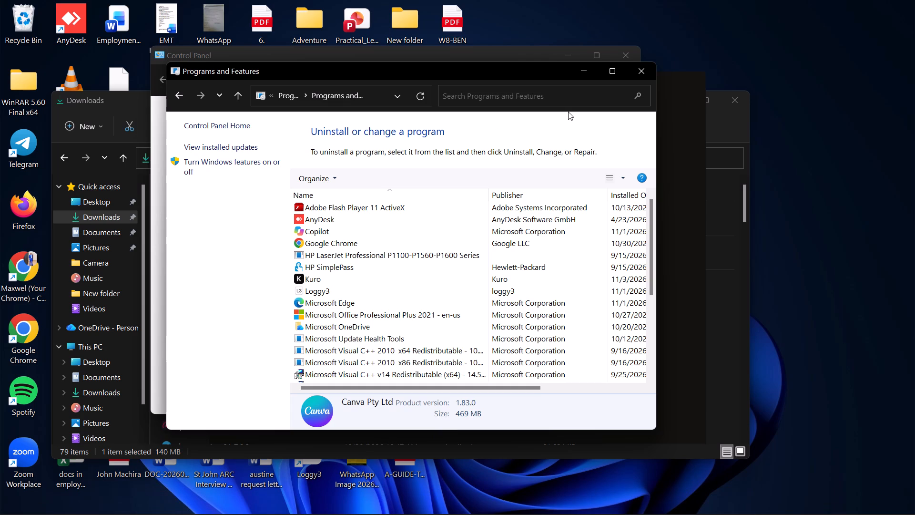
left_click(606, 70)
scroll(606, 70, "down", 1)
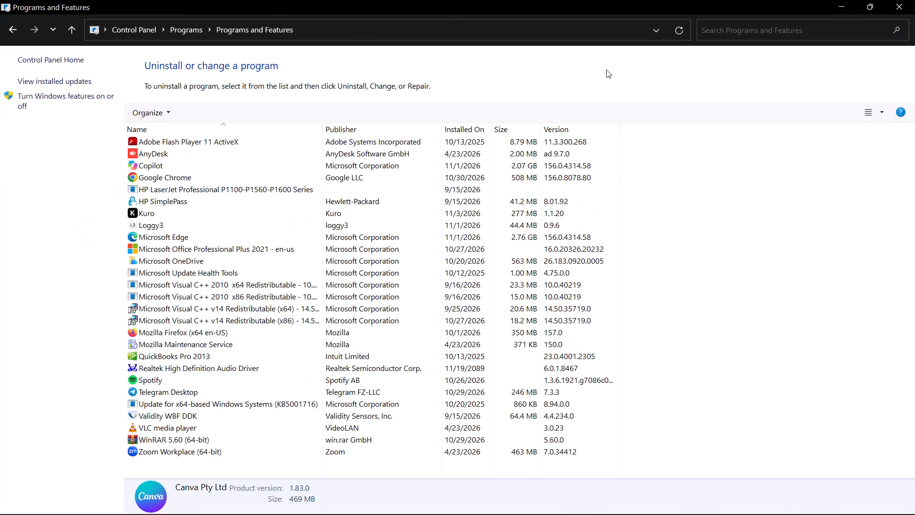
scroll(606, 70, "down", 2)
scroll(320, 261, "up", 2)
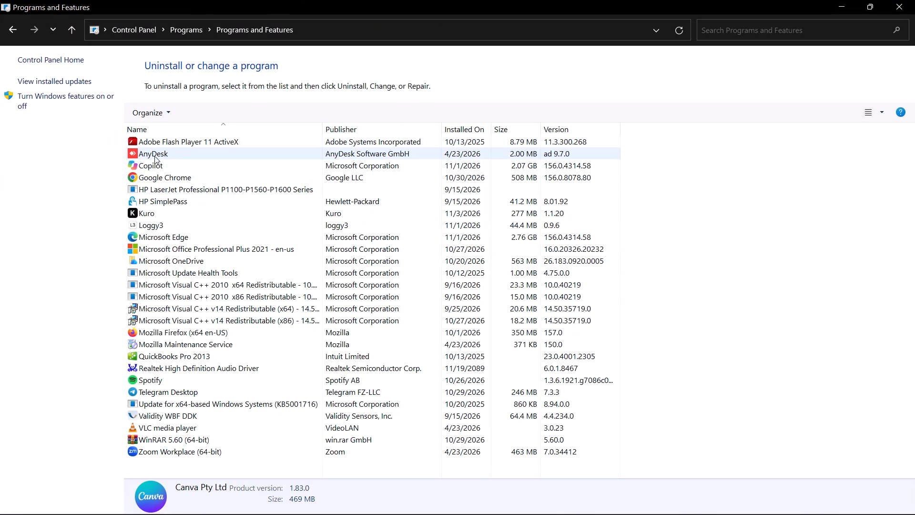
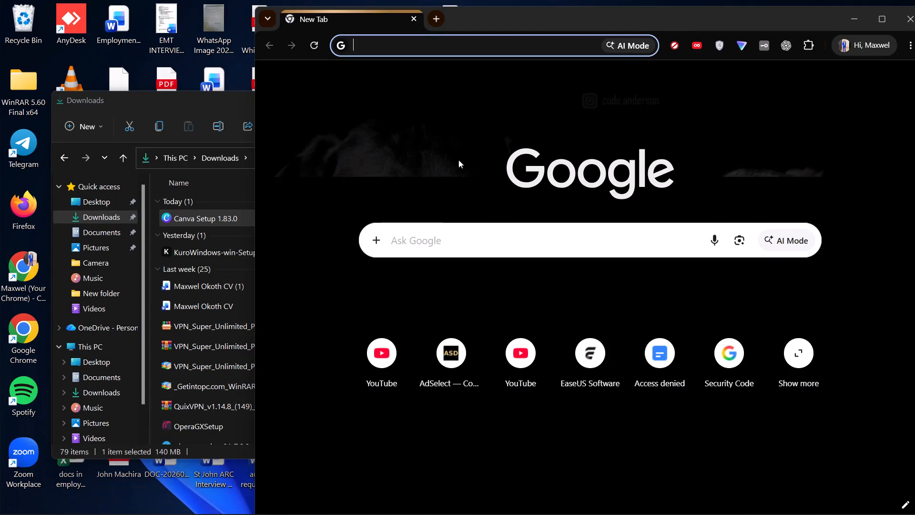
In Chrome, search Google for canva and open the official canva.com website from the results.
left_click(386, 44)
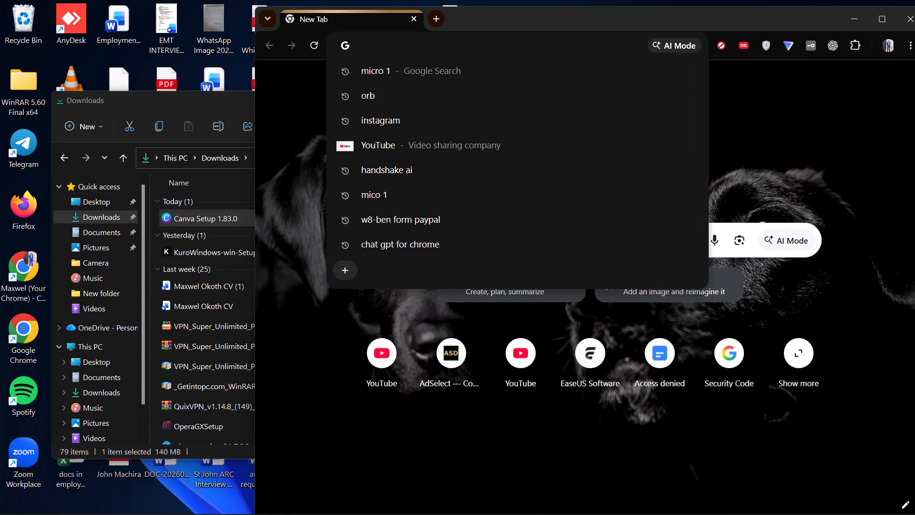
type("canva")
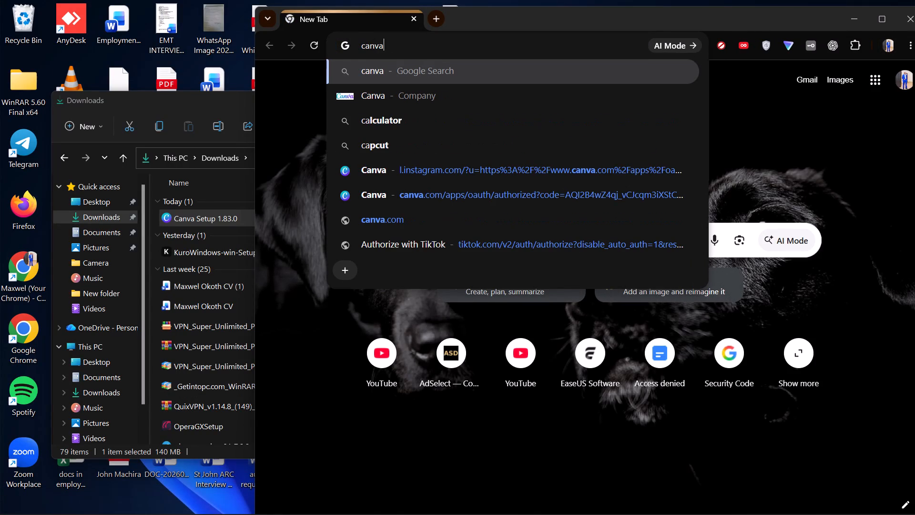
key("Return")
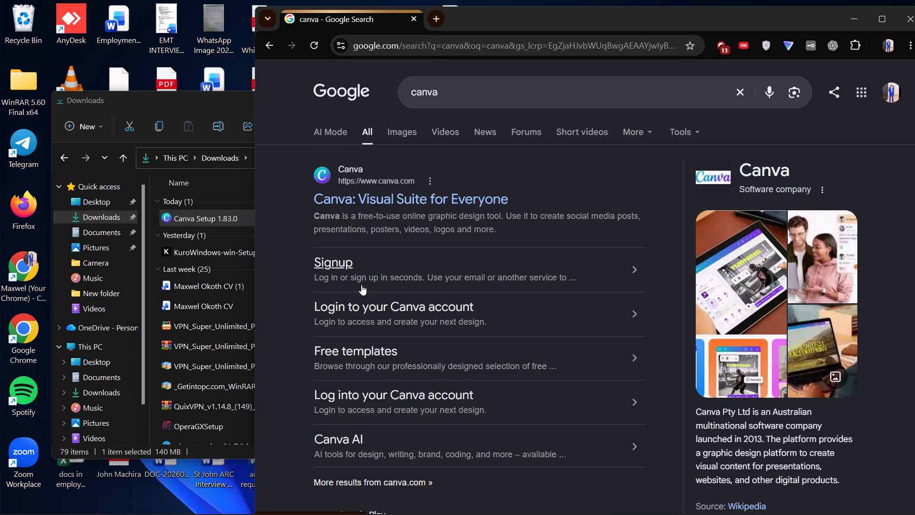
scroll(368, 360, "down", 5)
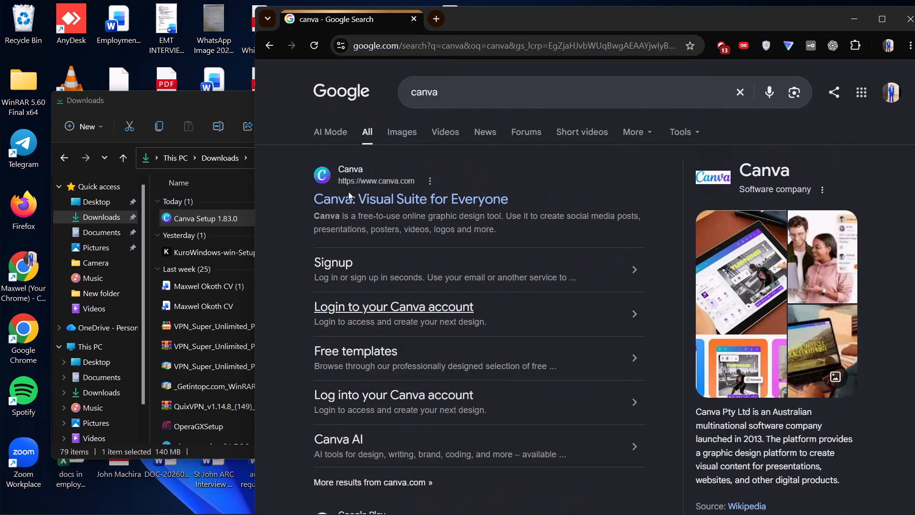
left_click(359, 194)
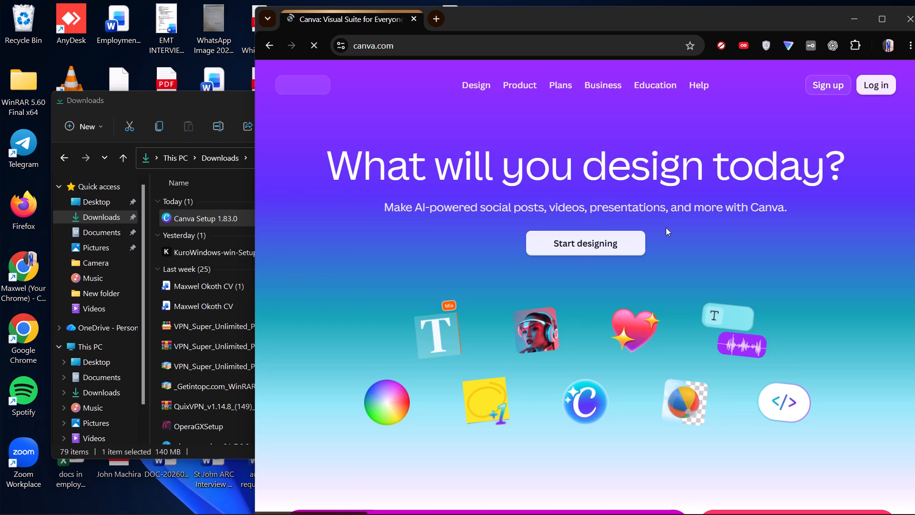
Maximize the browser window and start designing from the Canva homepage.
left_click(882, 11)
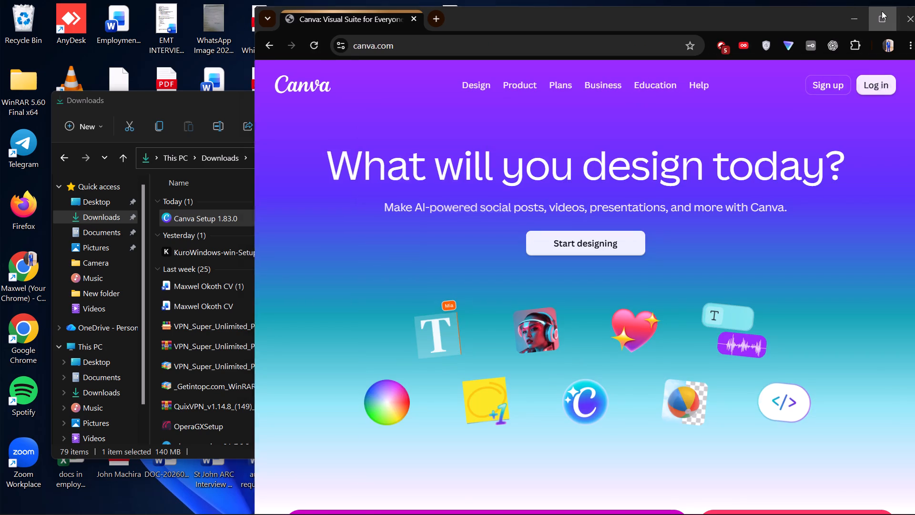
scroll(587, 247, "right", 1)
scroll(587, 247, "down", 4)
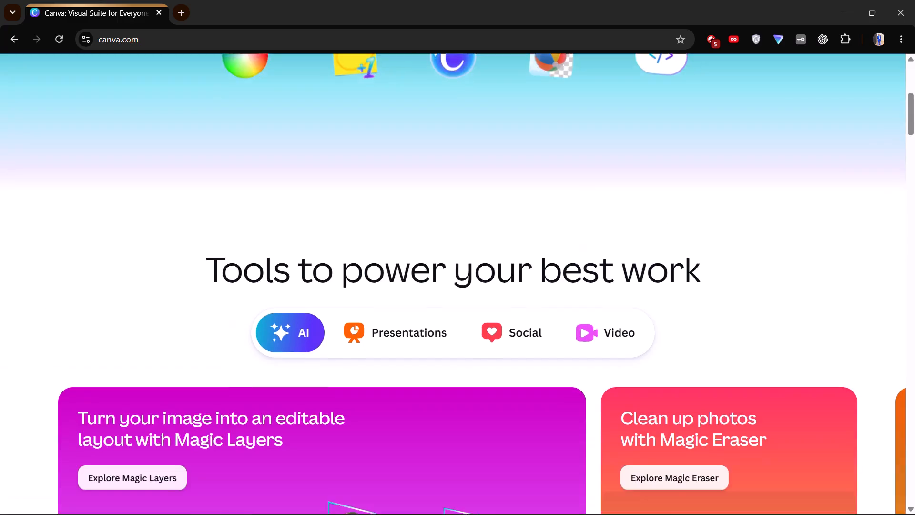
scroll(587, 247, "down", 7)
scroll(587, 247, "up", 9)
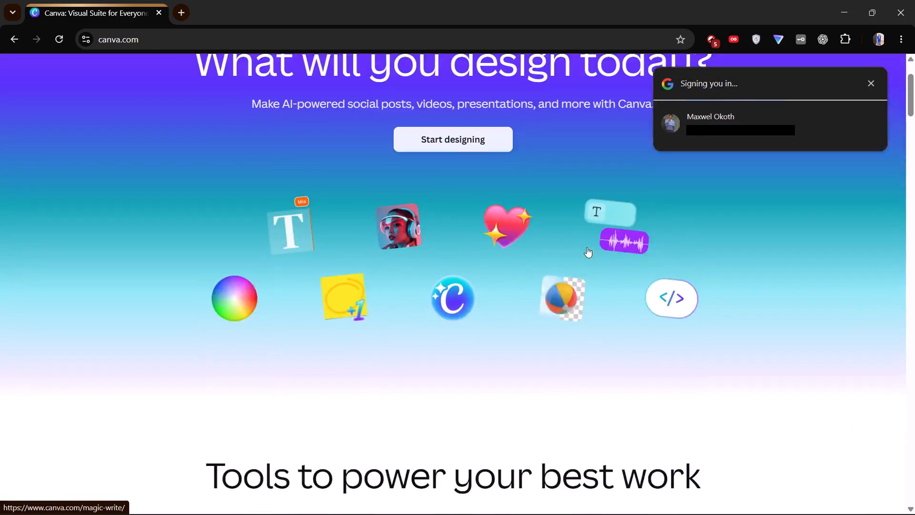
scroll(587, 247, "up", 1)
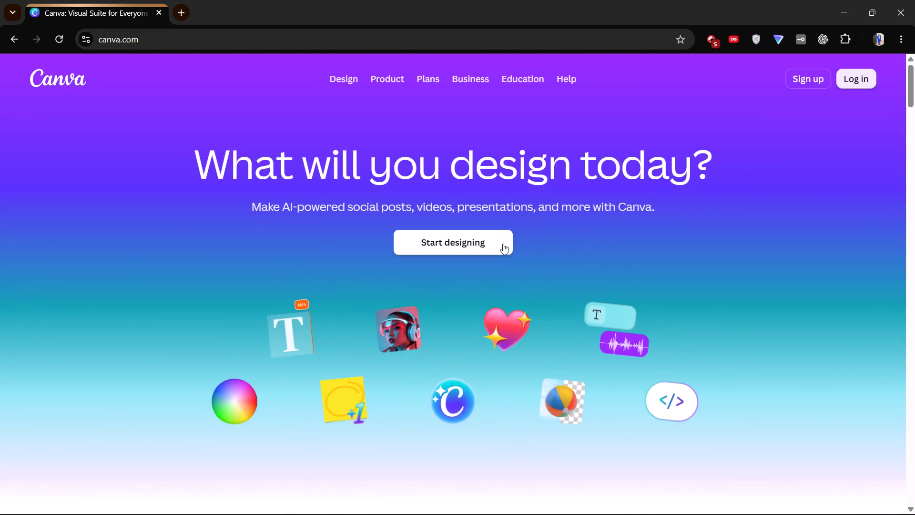
left_click(458, 246)
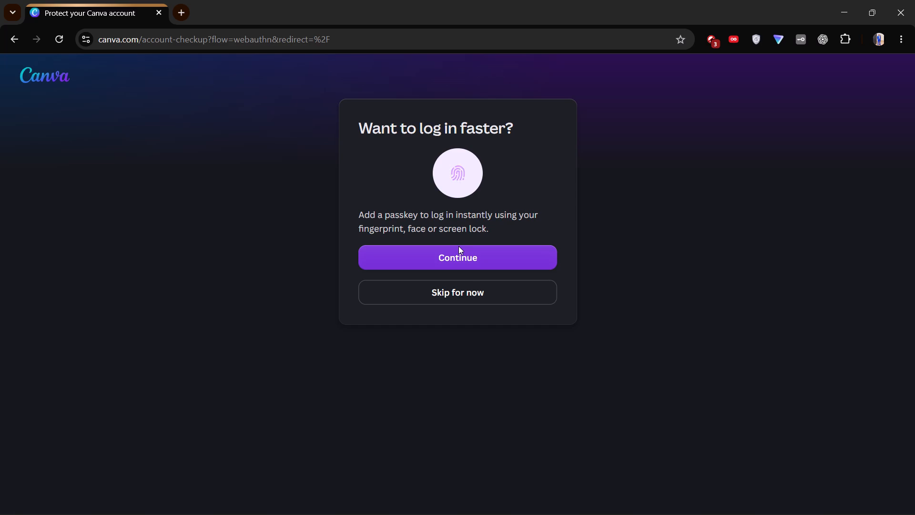
Continue with adding a passkey for the Canva login, choosing a phone or tablet as the place to save it.
left_click(465, 256)
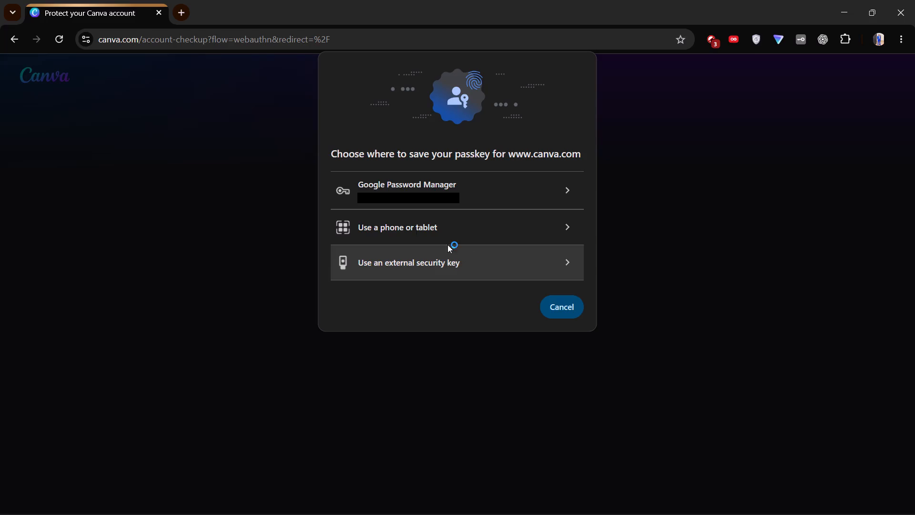
left_click(440, 229)
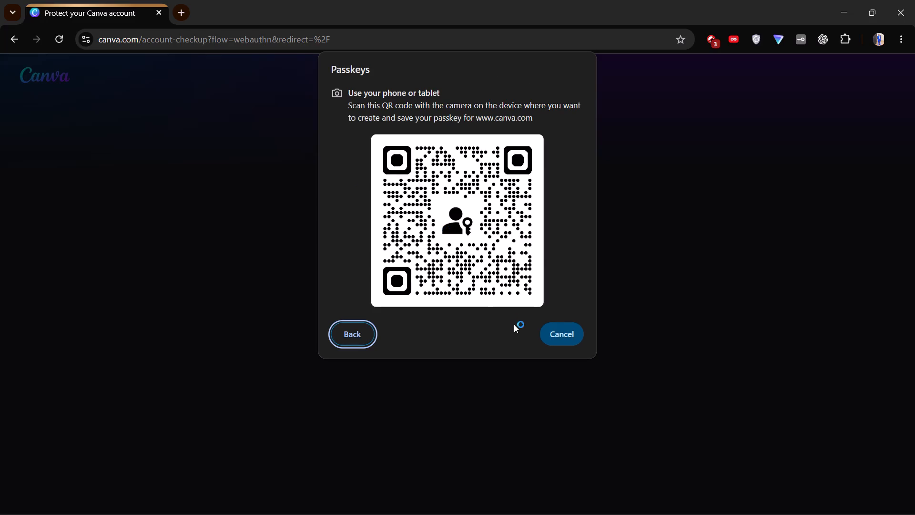
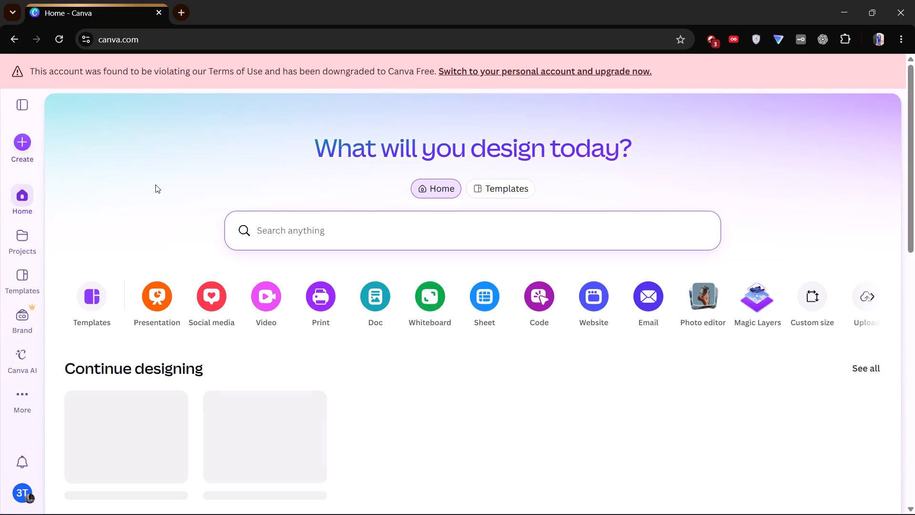
Search Canva for "gala dinner".
scroll(92, 214, "down", 1)
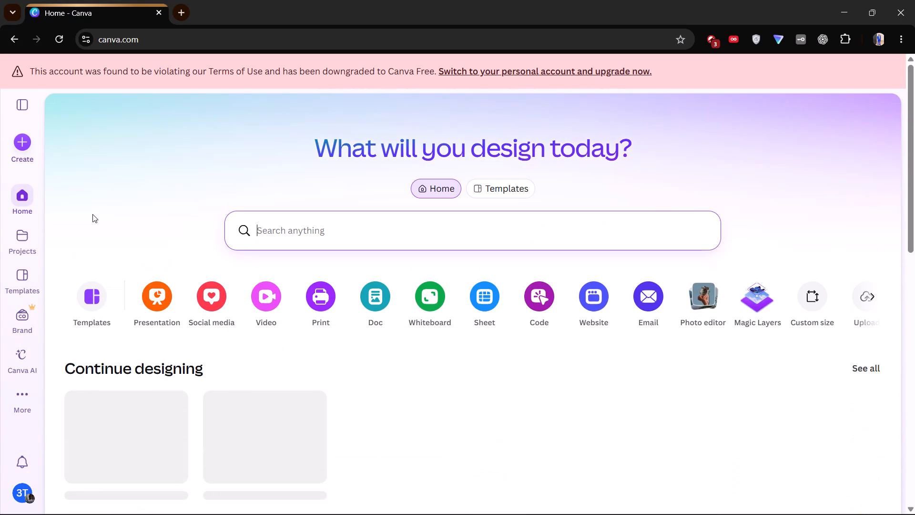
scroll(92, 214, "down", 5)
scroll(92, 214, "up", 4)
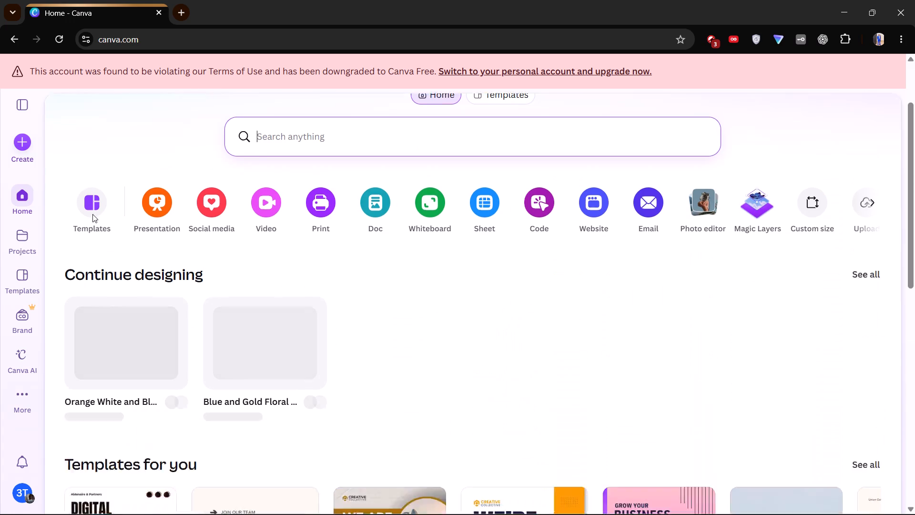
left_click(312, 222)
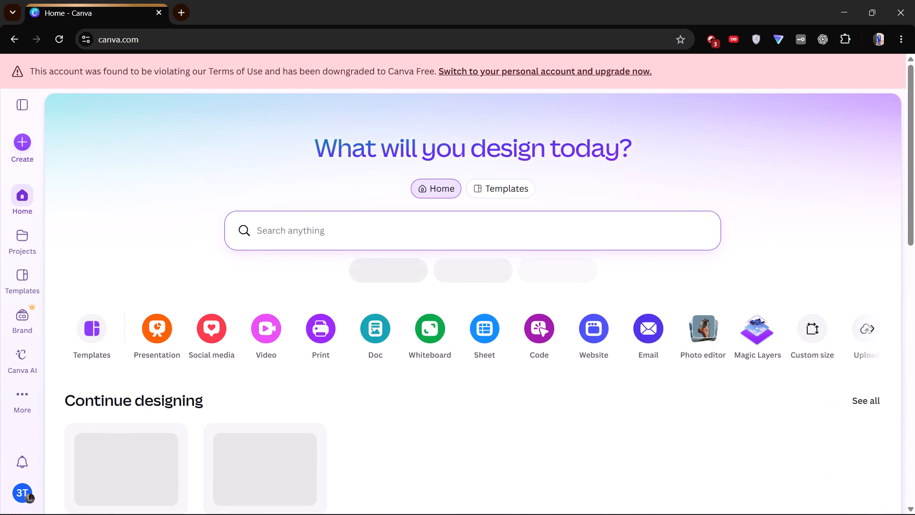
type("gala dinner")
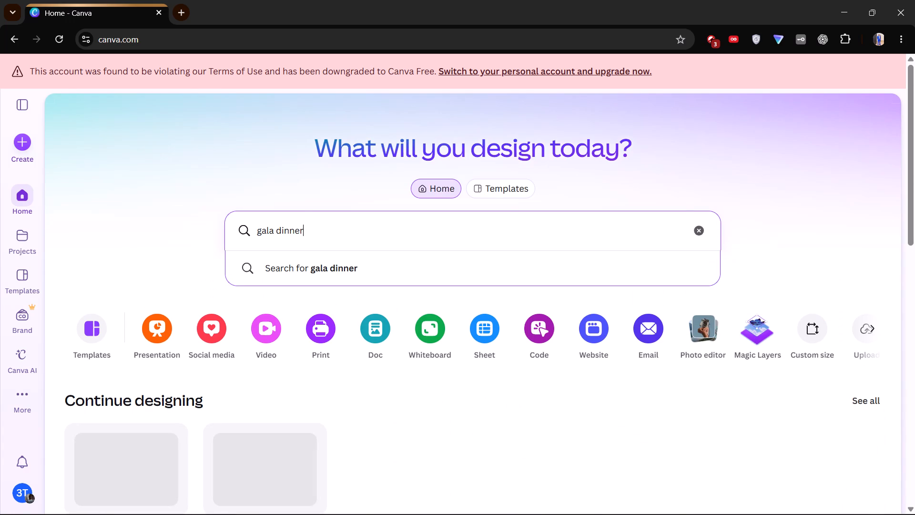
key("Return")
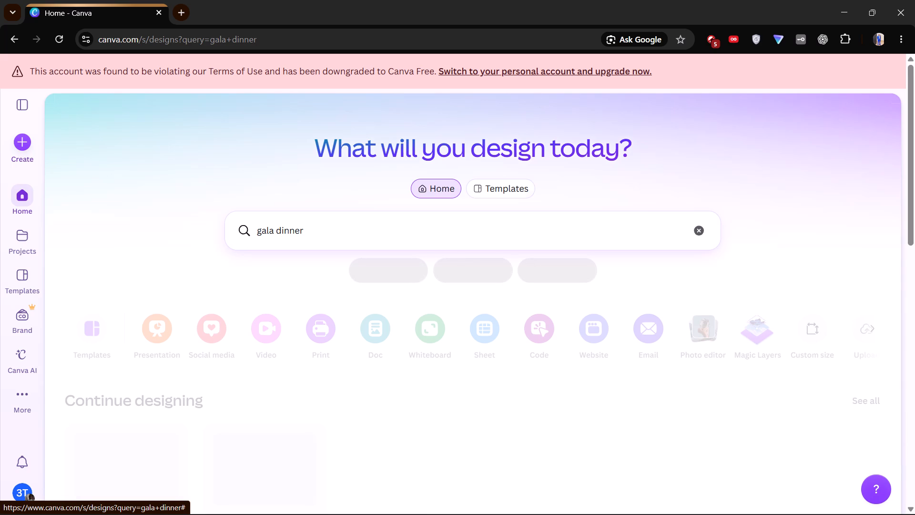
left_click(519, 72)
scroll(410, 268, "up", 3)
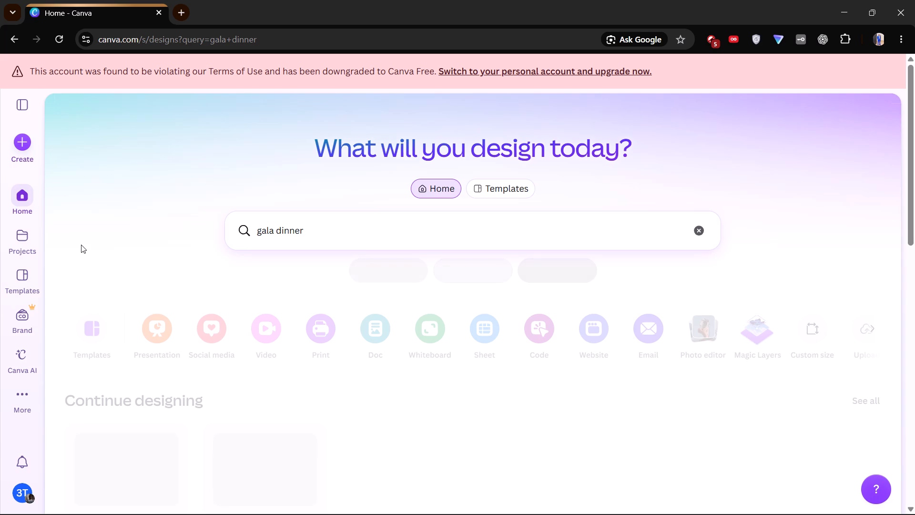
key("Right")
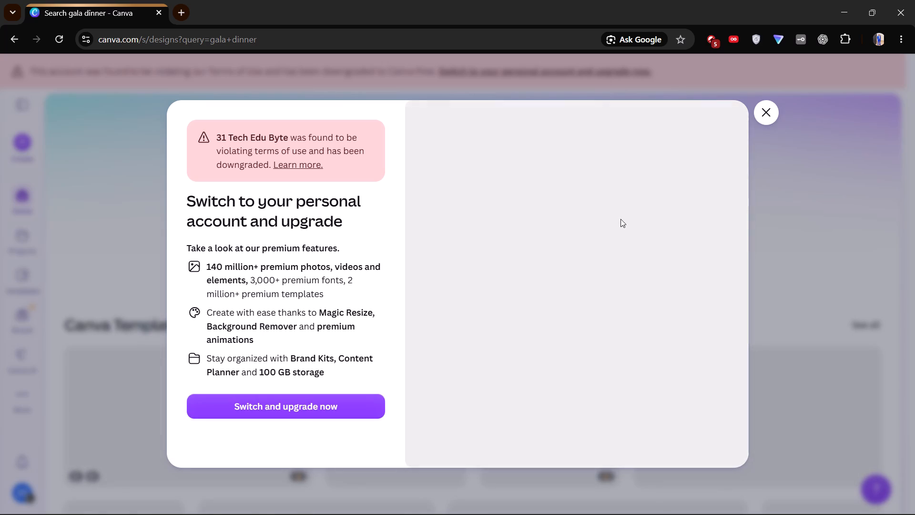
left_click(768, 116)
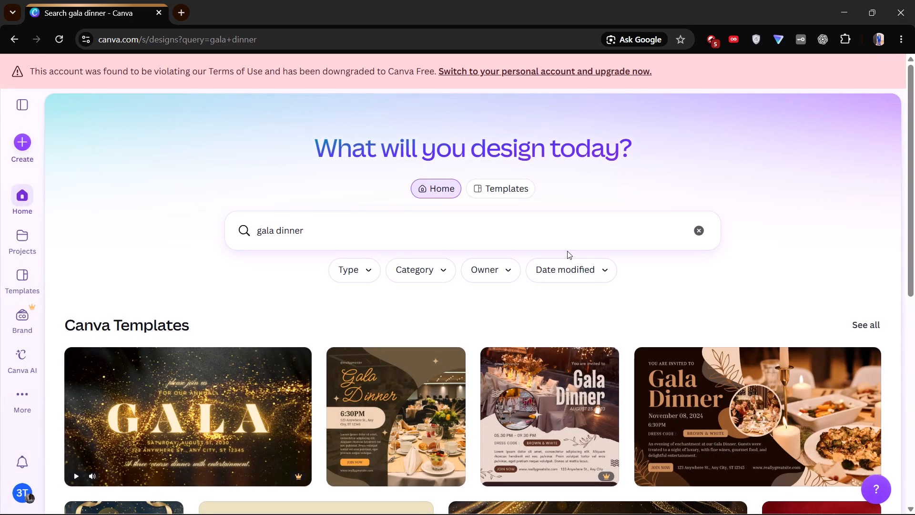
Open the Brown and Cream Elegant Gala Dinner Twitter Post template from the Canva Templates results for customizing.
scroll(537, 331, "down", 3)
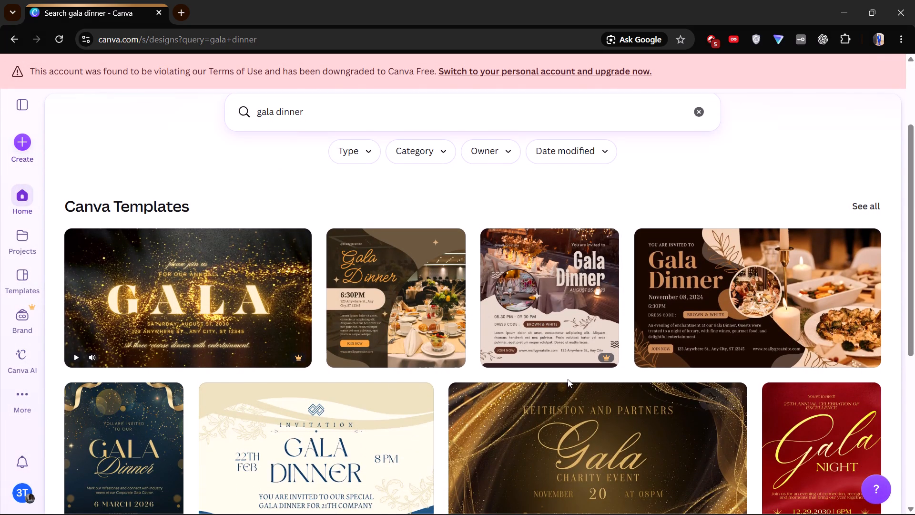
scroll(464, 363, "down", 1)
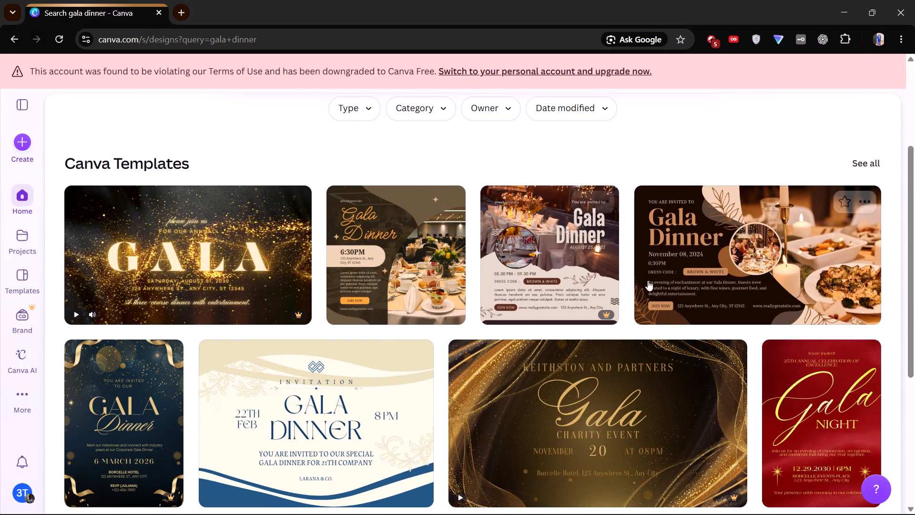
left_click(696, 278)
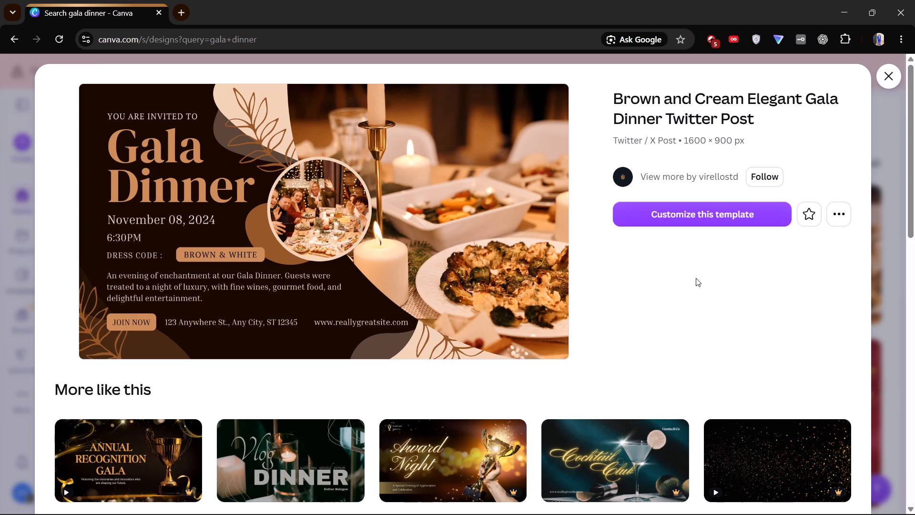
left_click(707, 216)
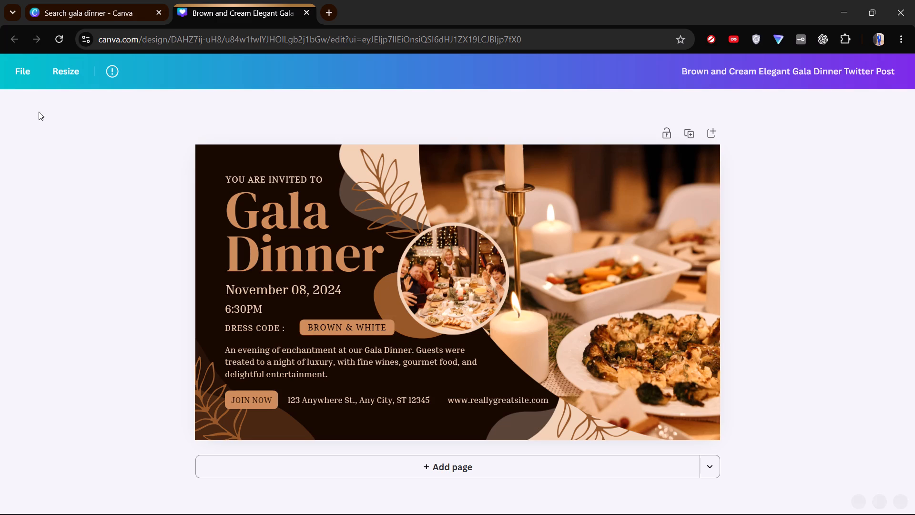
Return to the gala dinner search page and examine the similar templates under More like this for other gala dinner designs.
left_click(17, 46)
left_click(64, 0)
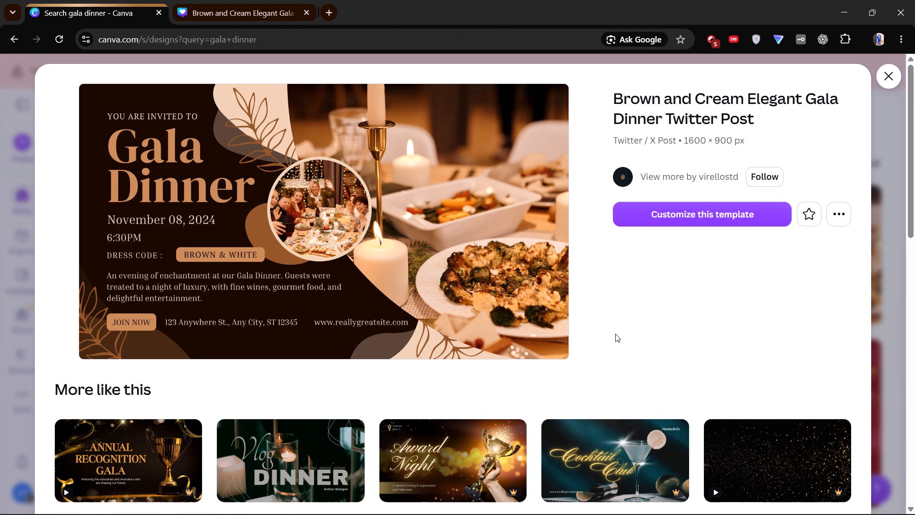
scroll(615, 334, "down", 4)
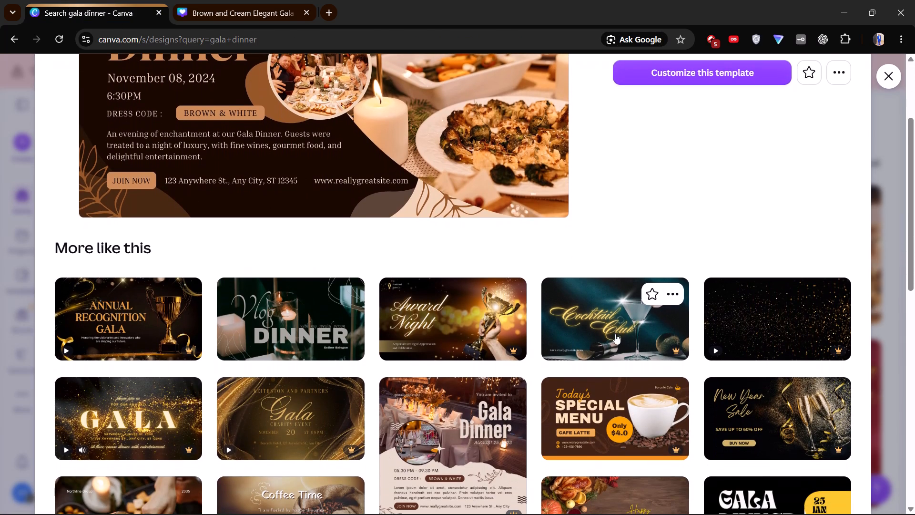
scroll(615, 334, "down", 2)
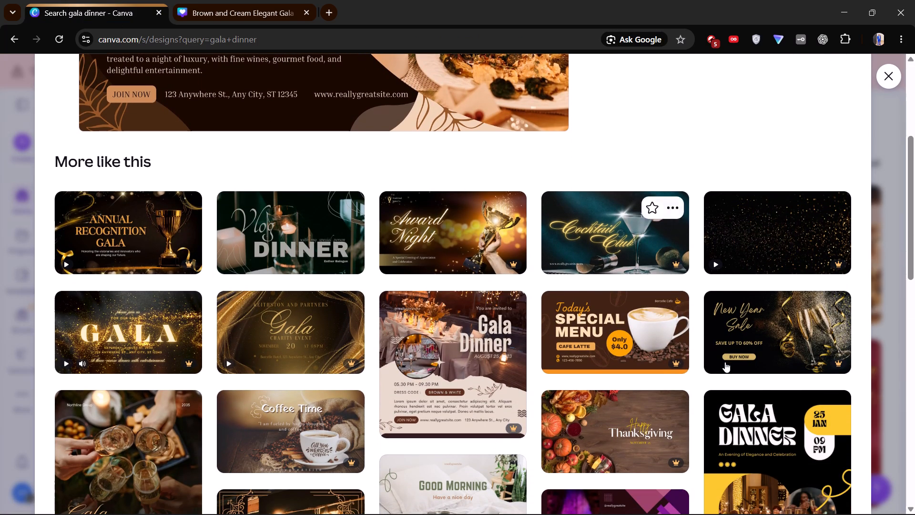
scroll(725, 362, "down", 4)
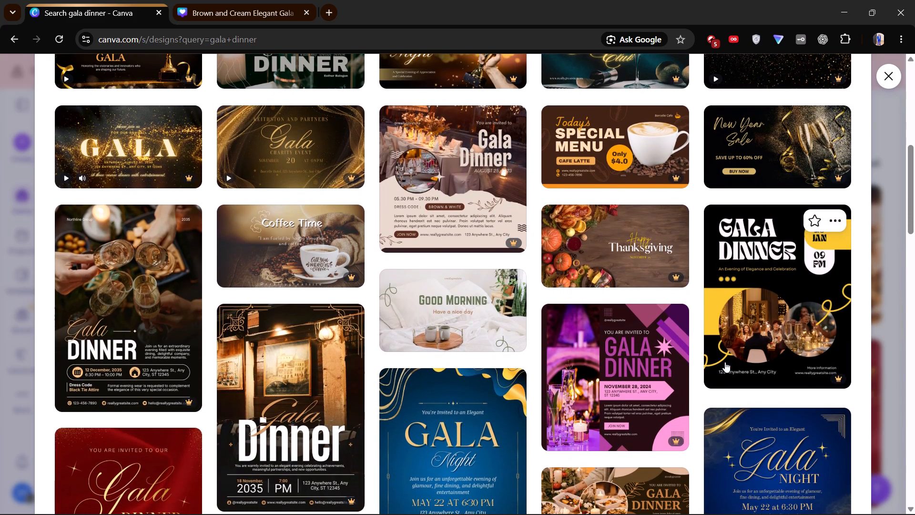
scroll(725, 362, "down", 3)
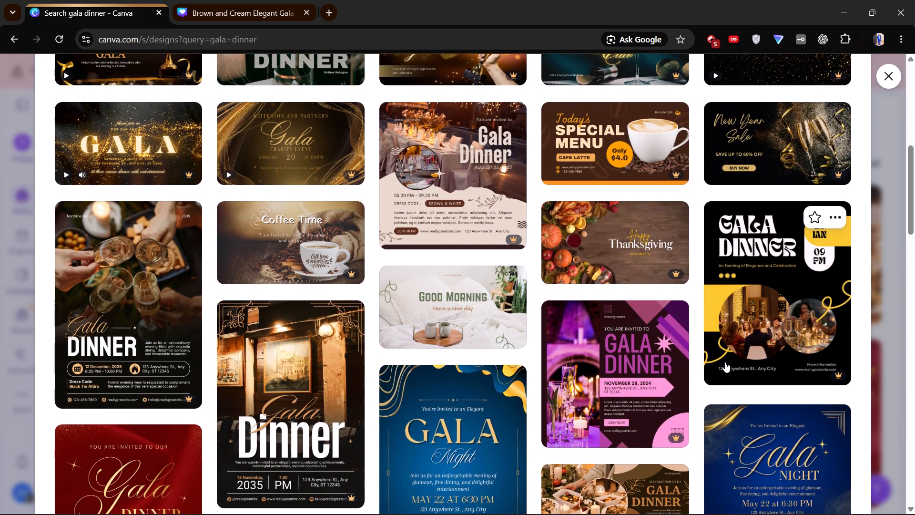
scroll(725, 362, "down", 4)
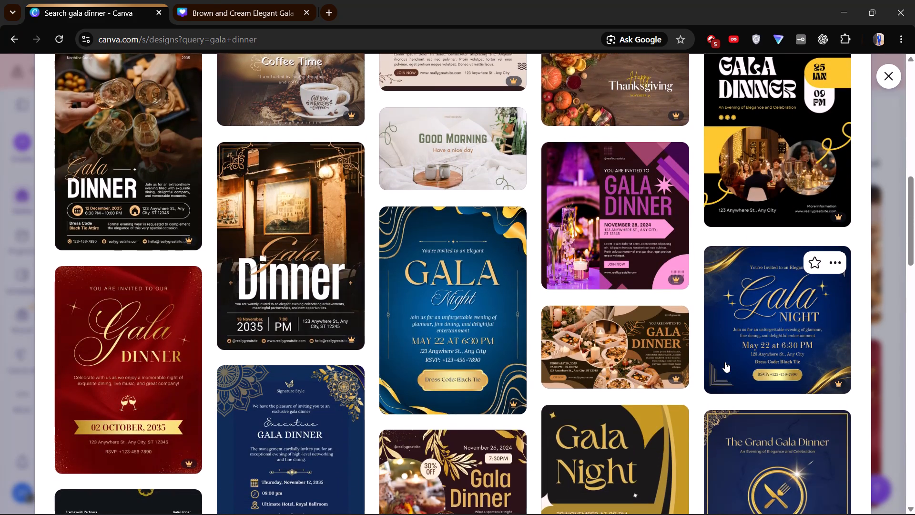
scroll(725, 362, "down", 3)
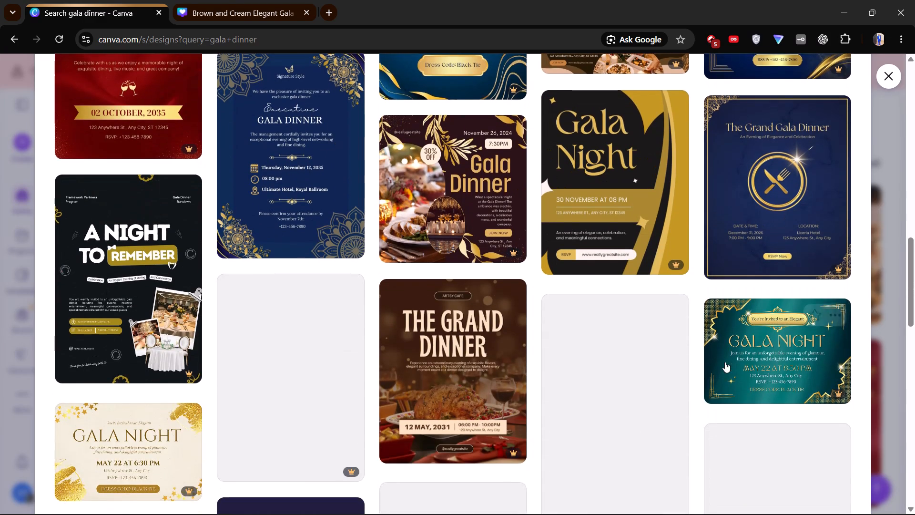
scroll(725, 362, "down", 2)
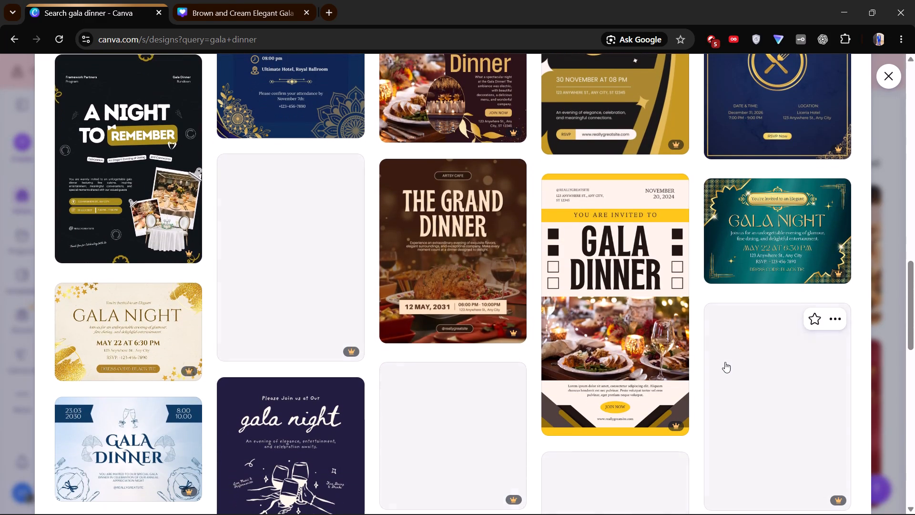
scroll(725, 362, "down", 1)
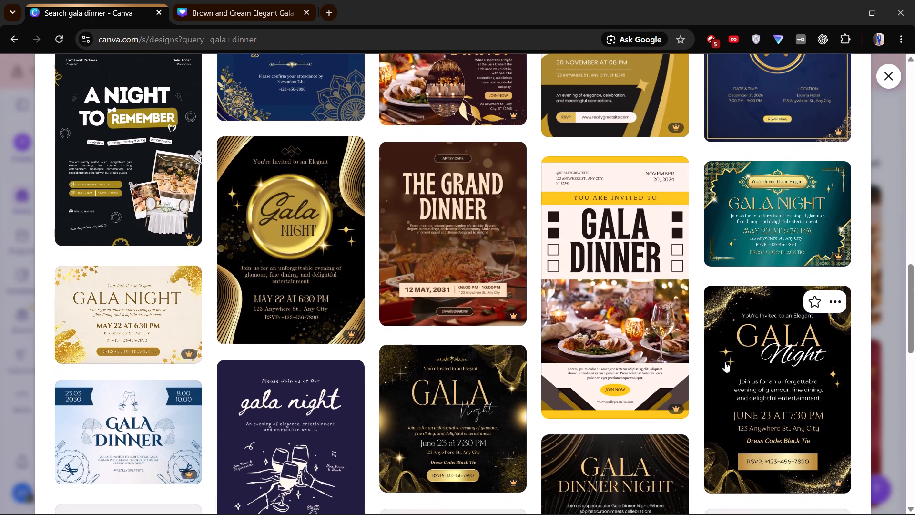
scroll(725, 362, "down", 2)
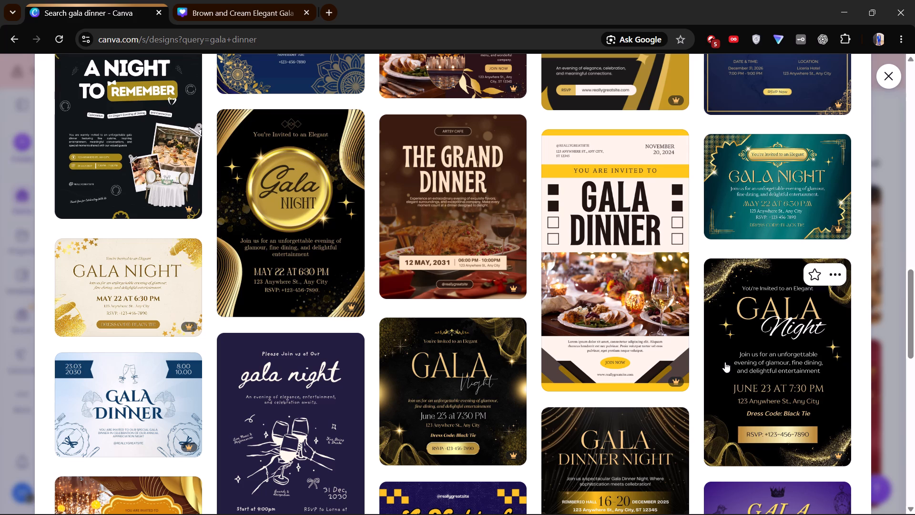
scroll(725, 362, "down", 3)
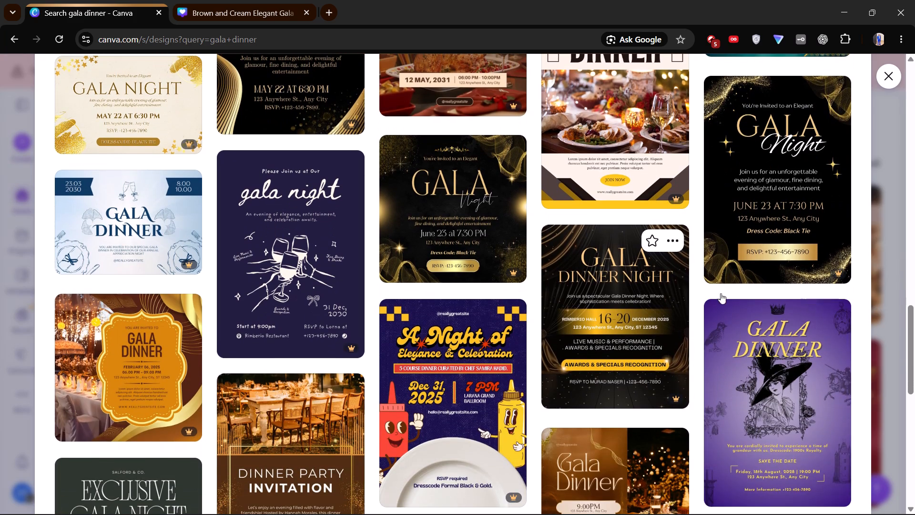
scroll(730, 370, "down", 3)
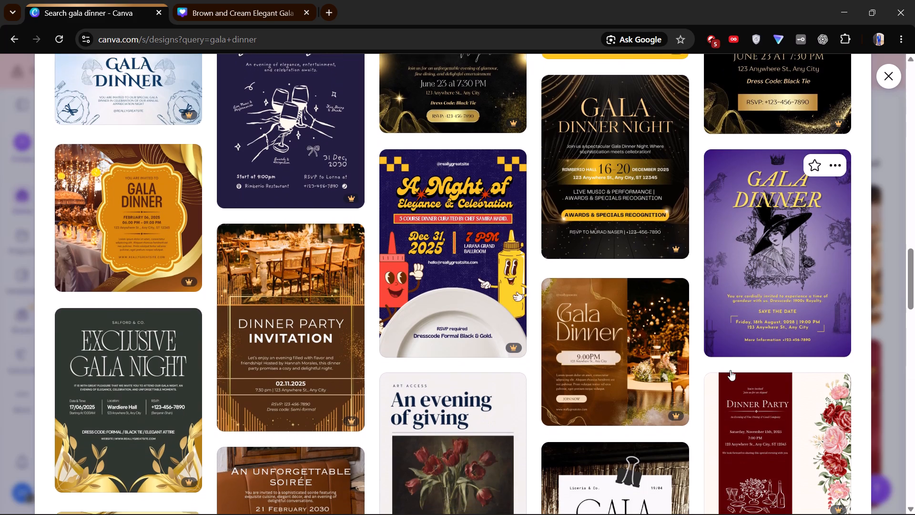
scroll(730, 370, "down", 1)
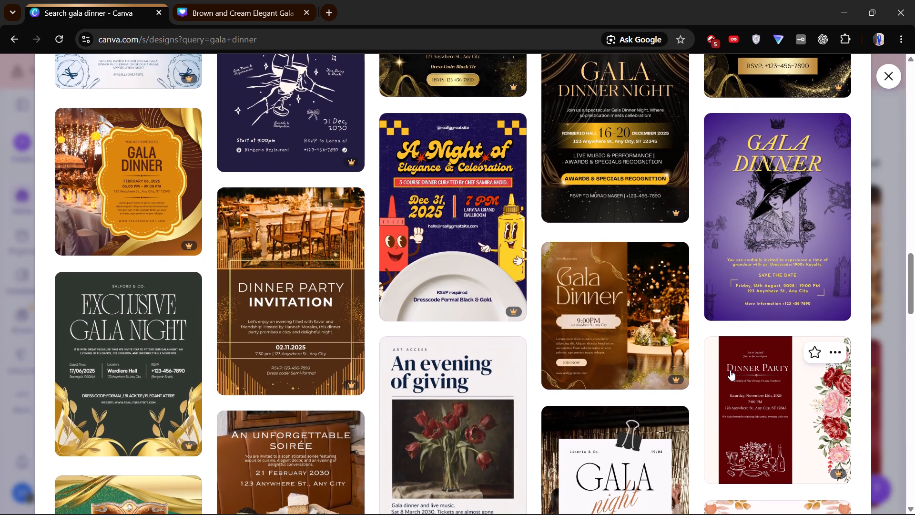
scroll(730, 370, "down", 3)
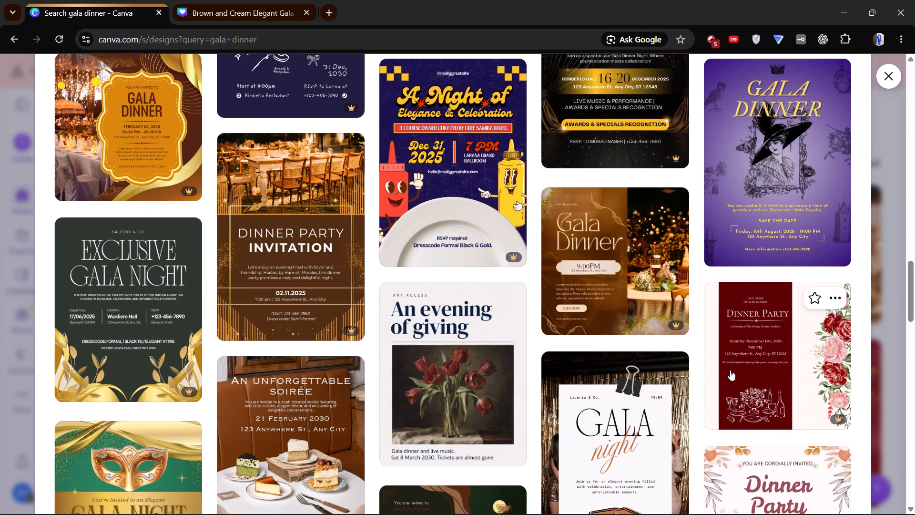
scroll(730, 370, "down", 2)
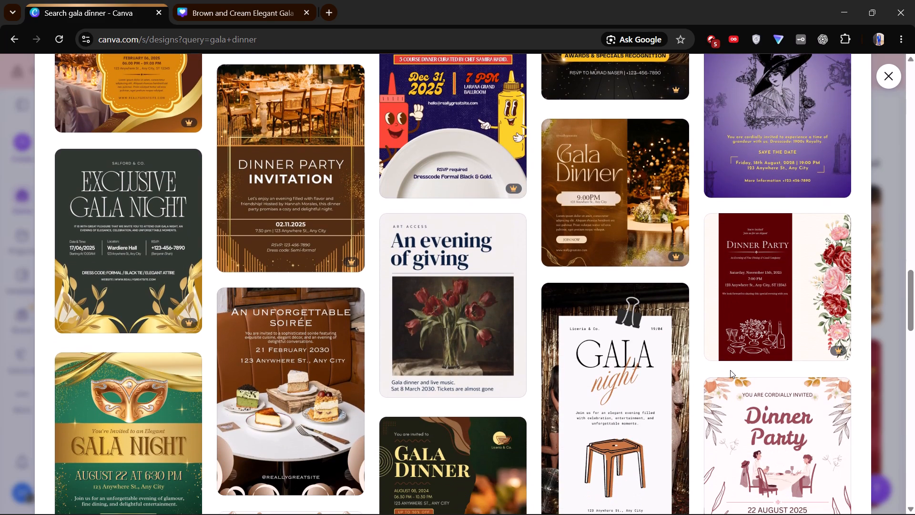
scroll(730, 370, "down", 1)
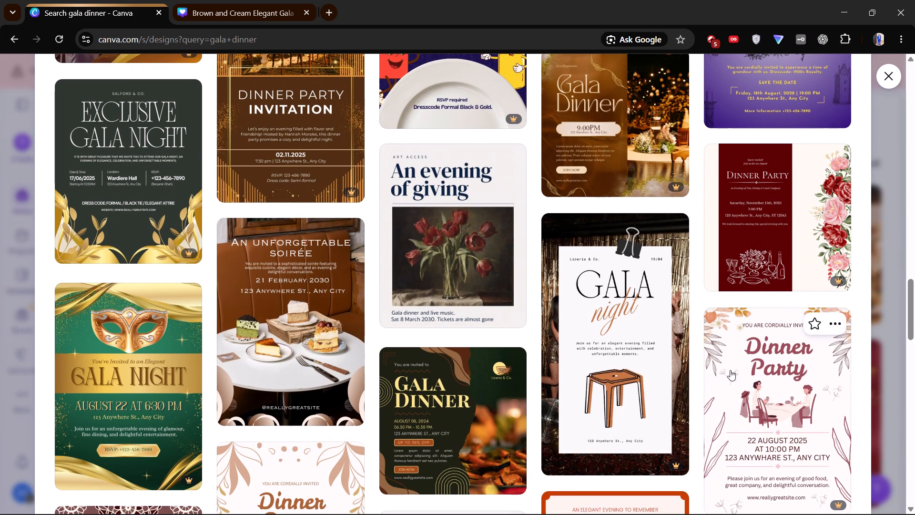
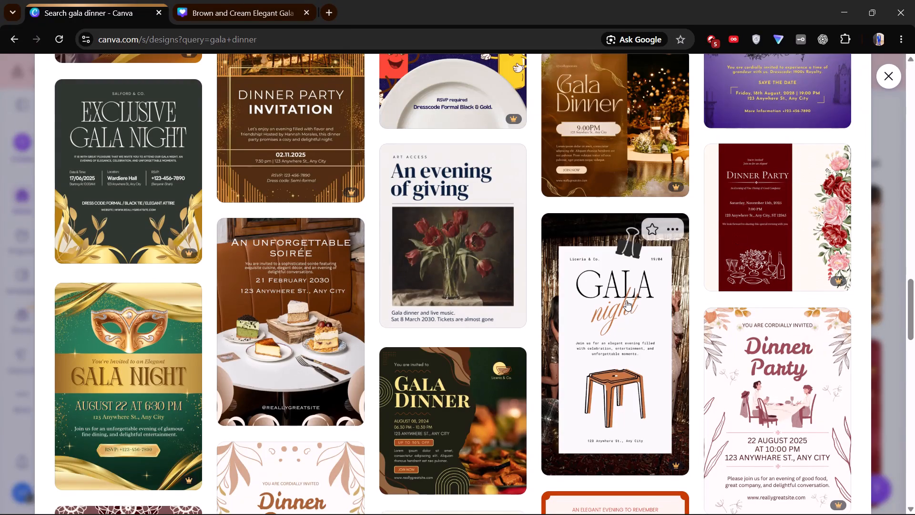
Examine the dinner party and gala invitation designs further down the More like this results for a suitable template.
scroll(626, 300, "down", 8)
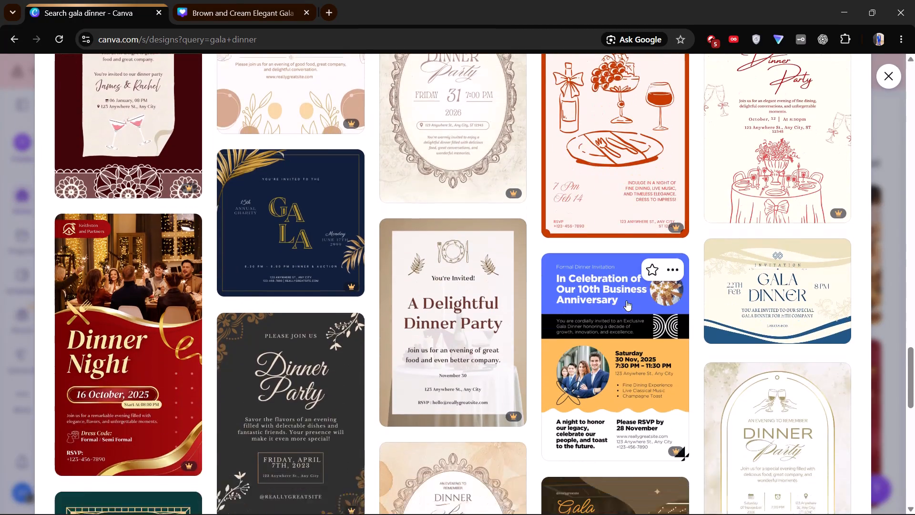
scroll(626, 300, "down", 4)
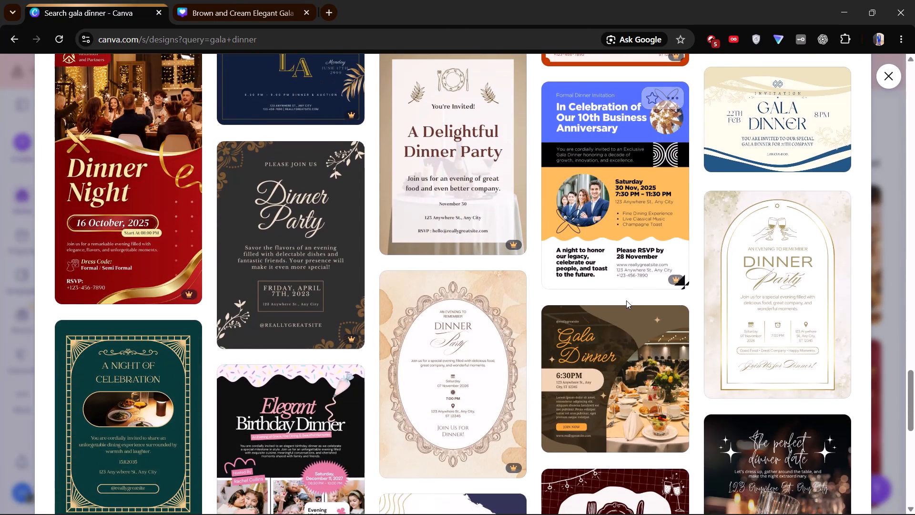
scroll(626, 300, "down", 4)
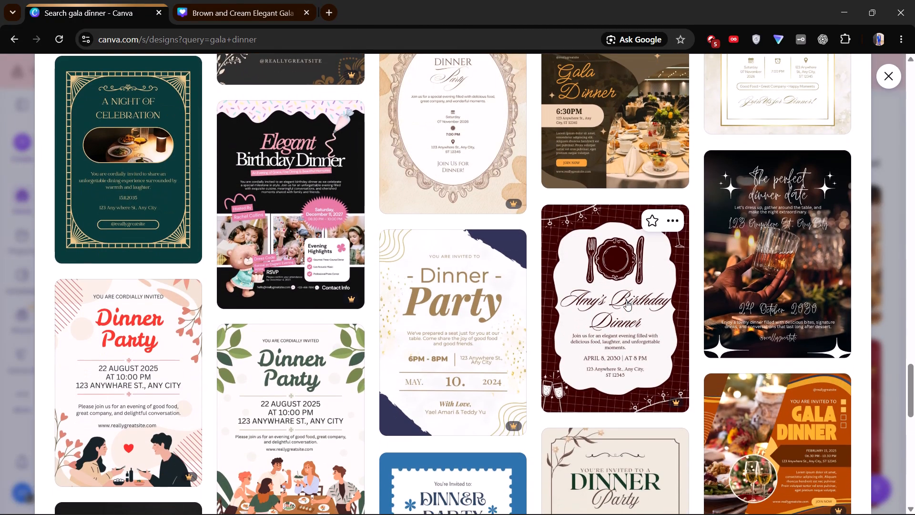
scroll(626, 300, "down", 2)
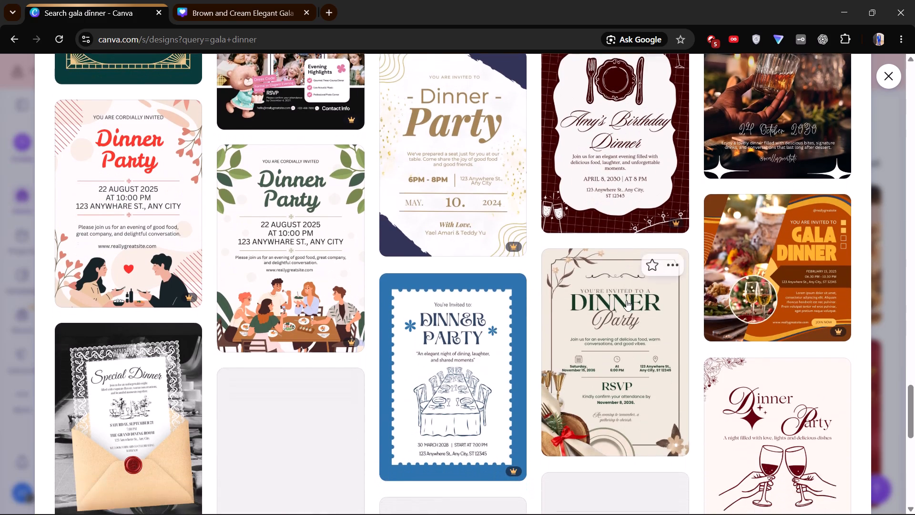
scroll(626, 300, "down", 4)
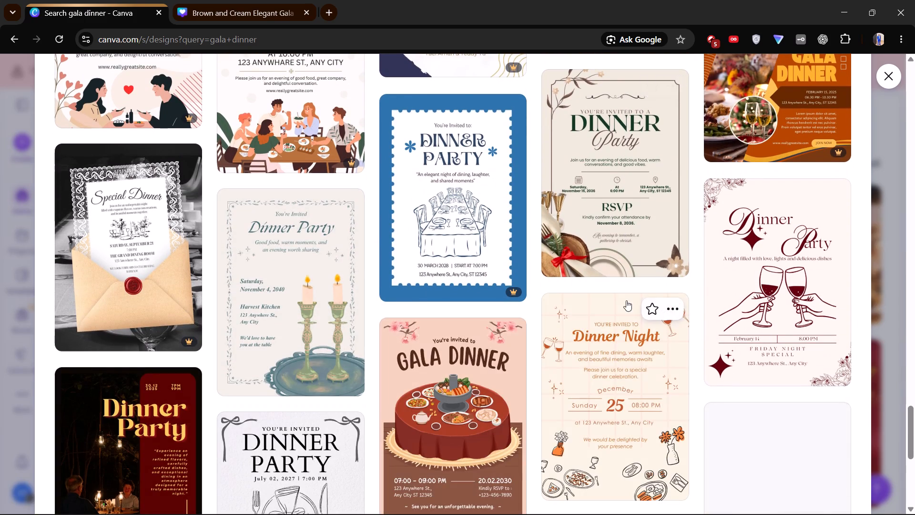
scroll(626, 300, "up", 20)
scroll(626, 300, "up", 8)
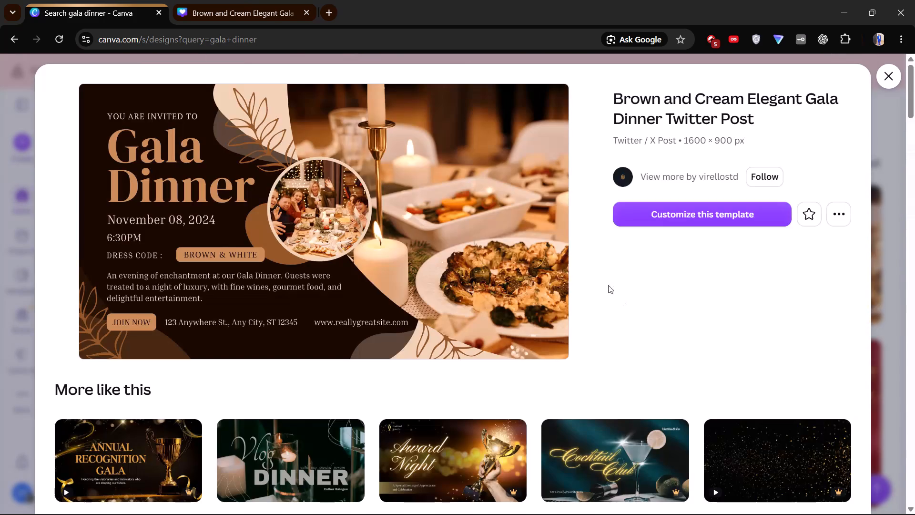
Review the More like this results again from the beginning, comparing the layouts and styles of the Gala Dinner and Gala Night designs.
scroll(569, 221, "down", 4)
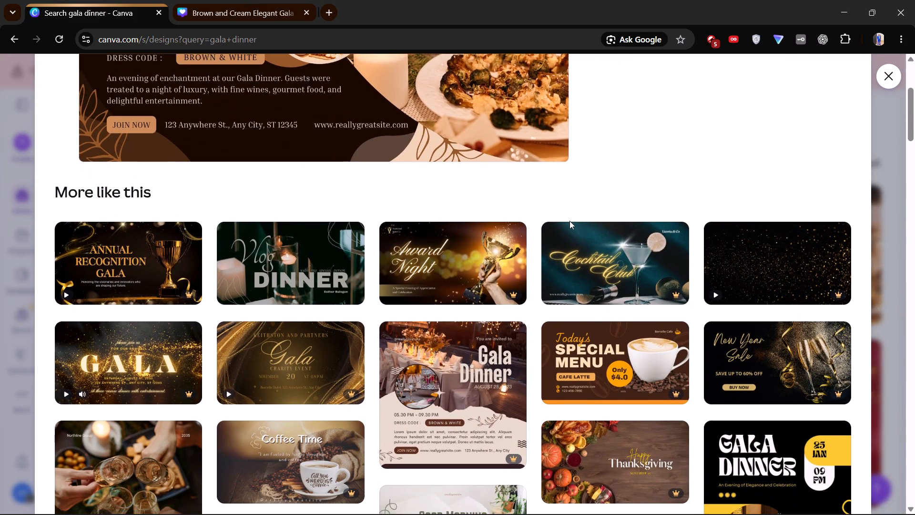
scroll(569, 221, "down", 2)
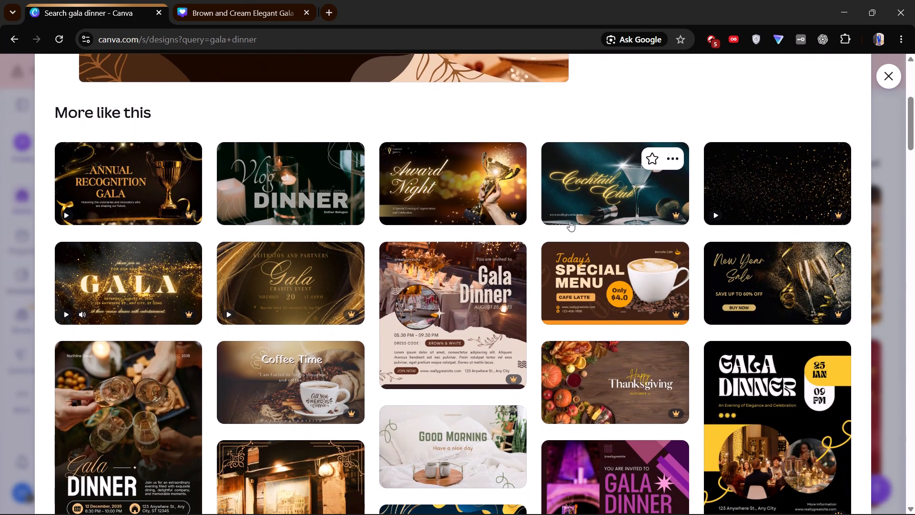
scroll(569, 221, "down", 2)
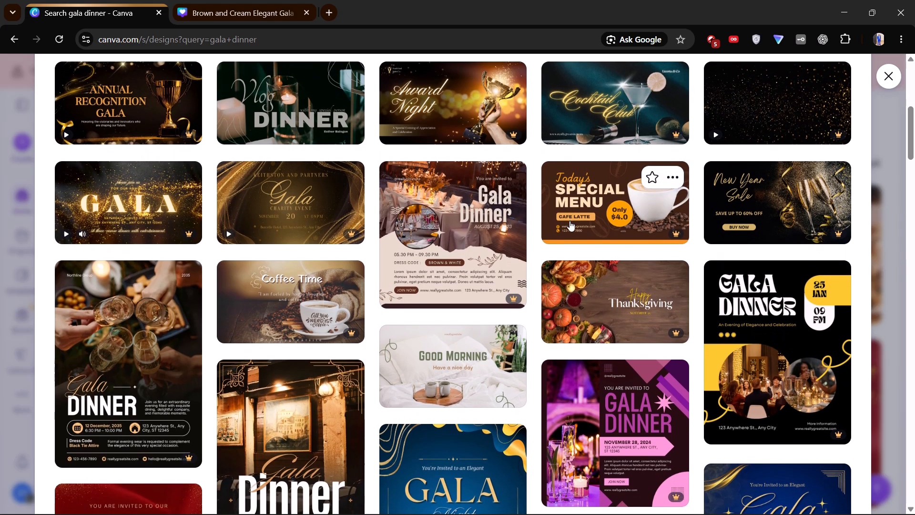
scroll(569, 221, "down", 3)
scroll(569, 221, "up", 1)
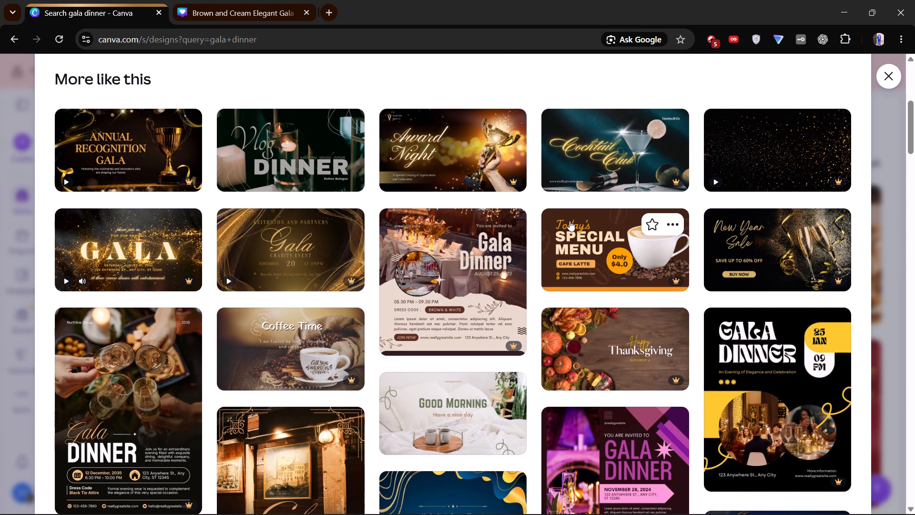
scroll(569, 221, "down", 1)
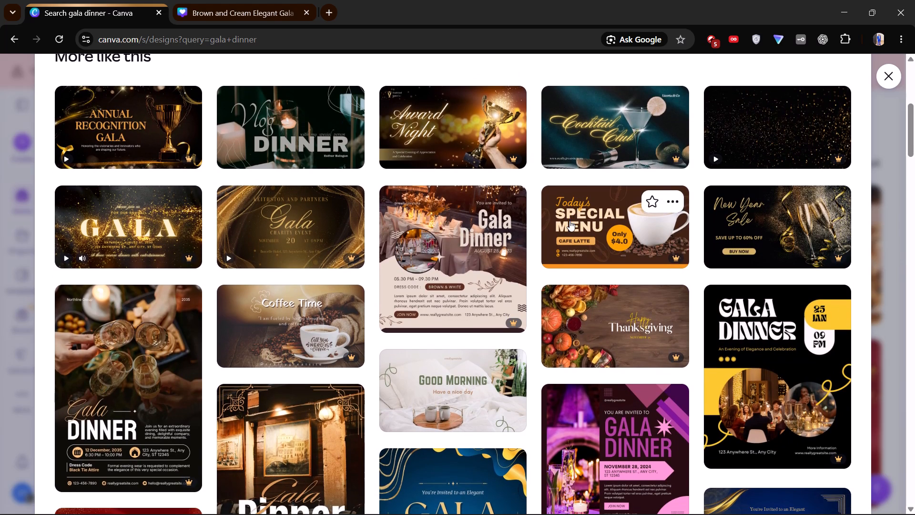
scroll(569, 221, "down", 3)
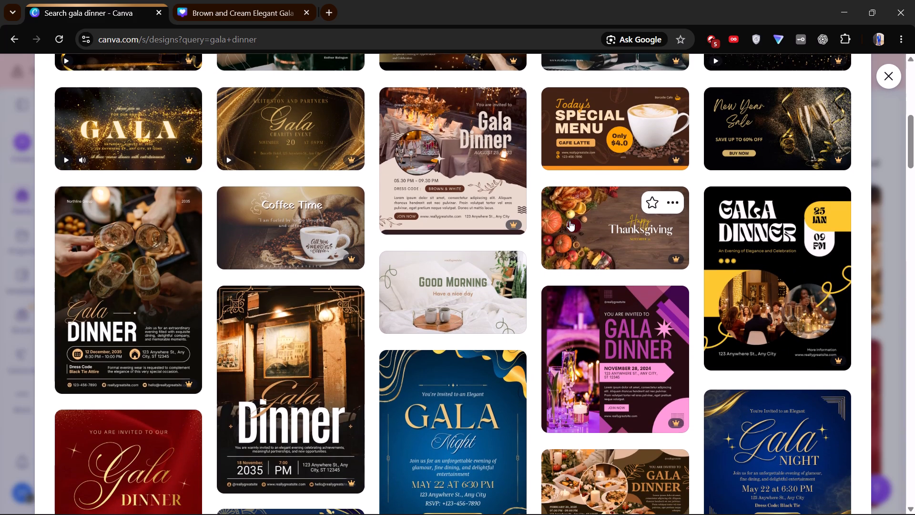
scroll(569, 221, "down", 2)
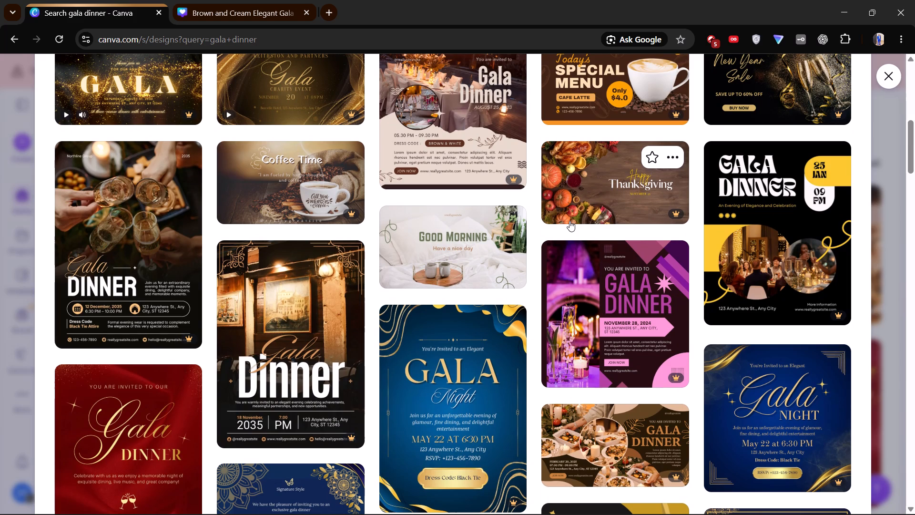
scroll(431, 189, "down", 1)
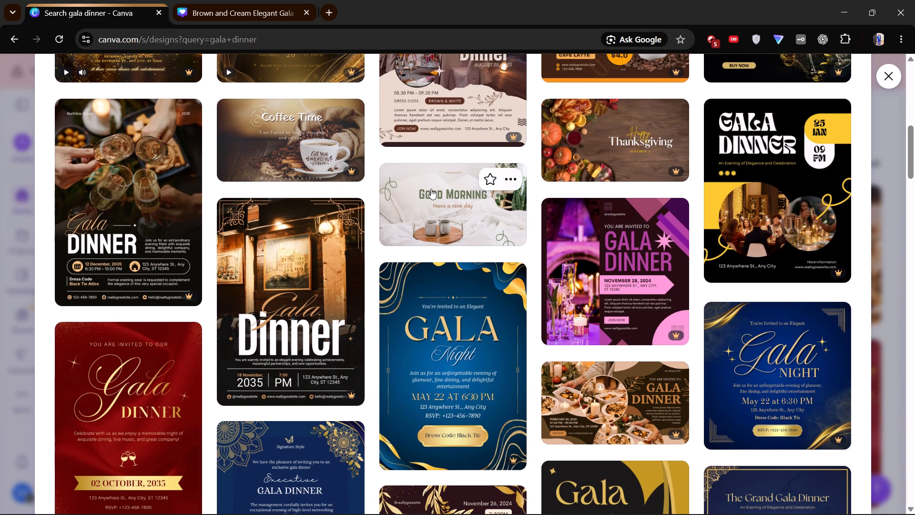
scroll(431, 189, "right", 1)
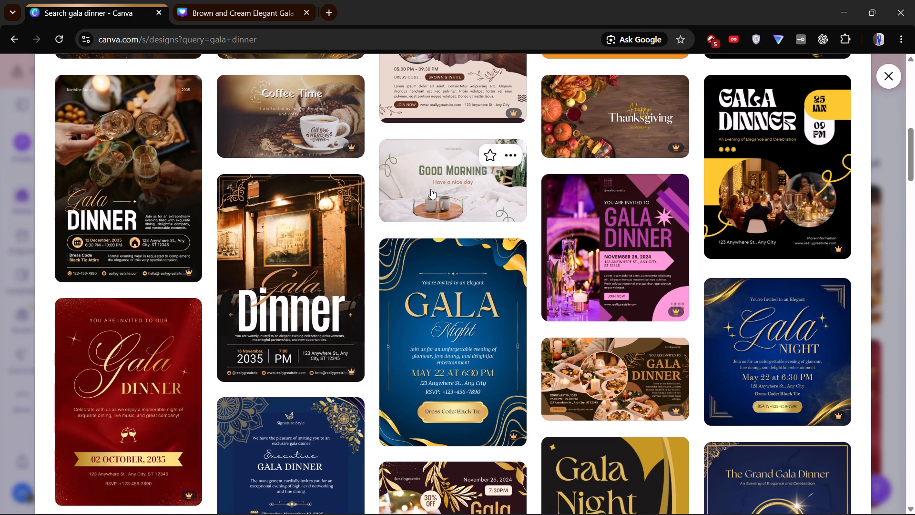
scroll(431, 189, "right", 1)
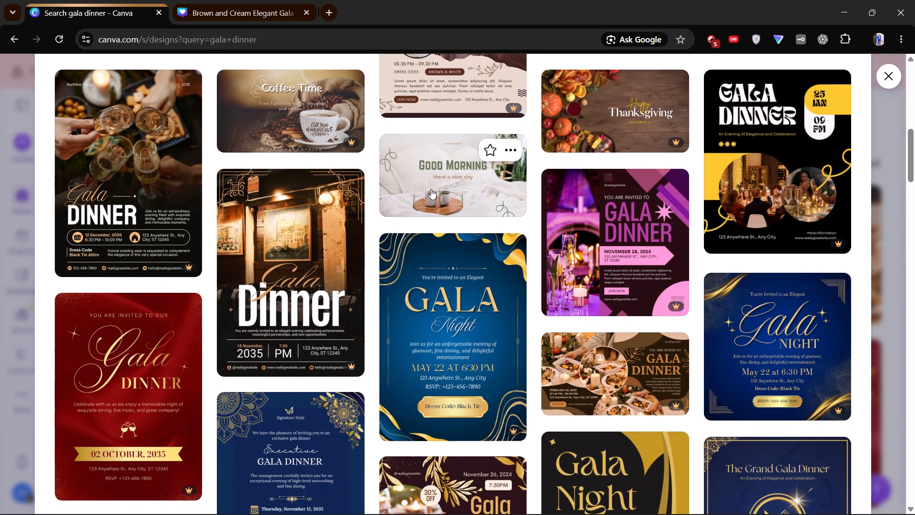
scroll(431, 189, "right", 1)
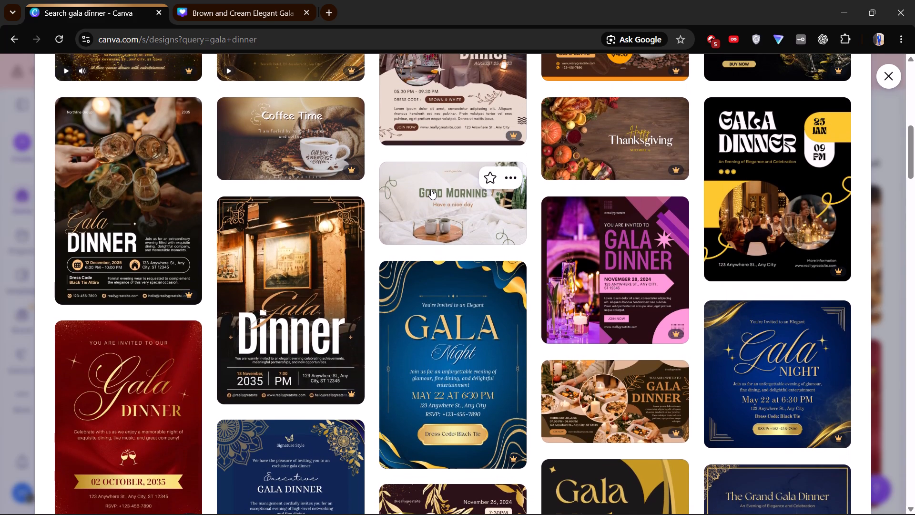
scroll(431, 189, "down", 3)
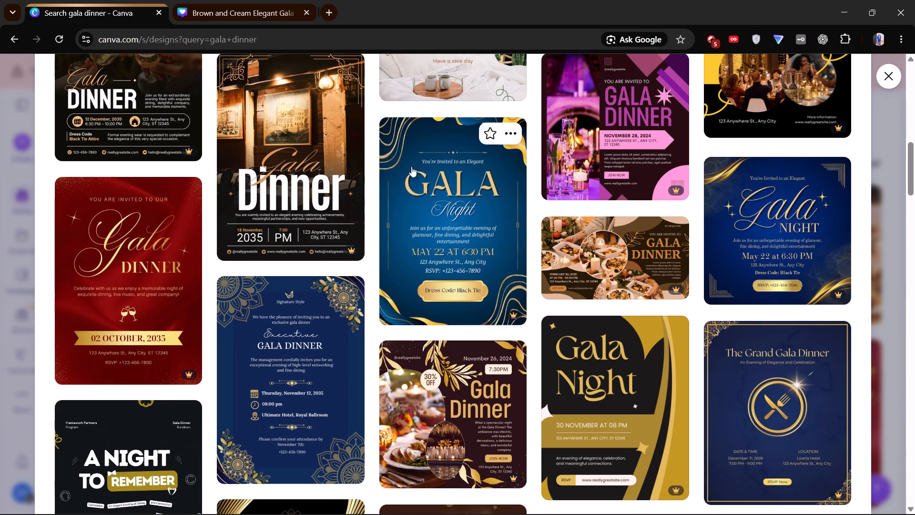
scroll(379, 183, "up", 1)
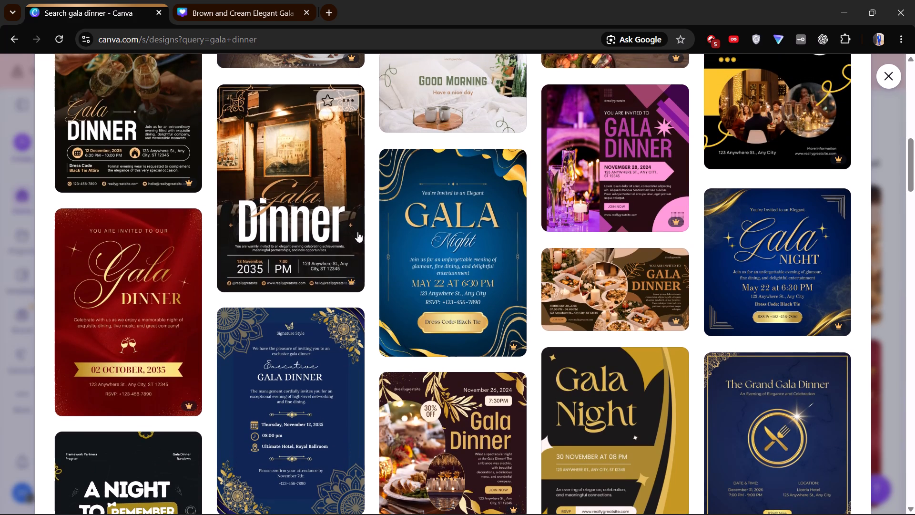
scroll(458, 325, "down", 1)
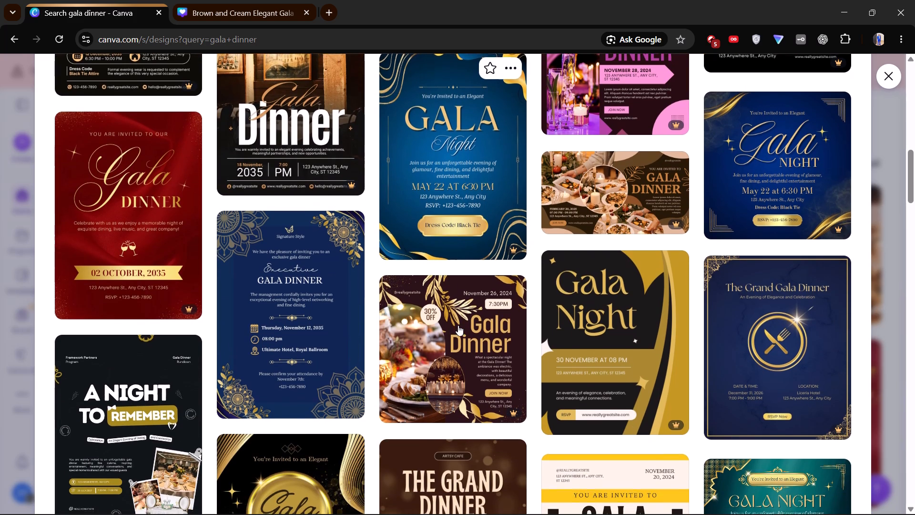
scroll(458, 325, "down", 2)
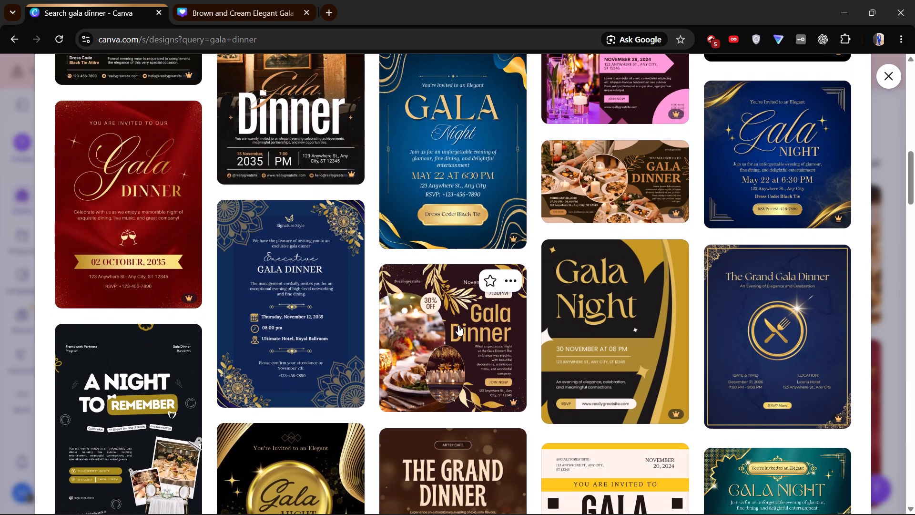
scroll(458, 325, "down", 1)
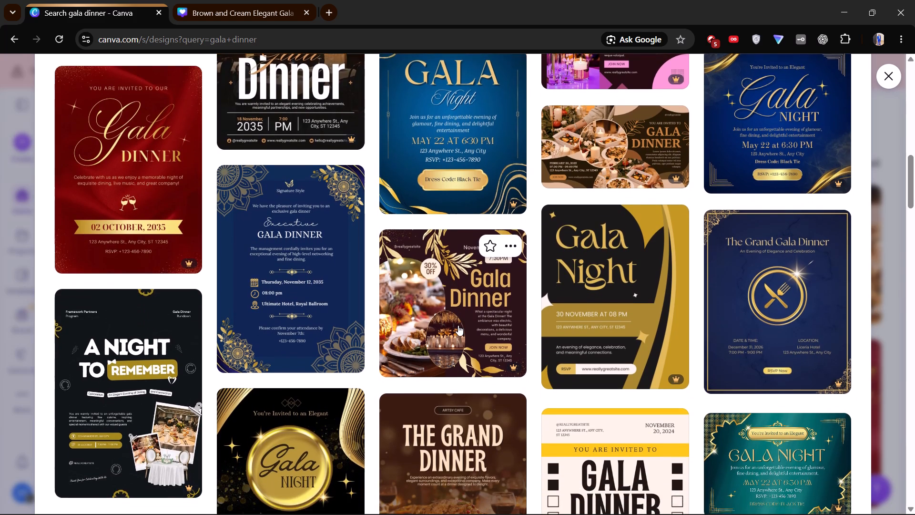
scroll(458, 325, "down", 3)
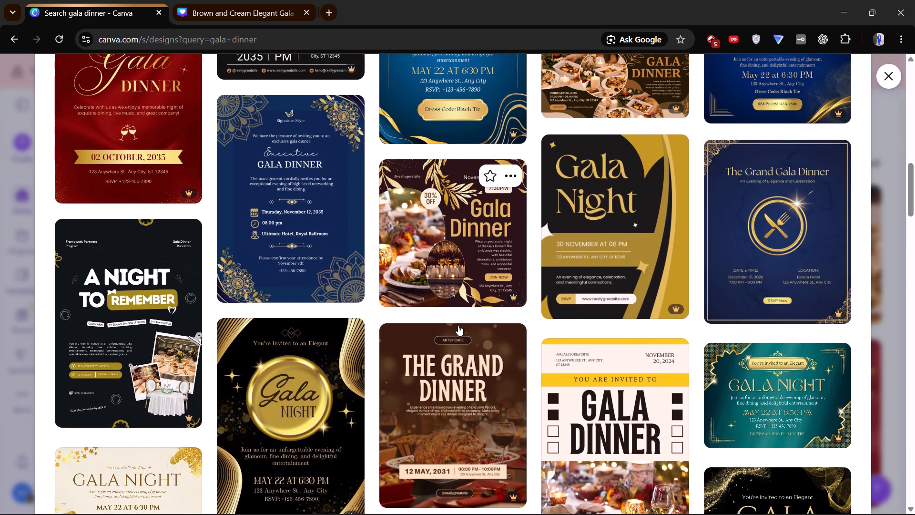
scroll(458, 325, "down", 3)
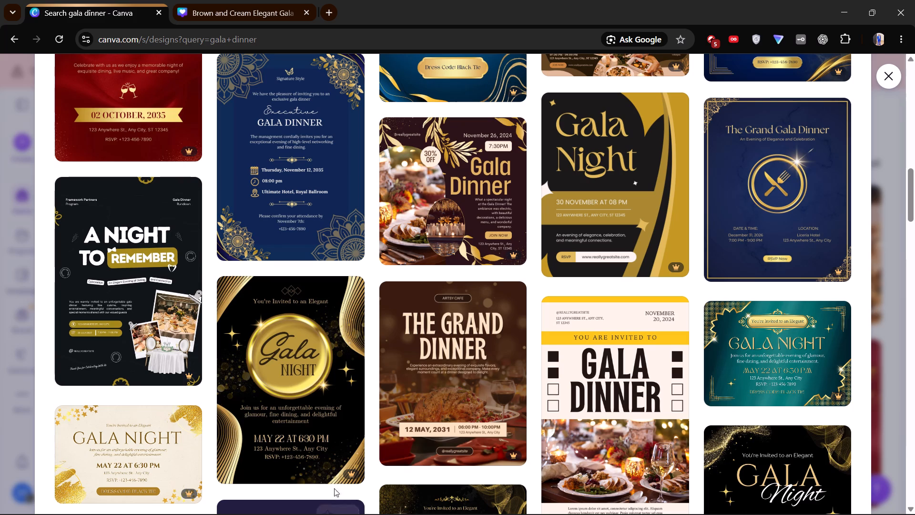
Examine the Brown Gold and Cream Elegant Grand Dinner Event Instagram Post template, and return to the Canva Templates results.
left_click(475, 419)
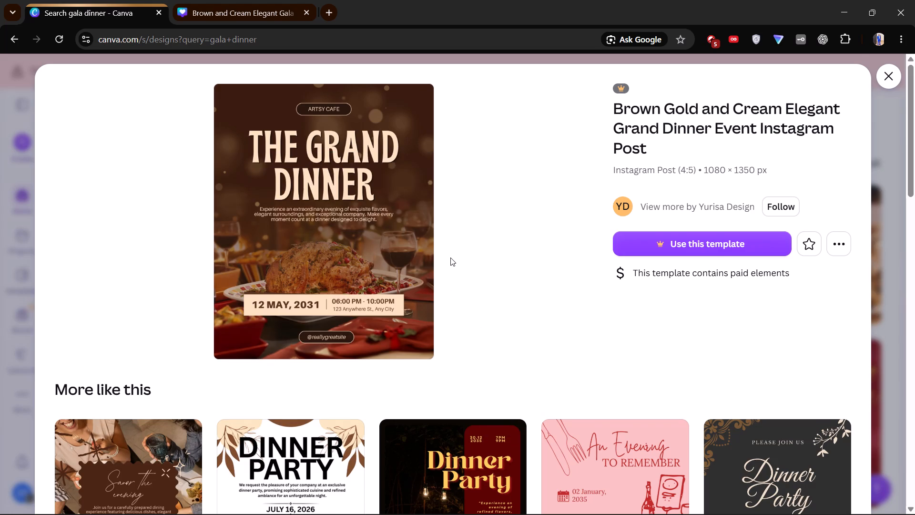
scroll(450, 257, "down", 1)
scroll(450, 257, "up", 2)
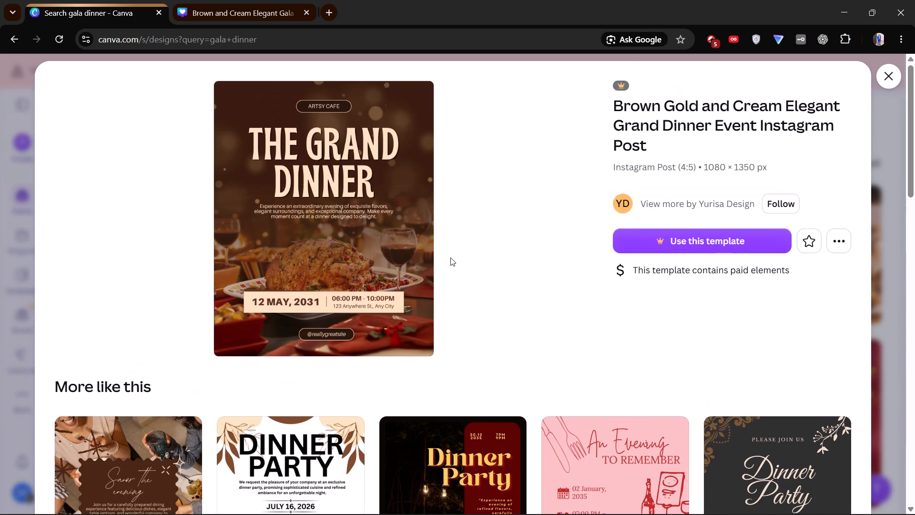
left_click(887, 72)
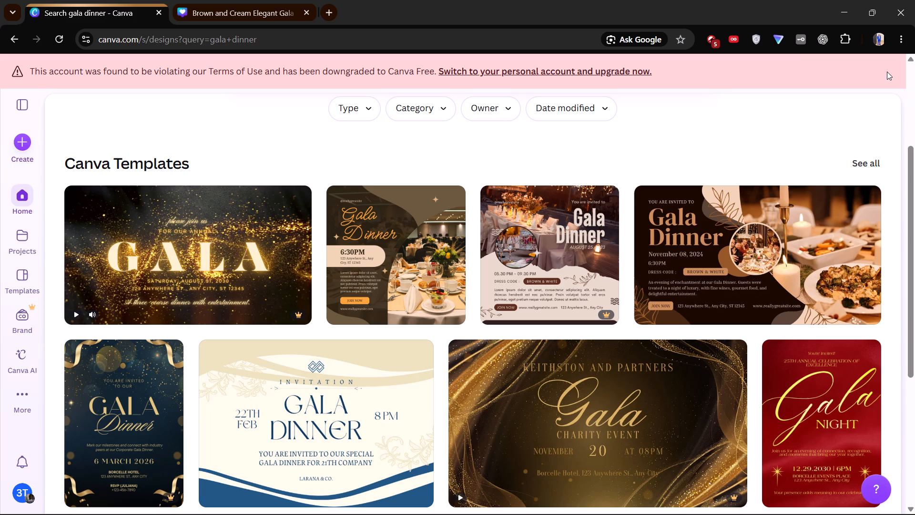
Open the creator page of virellostd from the Brown and Cream Elegant Gala Dinner Twitter Post template's details.
left_click(758, 223)
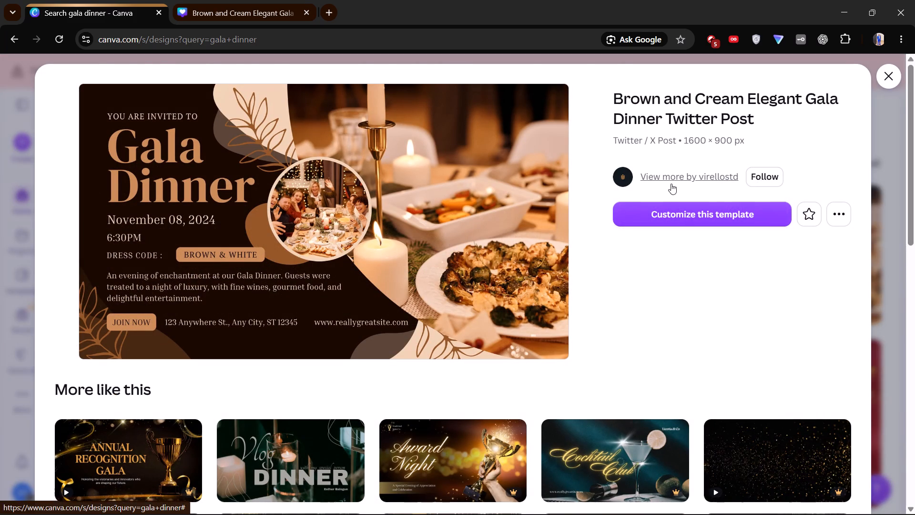
left_click(647, 179)
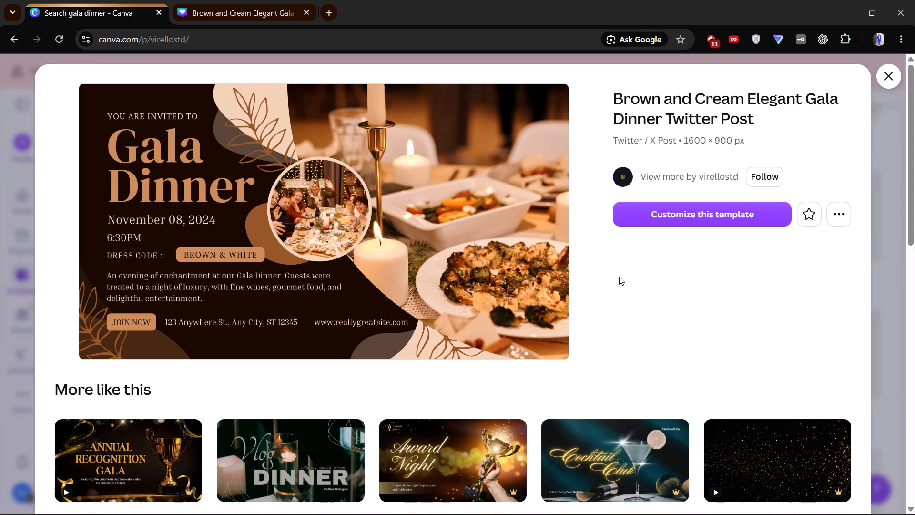
Open the collection of more templates by virellostd, the creator of the Brown and Cream Elegant Gala Dinner Twitter Post.
scroll(619, 277, "down", 2)
scroll(619, 277, "up", 2)
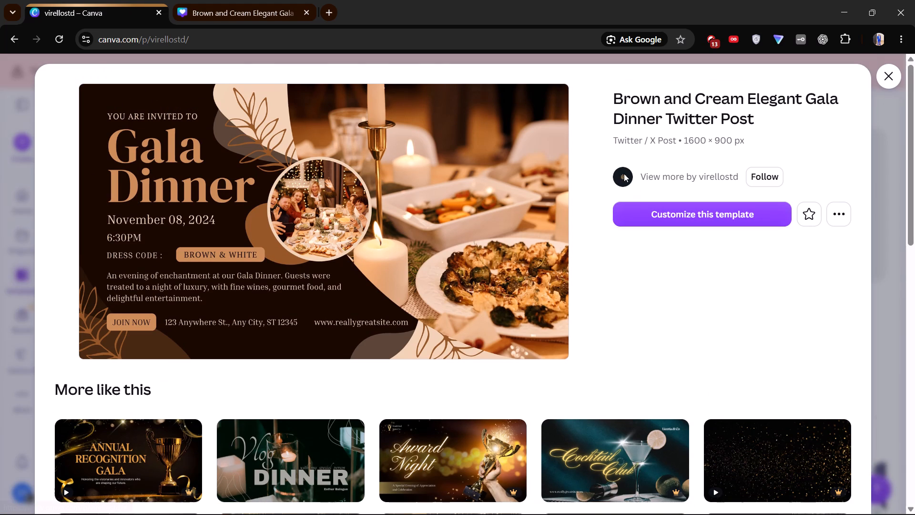
left_click(662, 172)
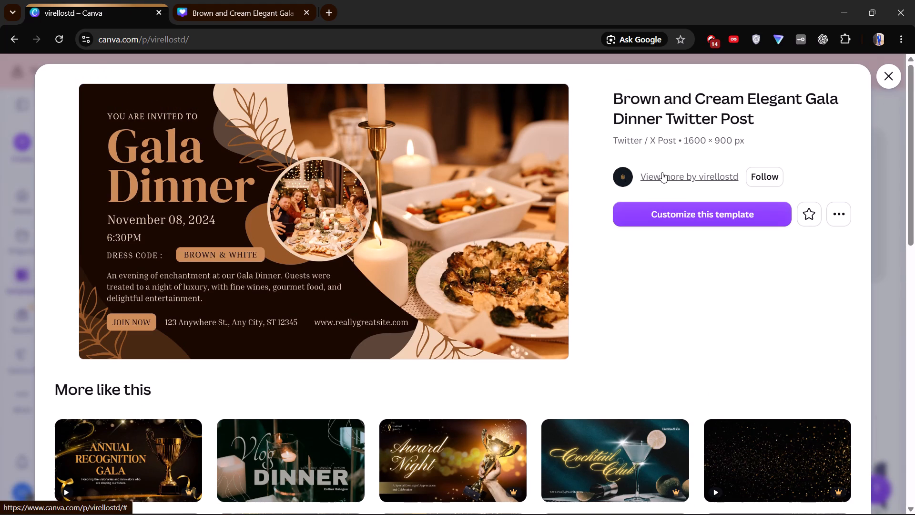
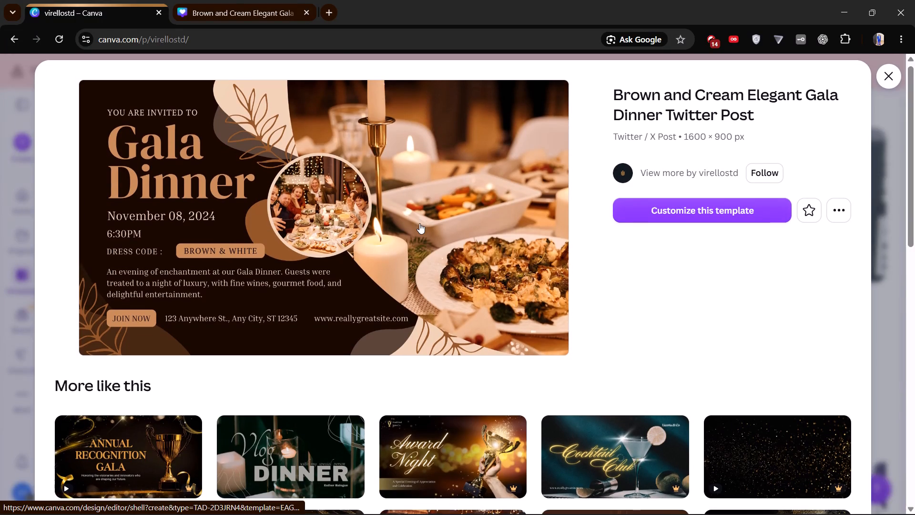
Open the Brown and Cream Elegant Gala Dinner Twitter Post template for customization and switch to its already open editable design.
left_click(308, 178)
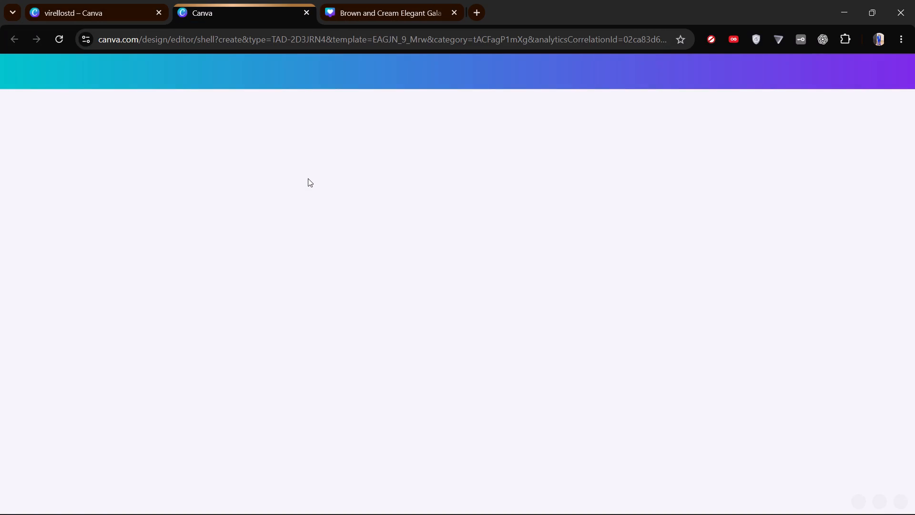
left_click(364, 0)
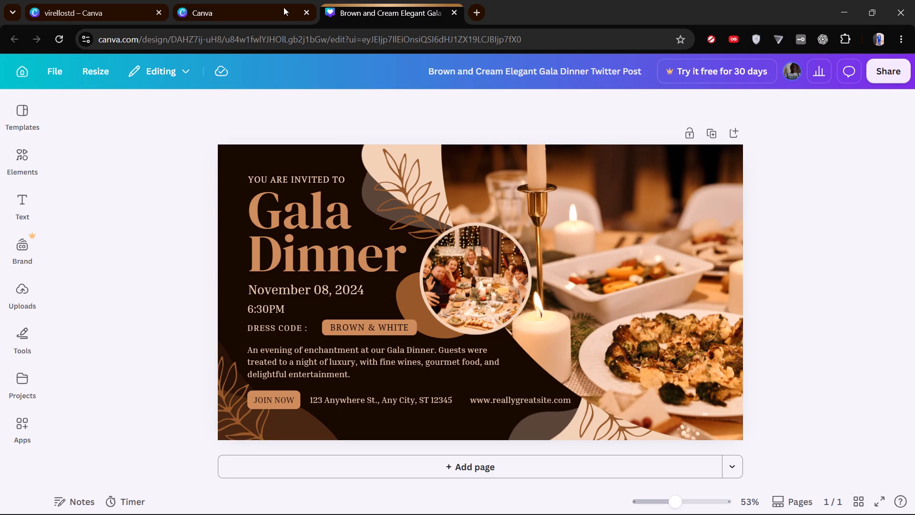
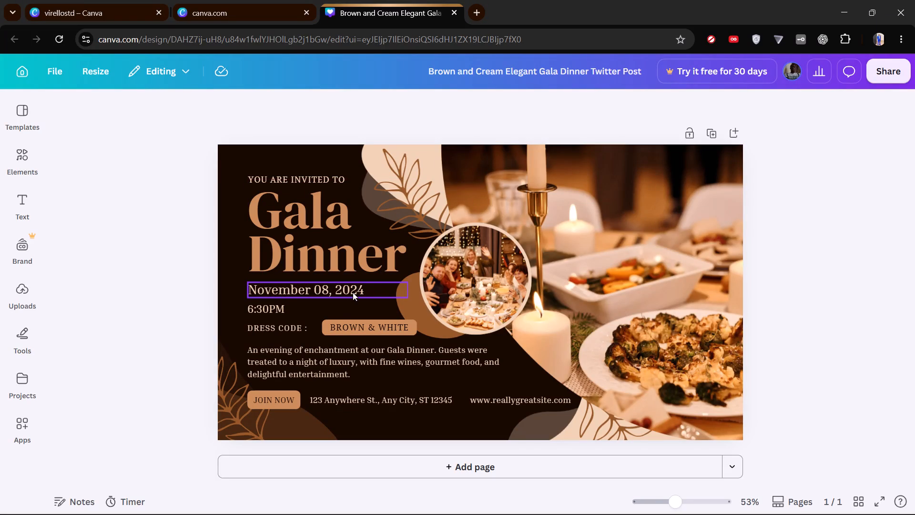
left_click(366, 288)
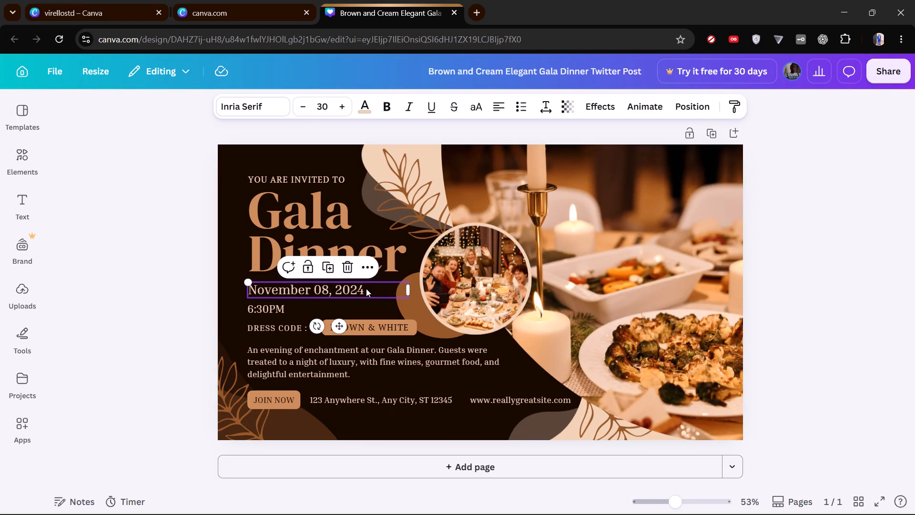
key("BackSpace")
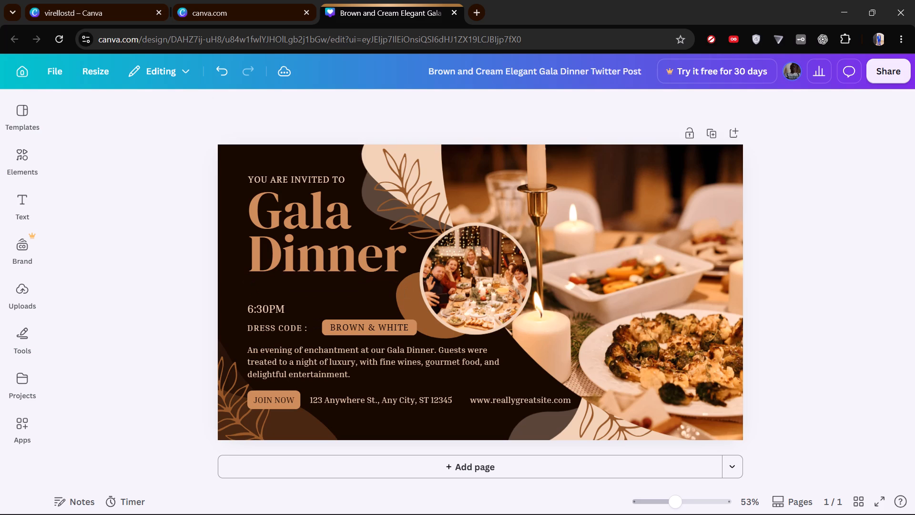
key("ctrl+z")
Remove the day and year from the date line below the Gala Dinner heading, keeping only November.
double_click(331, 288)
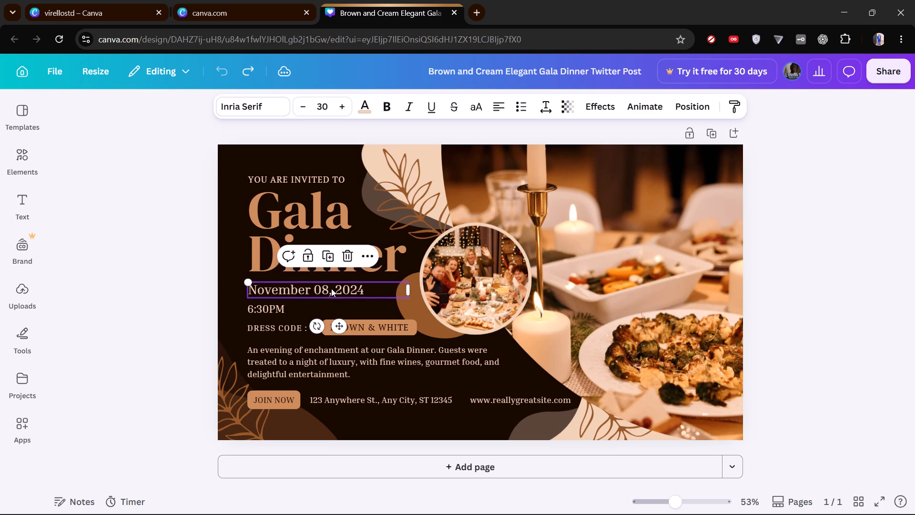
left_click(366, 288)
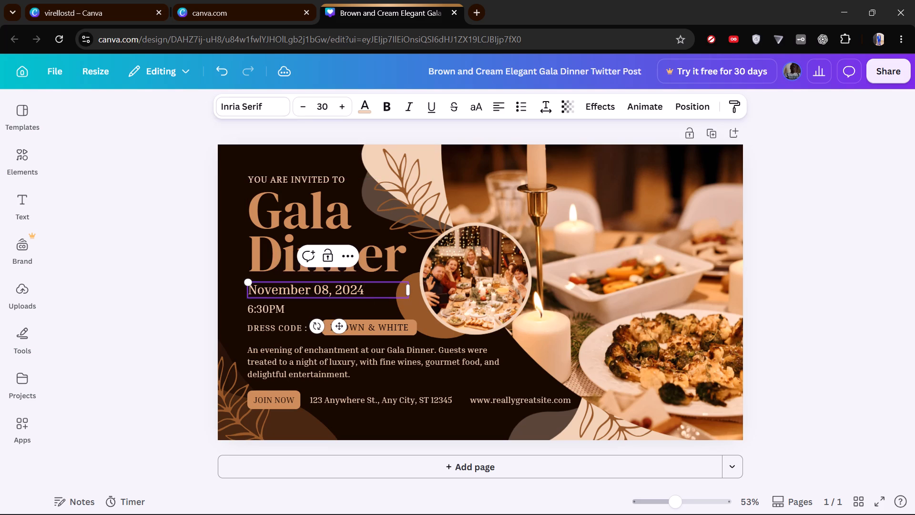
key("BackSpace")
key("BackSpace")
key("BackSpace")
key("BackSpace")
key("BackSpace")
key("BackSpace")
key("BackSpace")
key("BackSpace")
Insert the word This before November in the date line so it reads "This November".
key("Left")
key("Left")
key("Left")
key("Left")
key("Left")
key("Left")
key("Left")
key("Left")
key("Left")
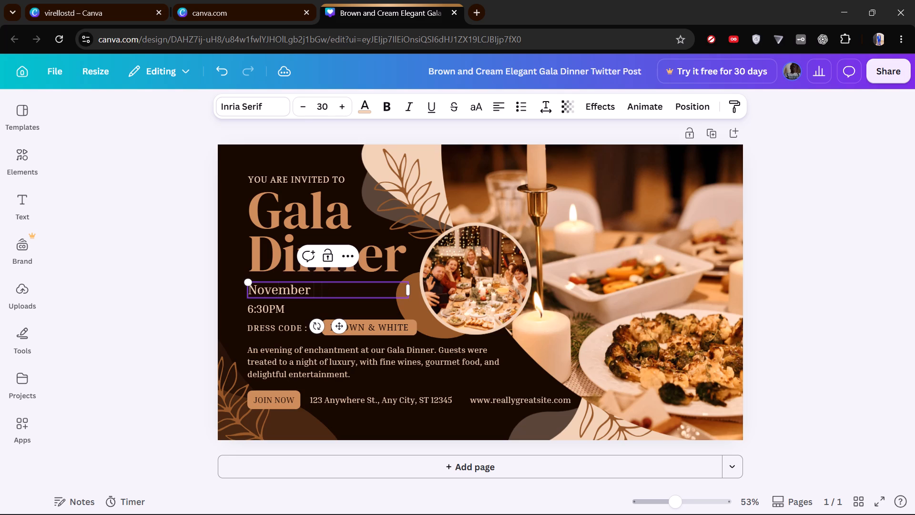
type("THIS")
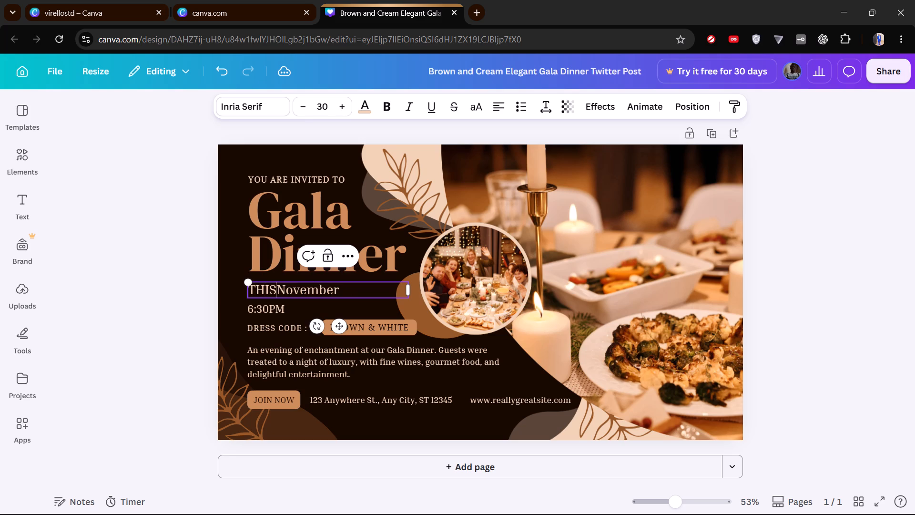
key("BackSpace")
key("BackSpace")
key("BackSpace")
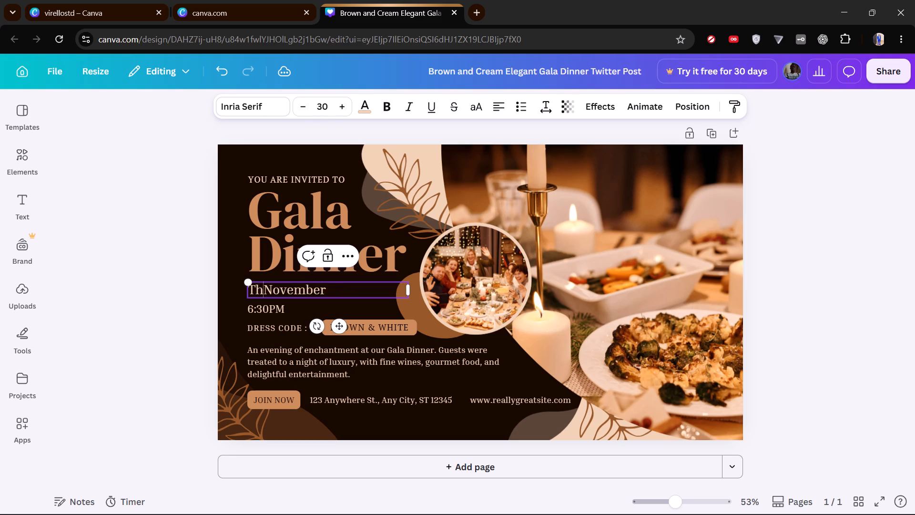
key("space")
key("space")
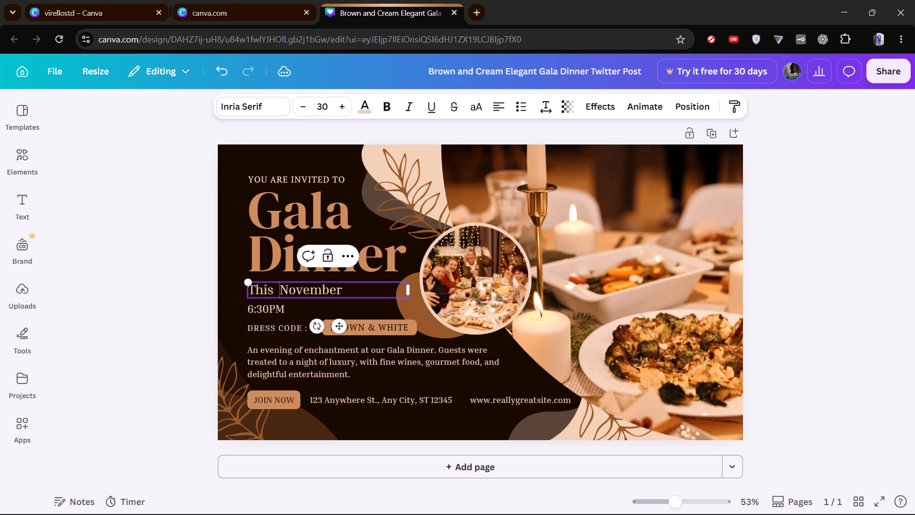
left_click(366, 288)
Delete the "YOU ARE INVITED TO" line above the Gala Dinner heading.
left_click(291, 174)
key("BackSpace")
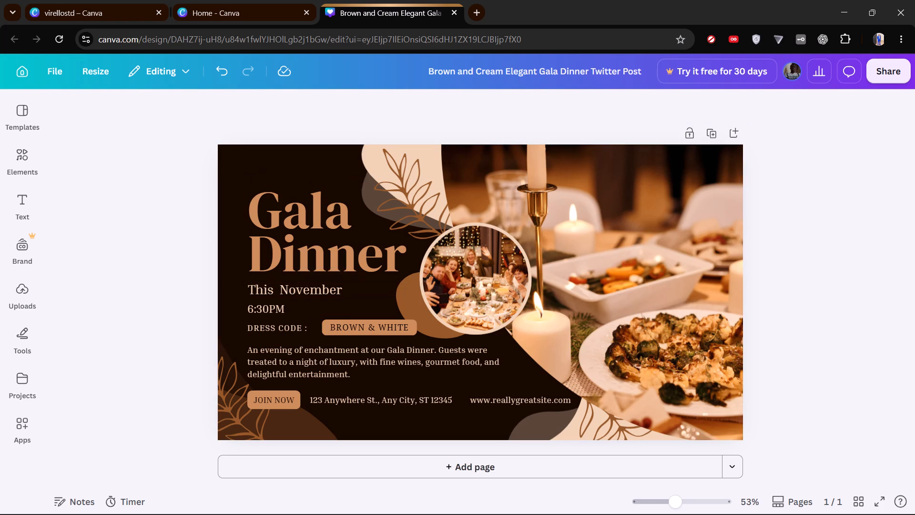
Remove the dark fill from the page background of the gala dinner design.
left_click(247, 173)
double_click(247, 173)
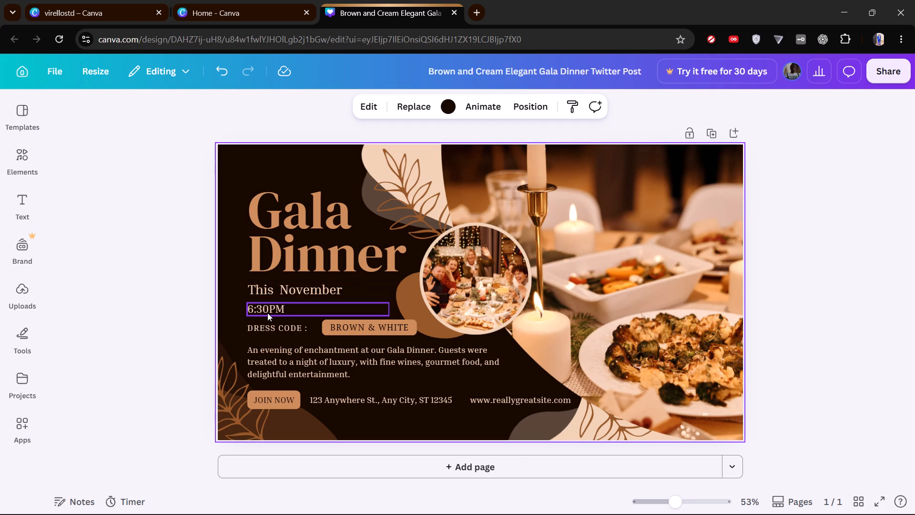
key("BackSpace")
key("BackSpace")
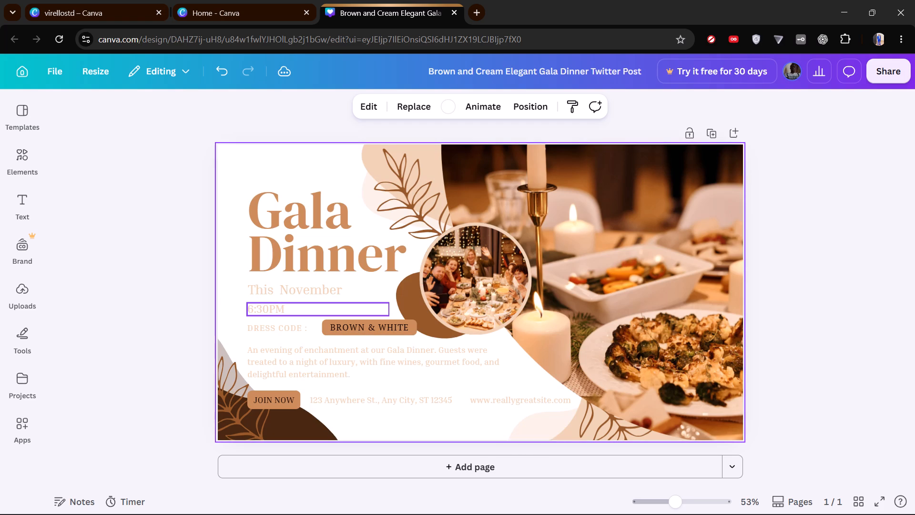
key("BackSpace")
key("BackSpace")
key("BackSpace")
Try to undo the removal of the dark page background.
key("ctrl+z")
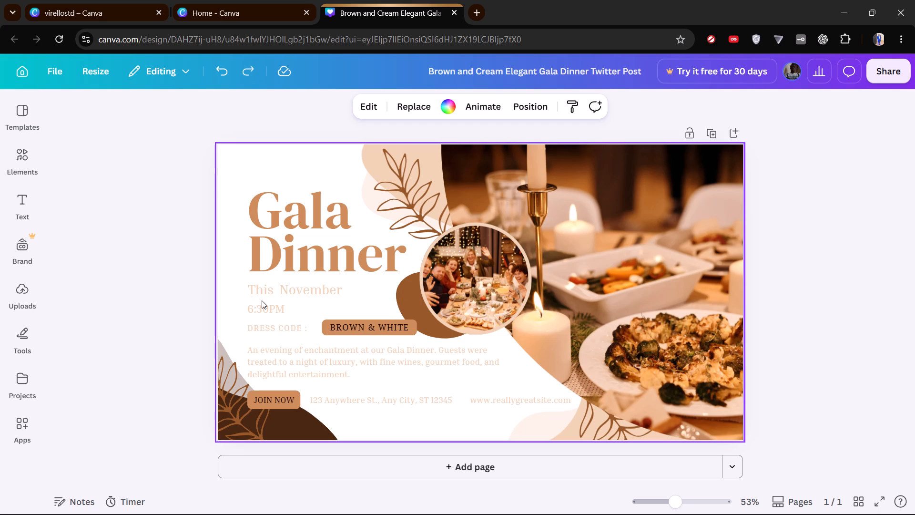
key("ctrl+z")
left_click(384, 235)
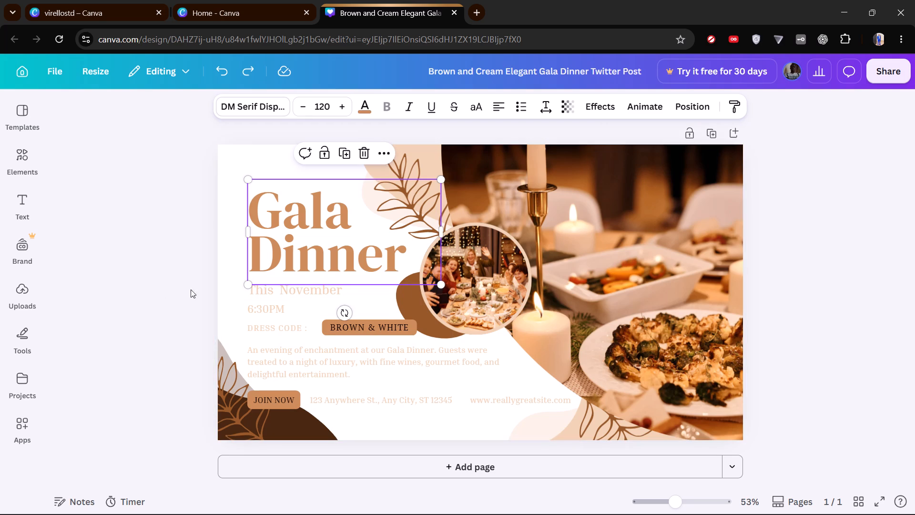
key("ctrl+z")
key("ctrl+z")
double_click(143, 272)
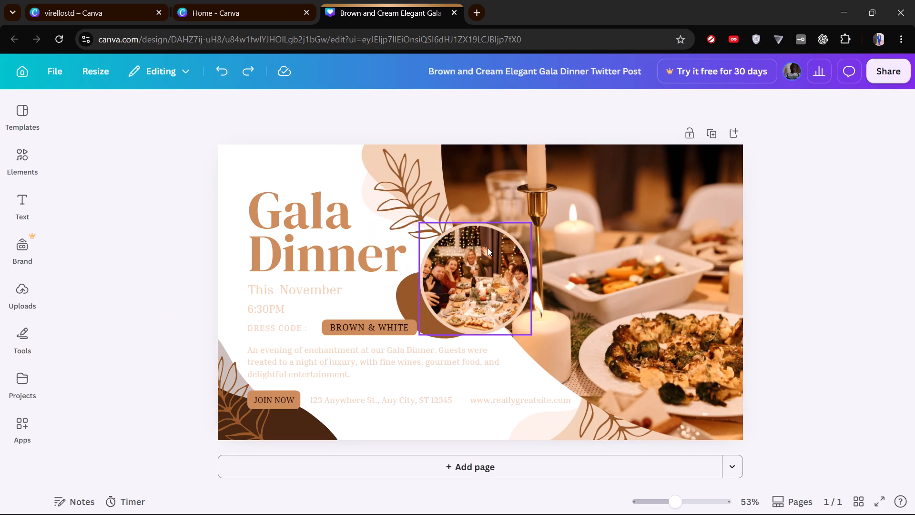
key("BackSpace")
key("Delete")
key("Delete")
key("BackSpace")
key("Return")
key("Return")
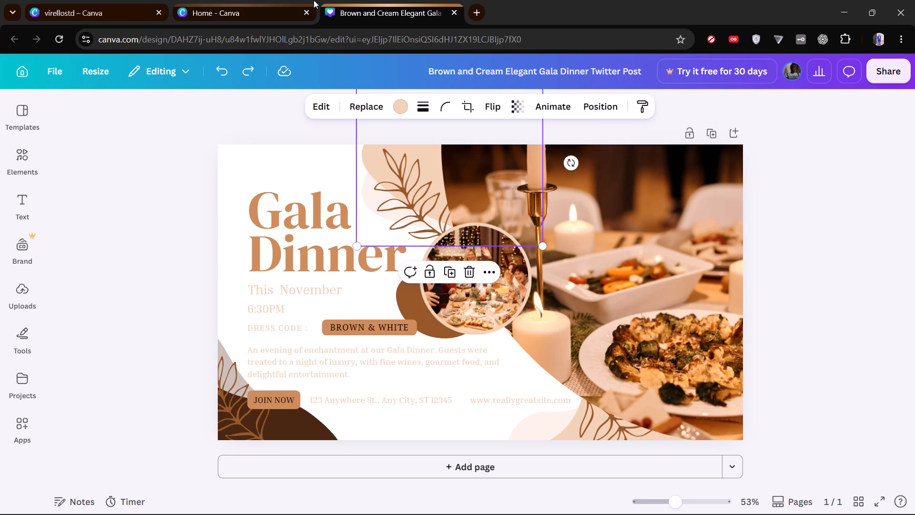
Create a fresh editable copy from the Brown and Cream Elegant Gala Dinner template page and close the previously edited design.
left_click(235, 0)
left_click(94, 13)
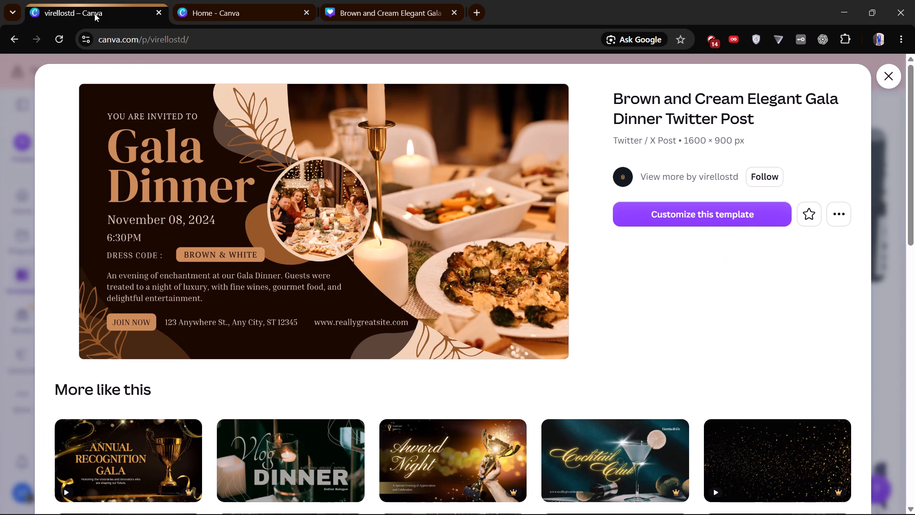
left_click(738, 213)
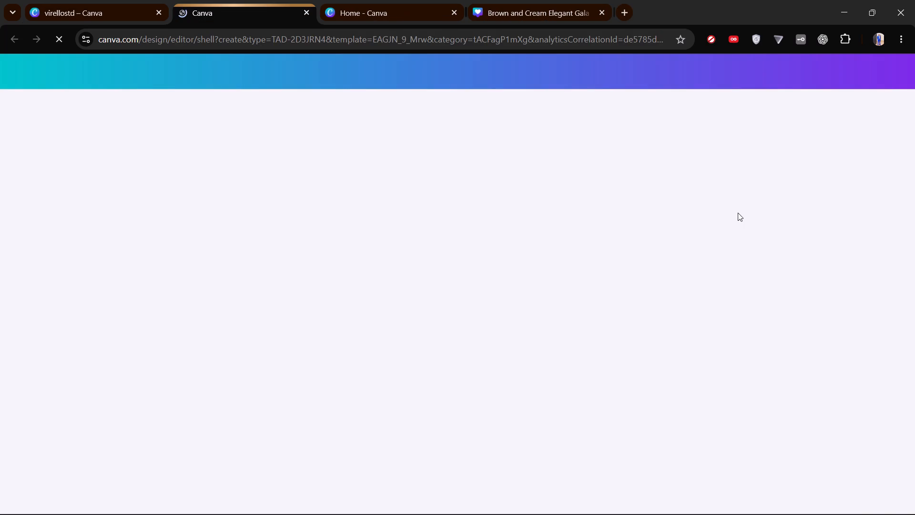
left_click(598, 14)
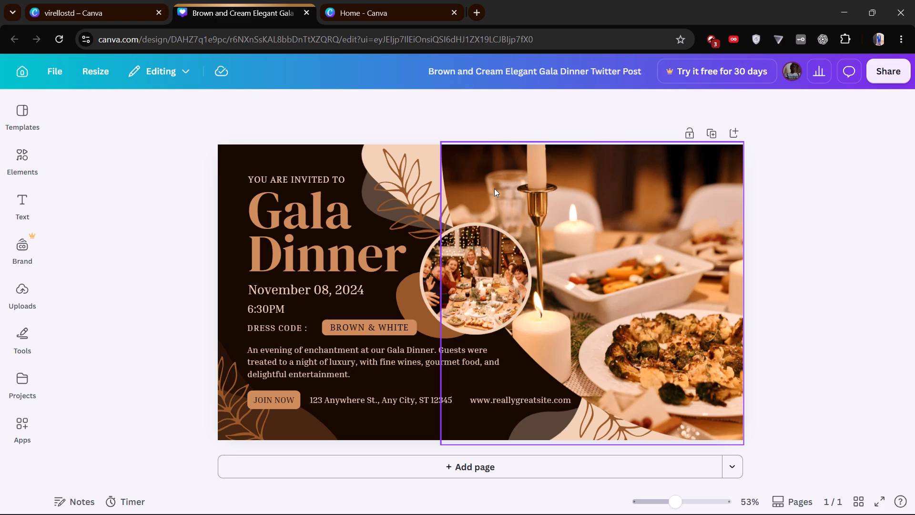
Replace the "YOU ARE INVITED TO" line above the Gala Dinner heading with "COMING SOON".
double_click(290, 174)
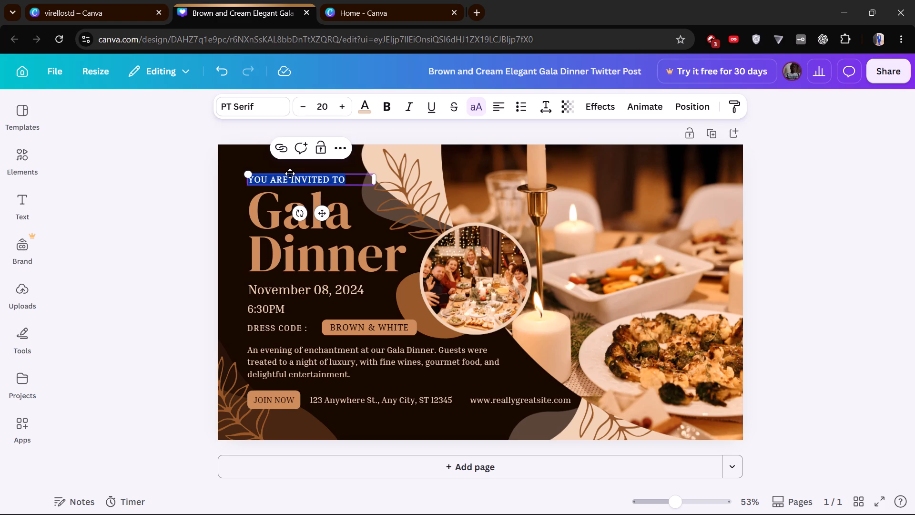
left_click(344, 178)
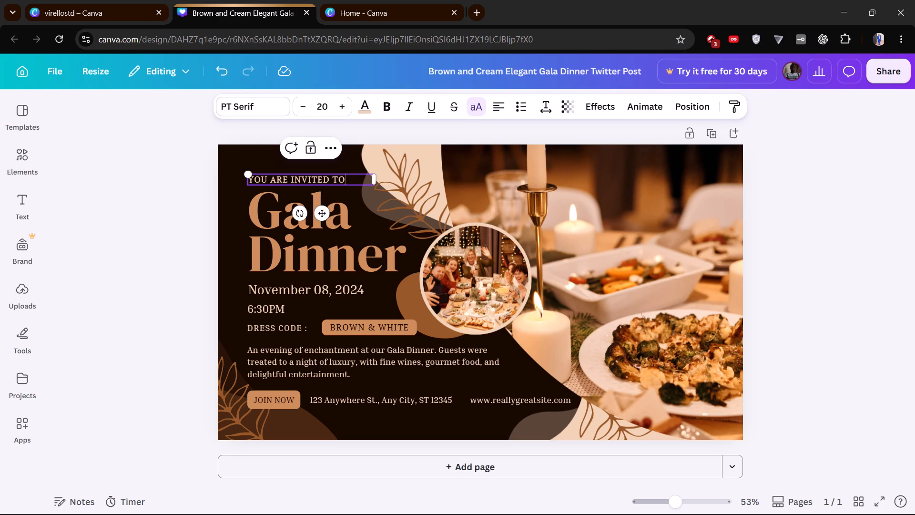
key("BackSpace")
key("BackSpace")
key("BackSpace")
key("BackSpace")
key("BackSpace")
key("BackSpace")
key("BackSpace")
key("BackSpace")
key("BackSpace")
key("BackSpace")
key("BackSpace")
key("BackSpace")
key("BackSpace")
key("BackSpace")
key("BackSpace")
key("BackSpace")
key("BackSpace")
key("BackSpace")
key("c")
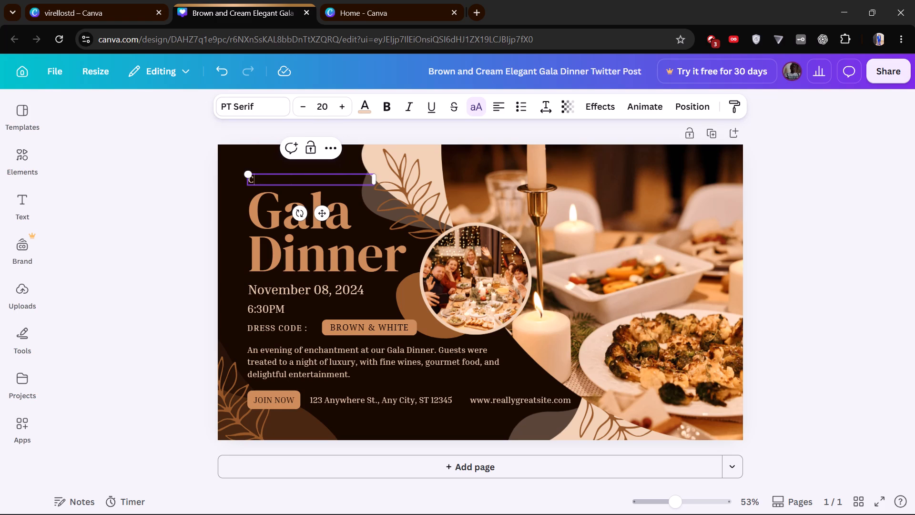
key("o")
type("MING")
key("space")
type("SOO")
key("n")
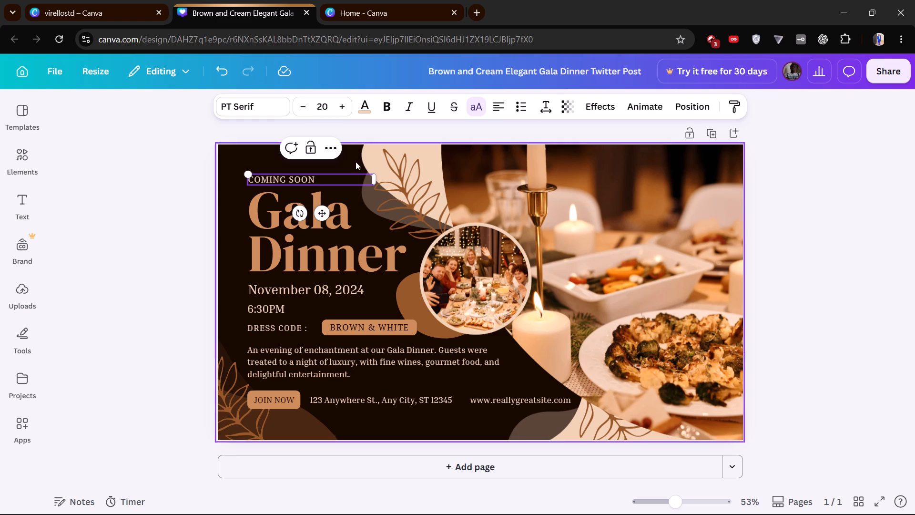
Increase the font size of the COMING SOON line to 29.
left_click(340, 109)
triple_click(340, 109)
triple_click(340, 109)
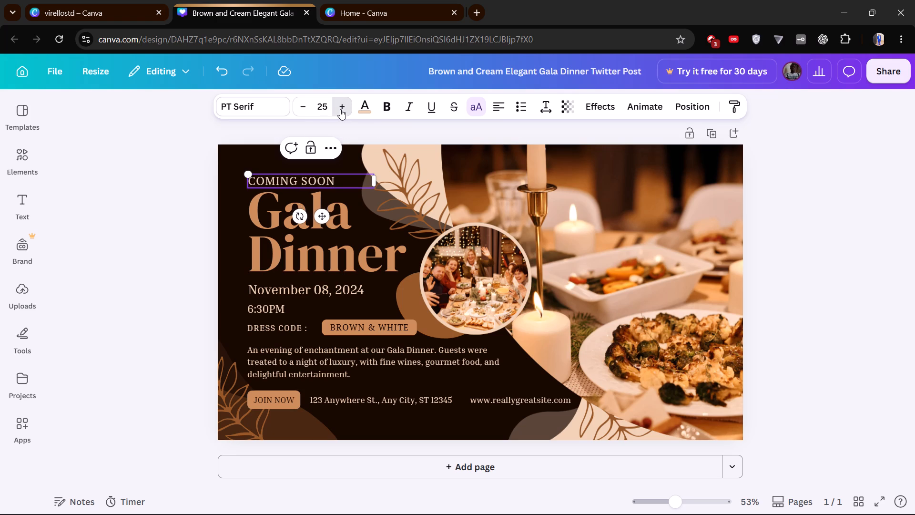
left_click(340, 109)
left_click(340, 109)
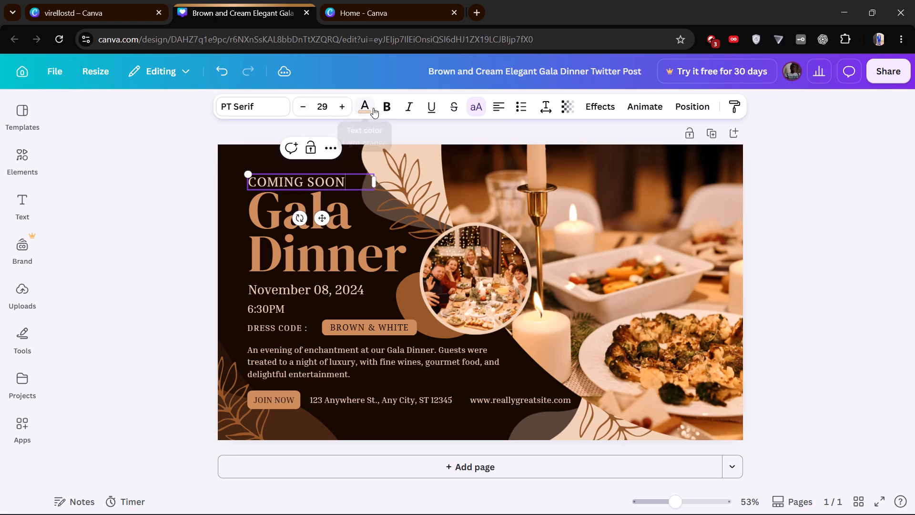
Make the entire COMING SOON line bold, without italics.
left_click(411, 105)
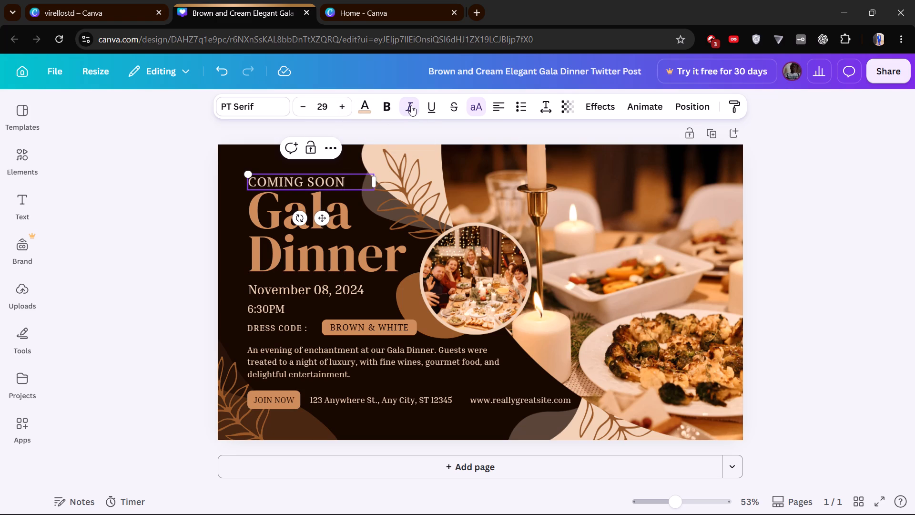
left_click(411, 105)
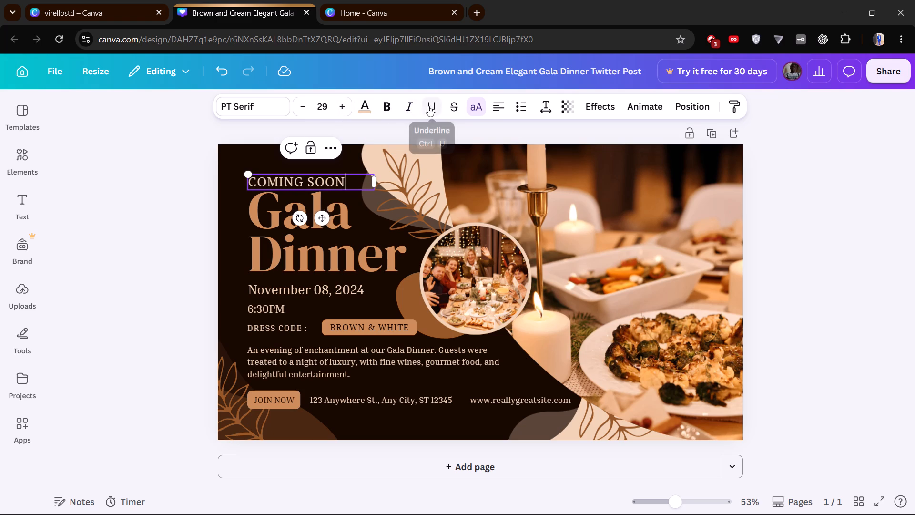
left_click(388, 105)
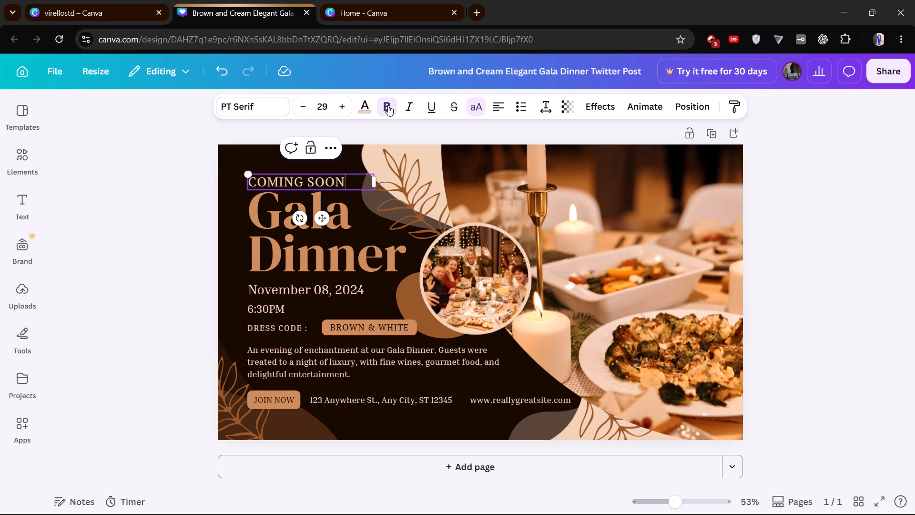
left_click_drag(345, 180, 284, 176)
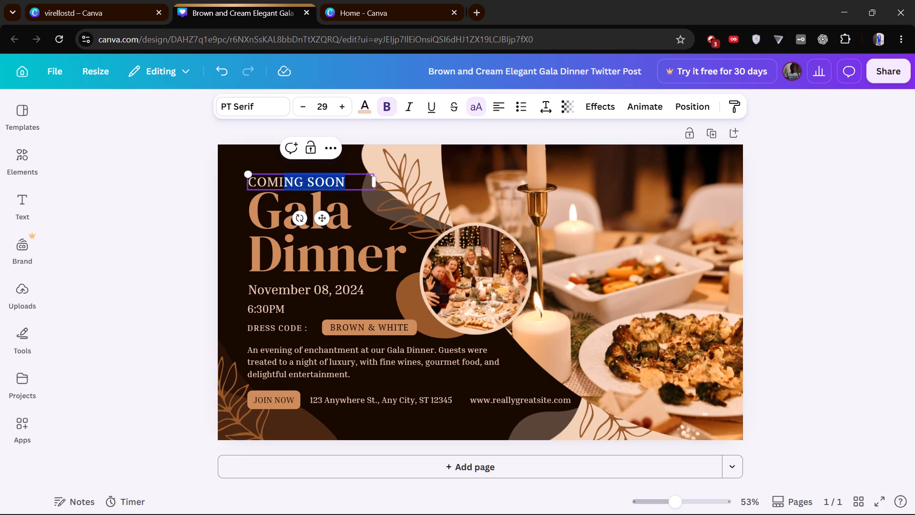
left_click_drag(284, 176, 250, 181)
left_click(388, 111)
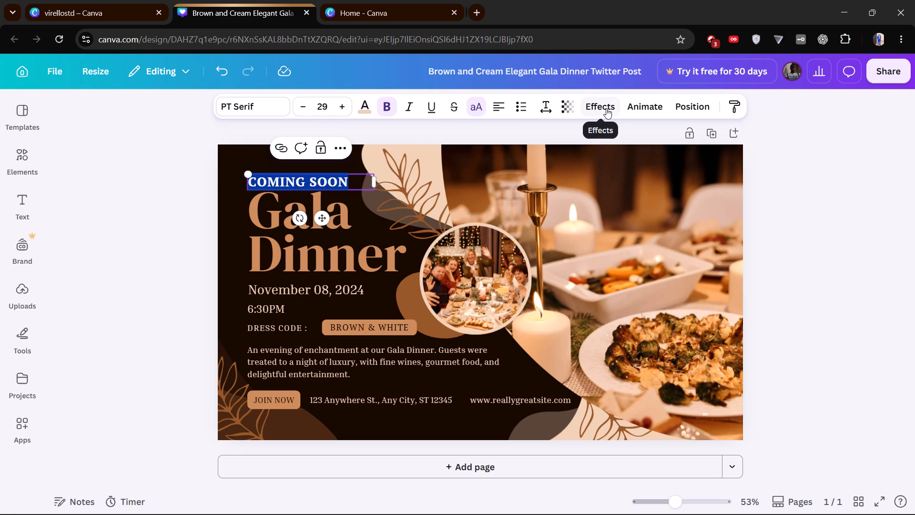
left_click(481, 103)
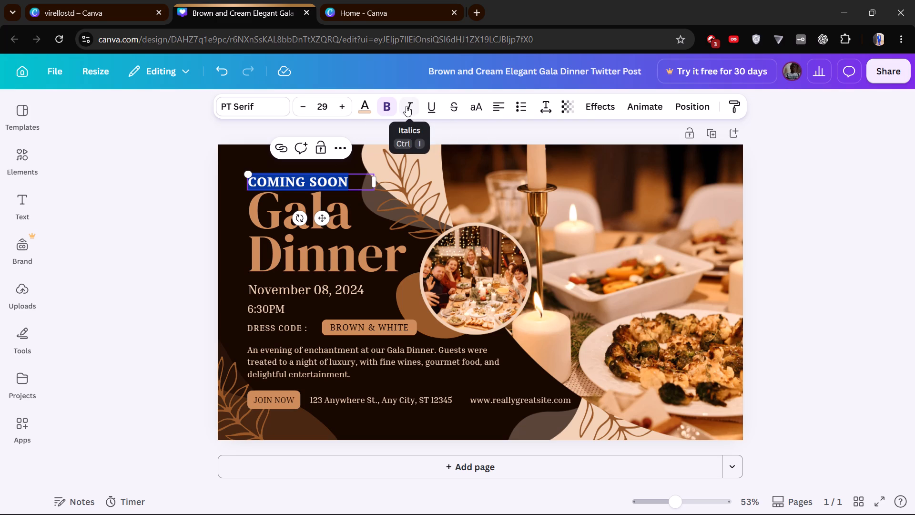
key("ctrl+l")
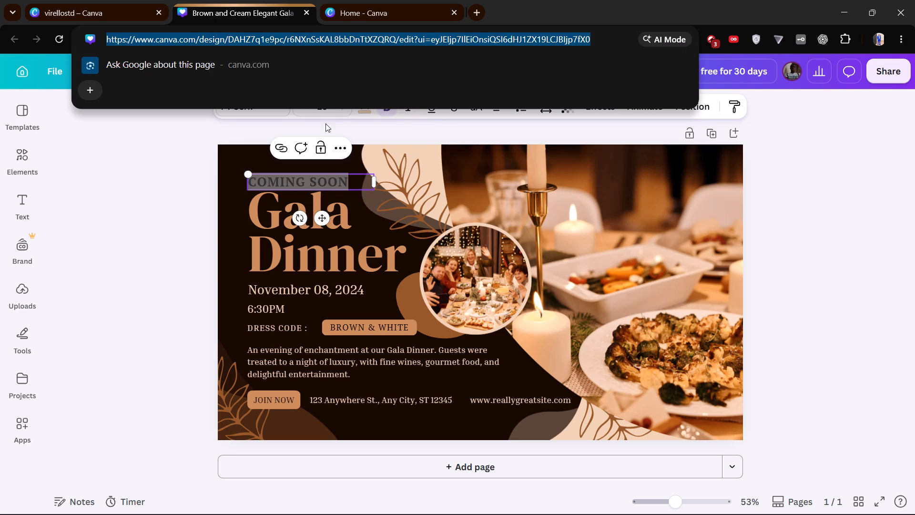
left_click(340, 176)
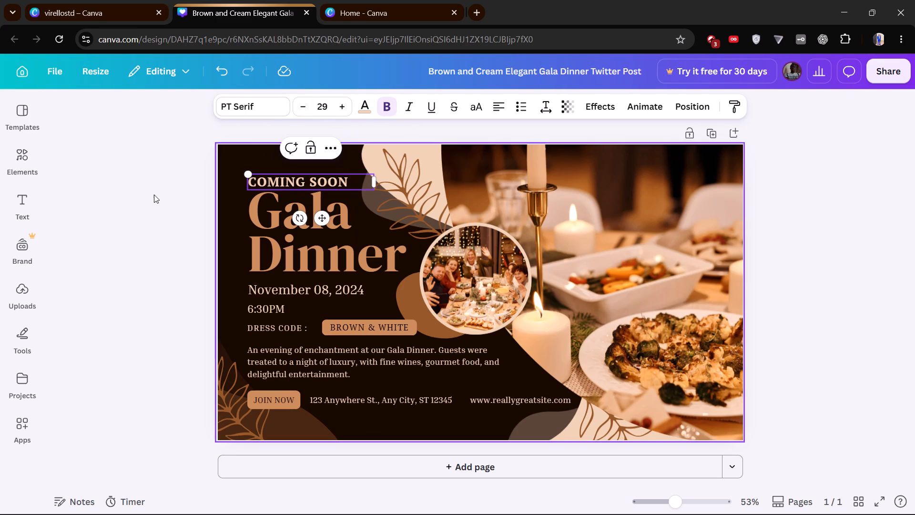
Browse the default text styles, Brand Kit options, text apps and font combinations available for the design.
left_click(20, 205)
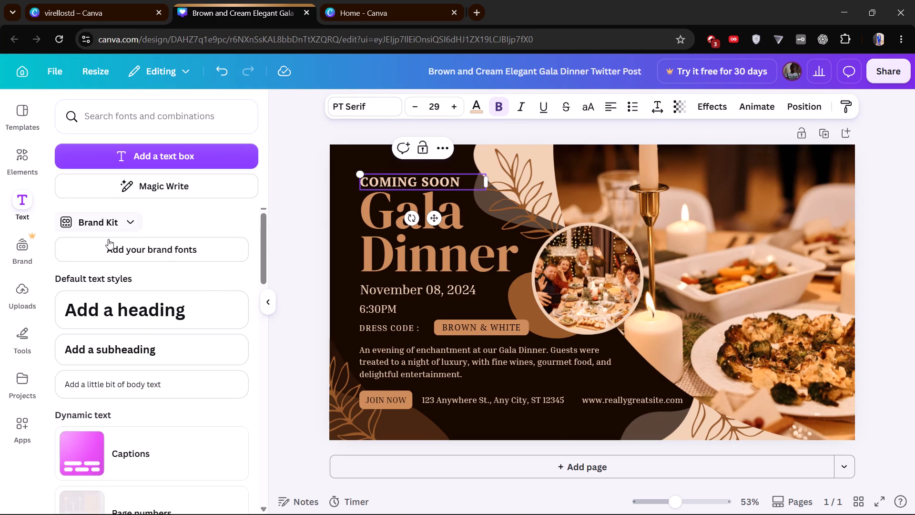
scroll(202, 285, "down", 2)
scroll(202, 285, "up", 1)
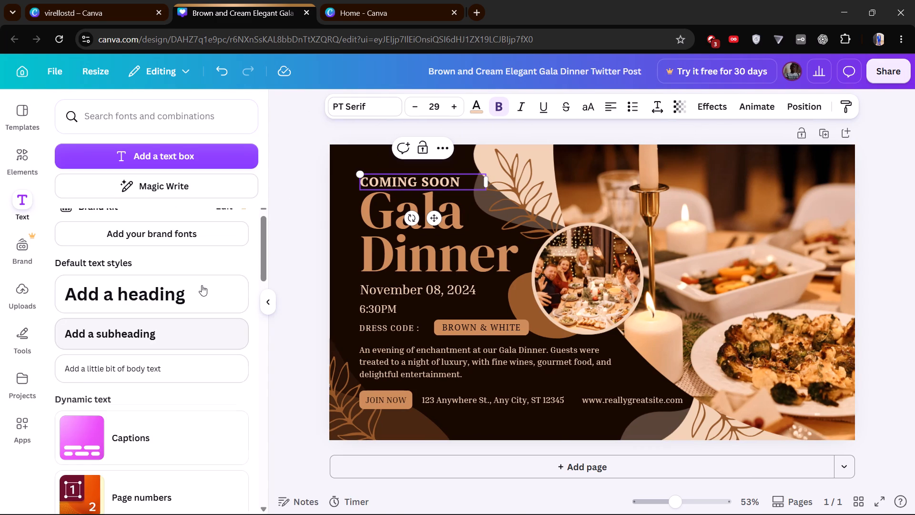
scroll(202, 285, "up", 1)
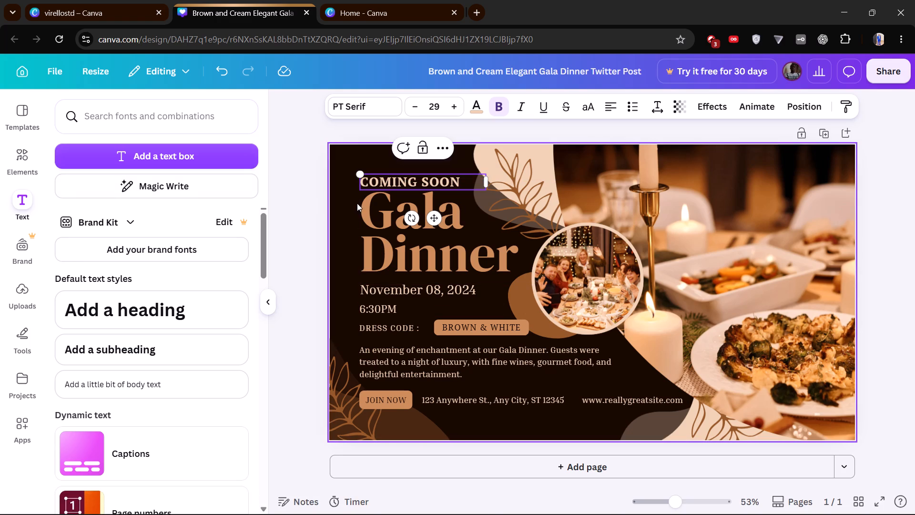
scroll(202, 292, "down", 3)
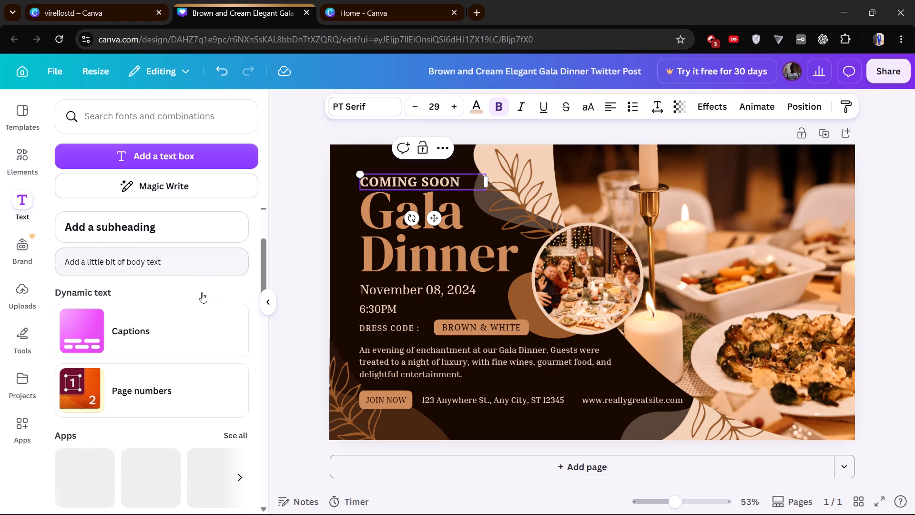
scroll(202, 292, "down", 1)
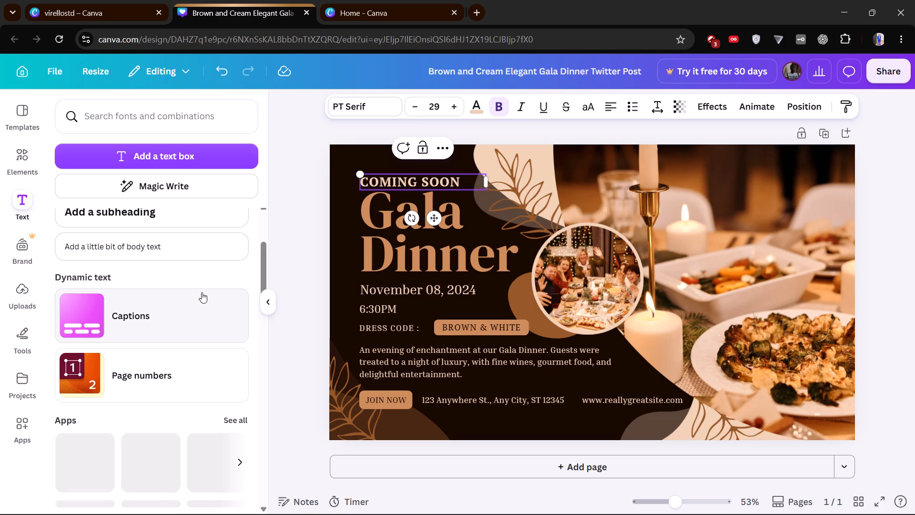
scroll(162, 343, "down", 2)
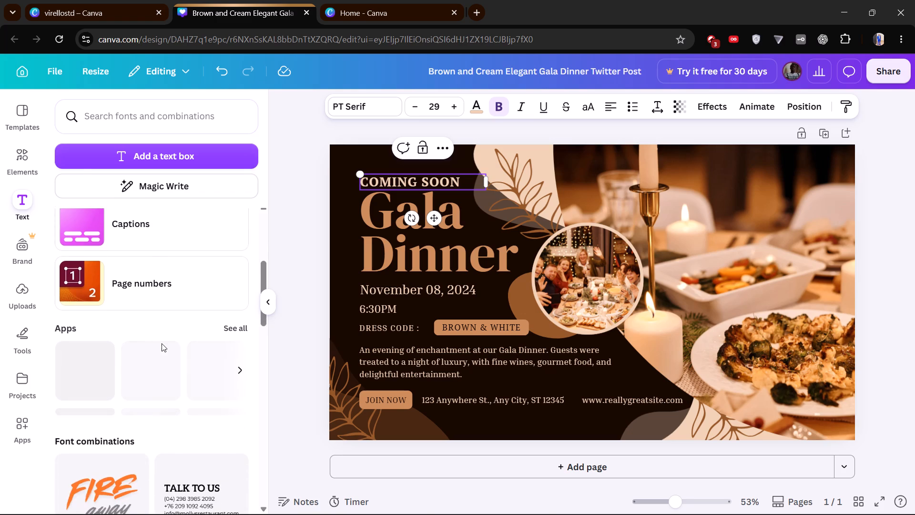
scroll(162, 343, "down", 3)
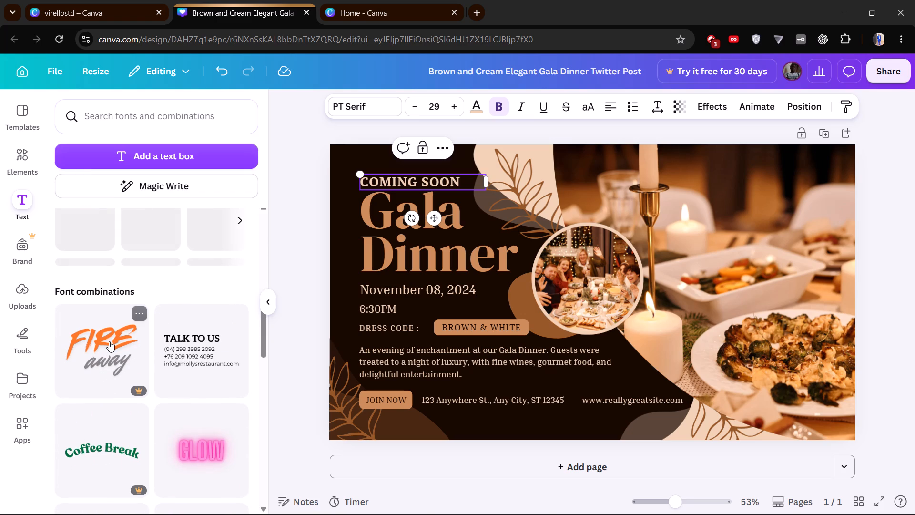
scroll(213, 371, "down", 2)
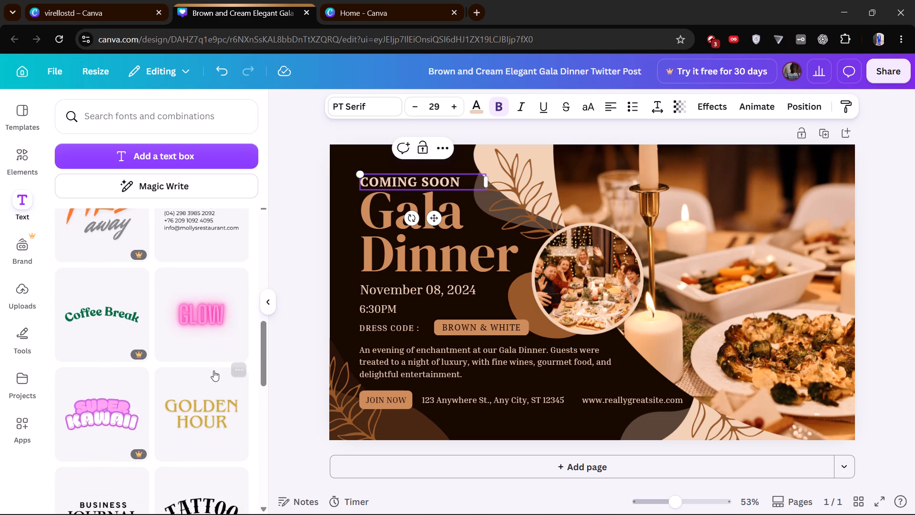
scroll(213, 371, "down", 3)
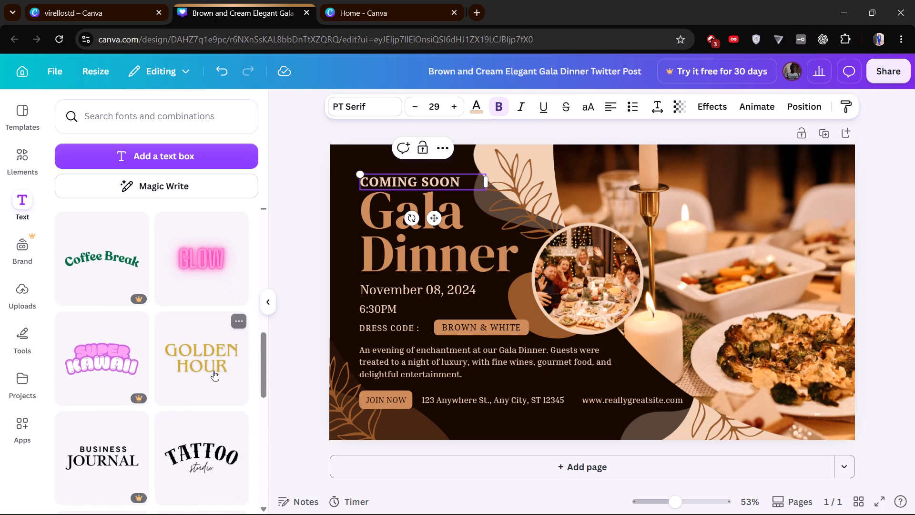
scroll(213, 371, "down", 1)
scroll(213, 371, "up", 6)
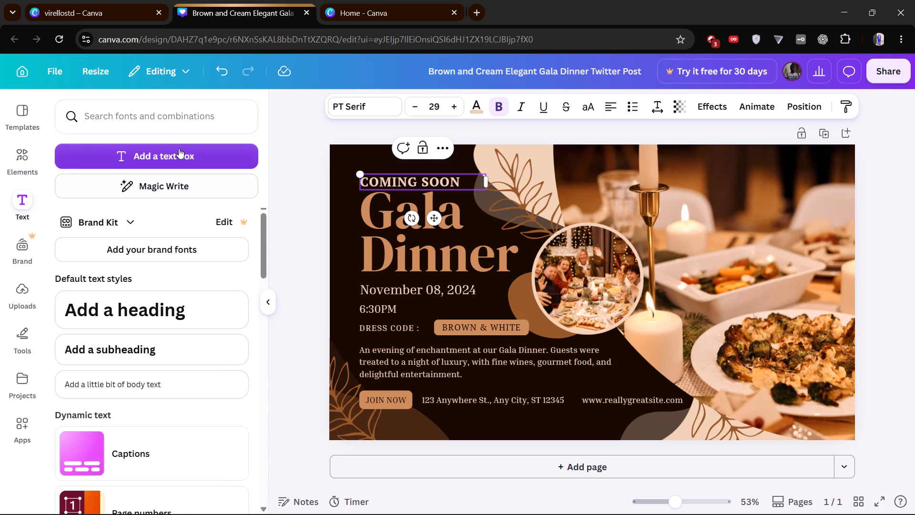
left_click(132, 222)
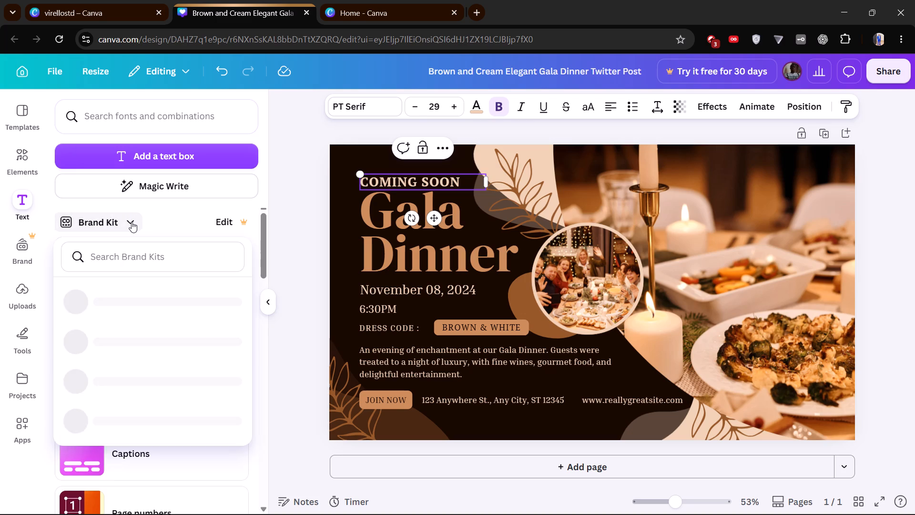
left_click(132, 222)
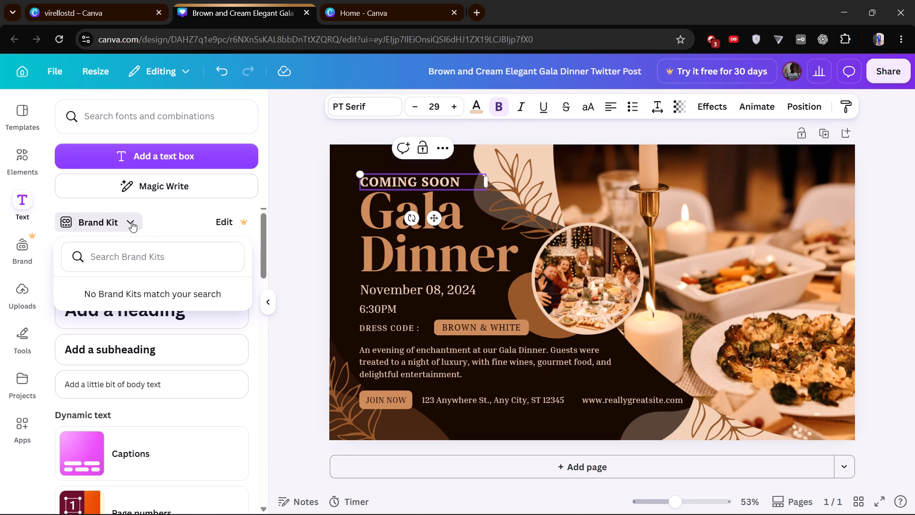
left_click(249, 364)
scroll(160, 348, "down", 1)
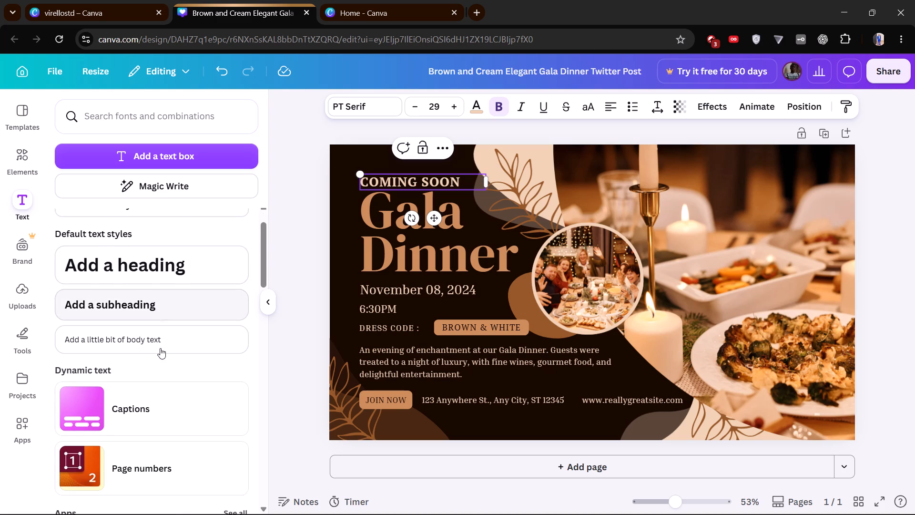
scroll(160, 348, "down", 6)
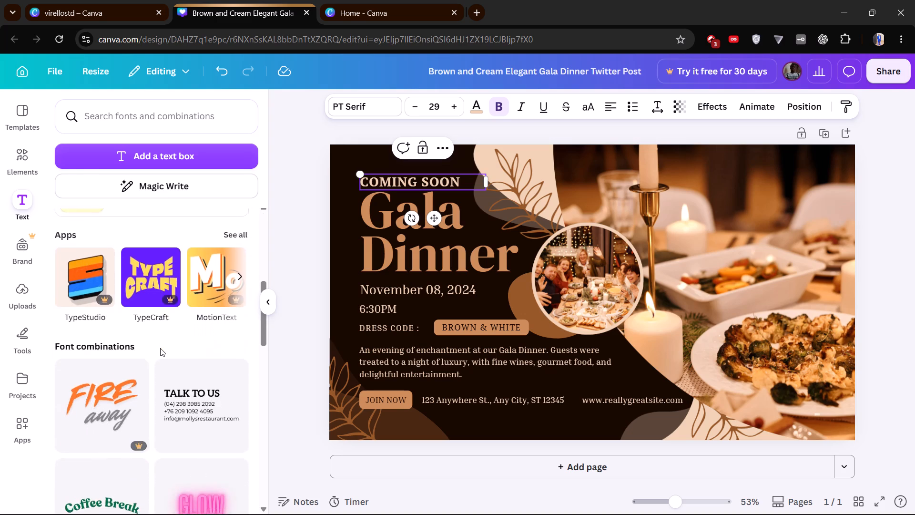
scroll(160, 348, "down", 9)
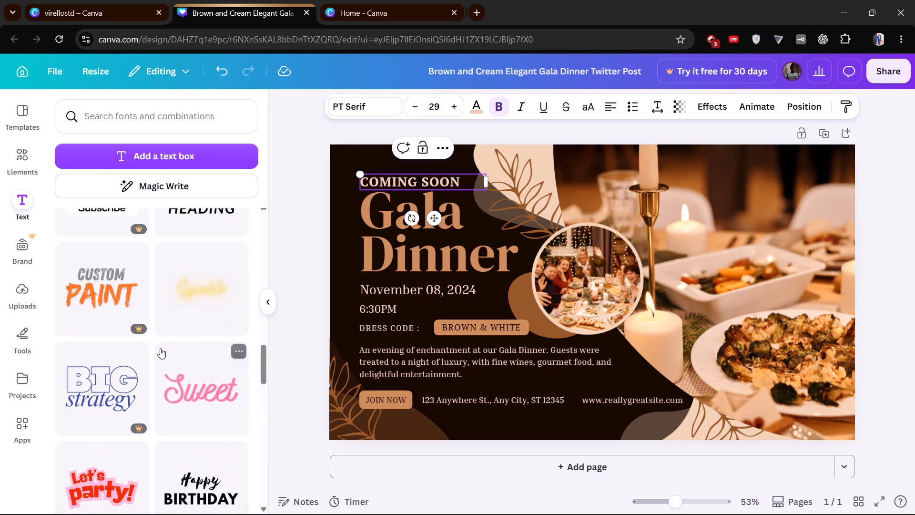
scroll(160, 348, "down", 3)
scroll(160, 348, "up", 5)
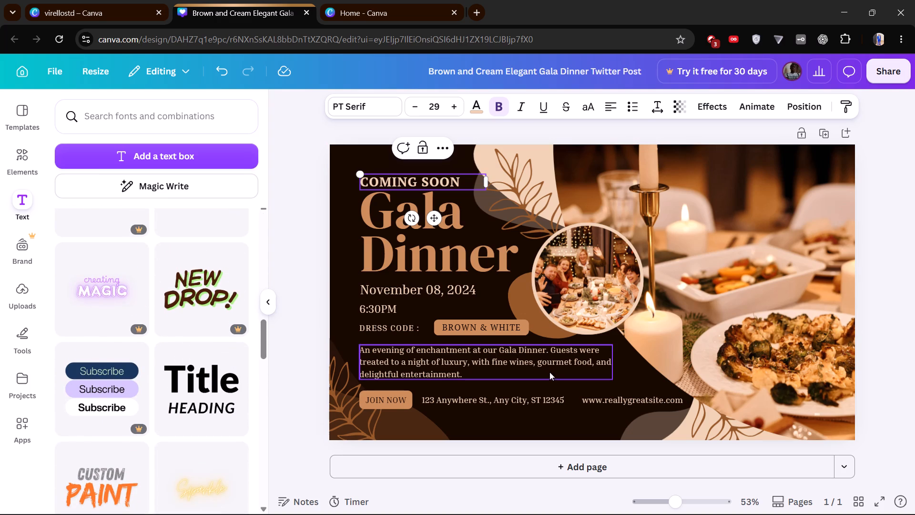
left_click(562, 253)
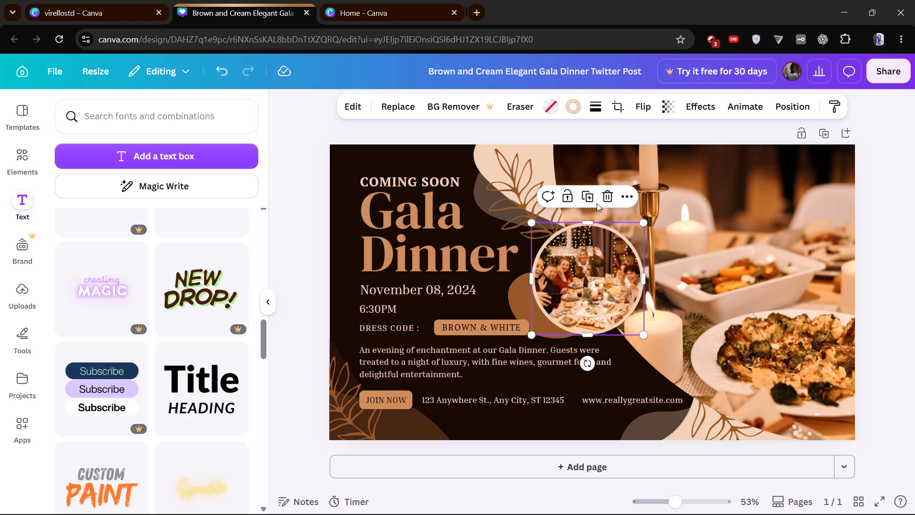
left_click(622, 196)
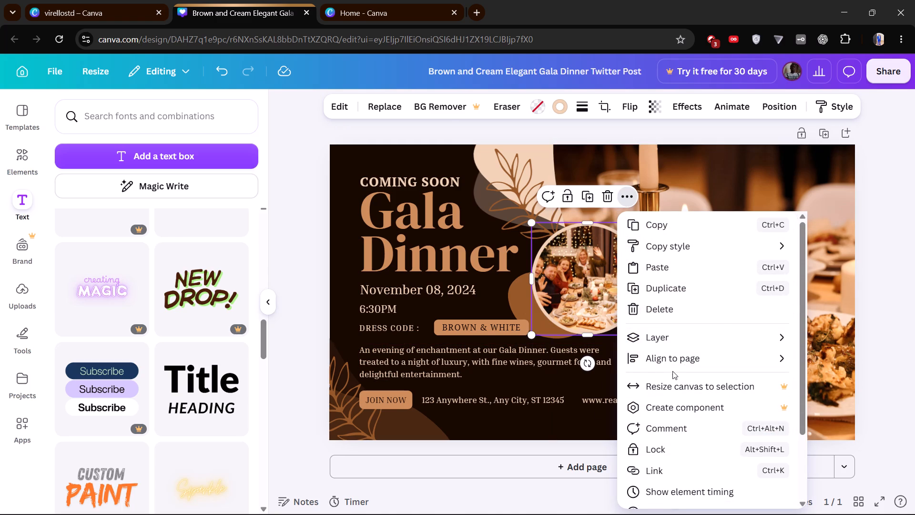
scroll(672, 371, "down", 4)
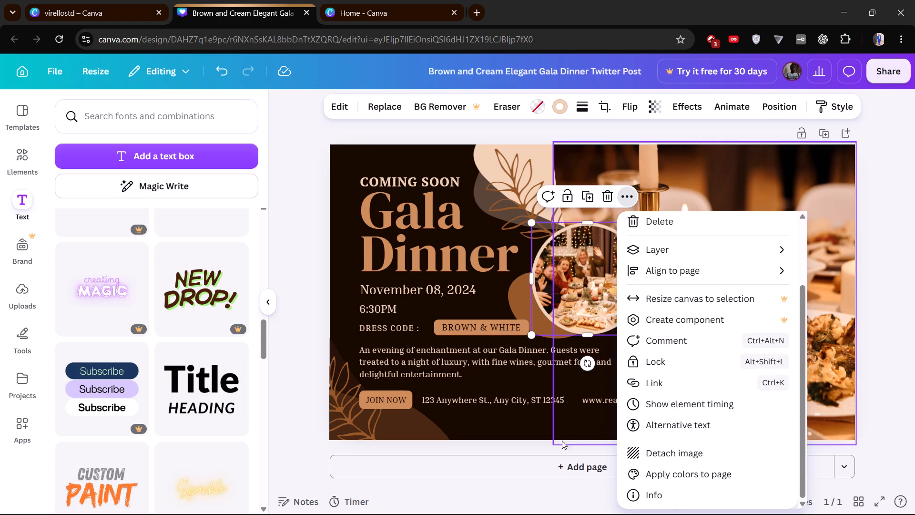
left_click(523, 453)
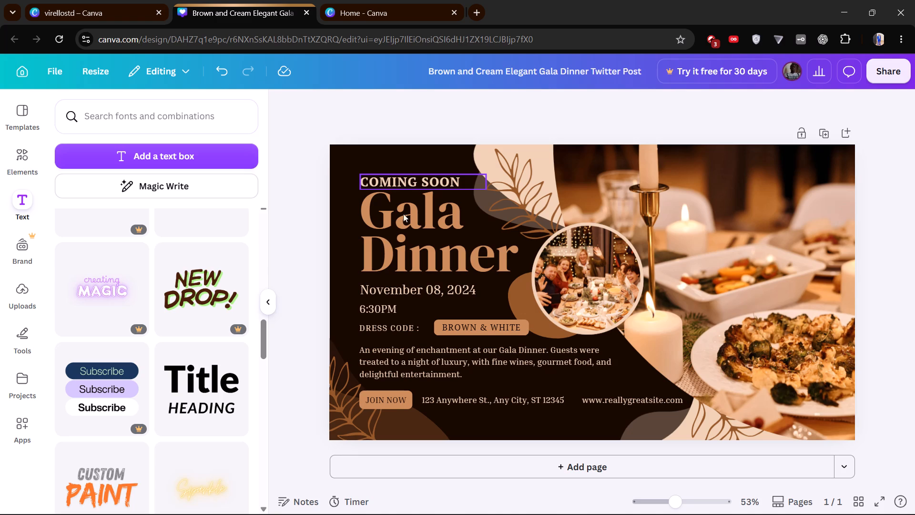
Replace the date line below the Gala Dinner heading with "This November".
left_click(447, 282)
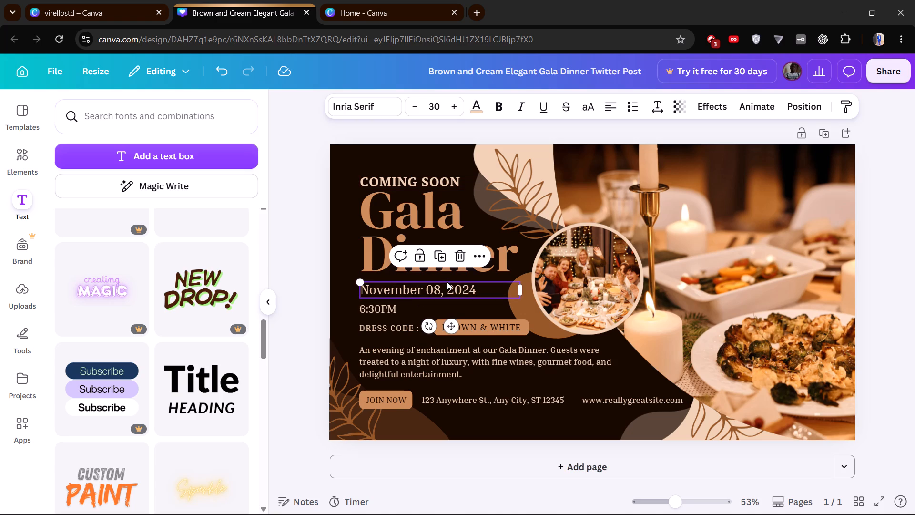
double_click(481, 287)
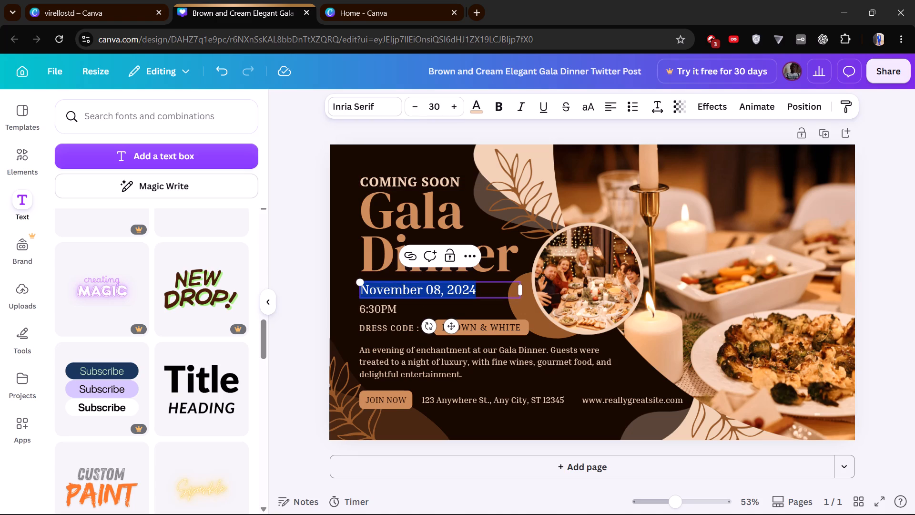
key("t")
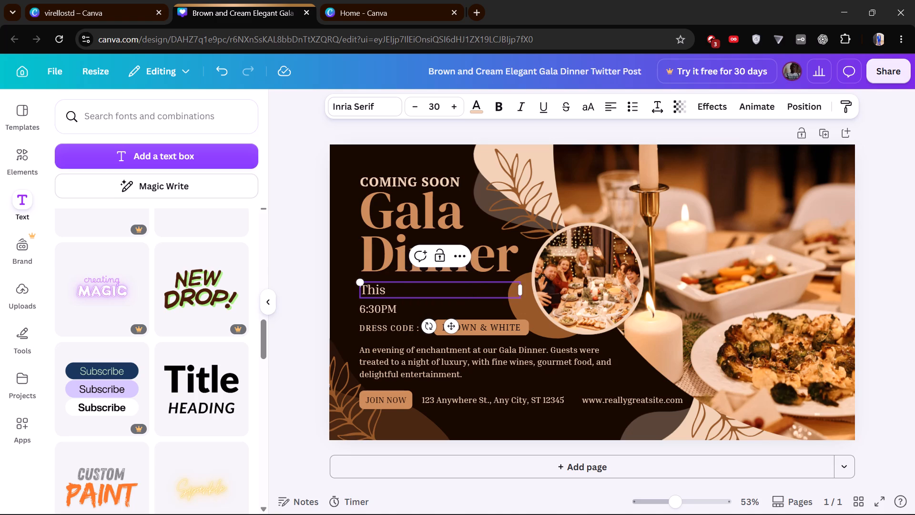
type("ovember")
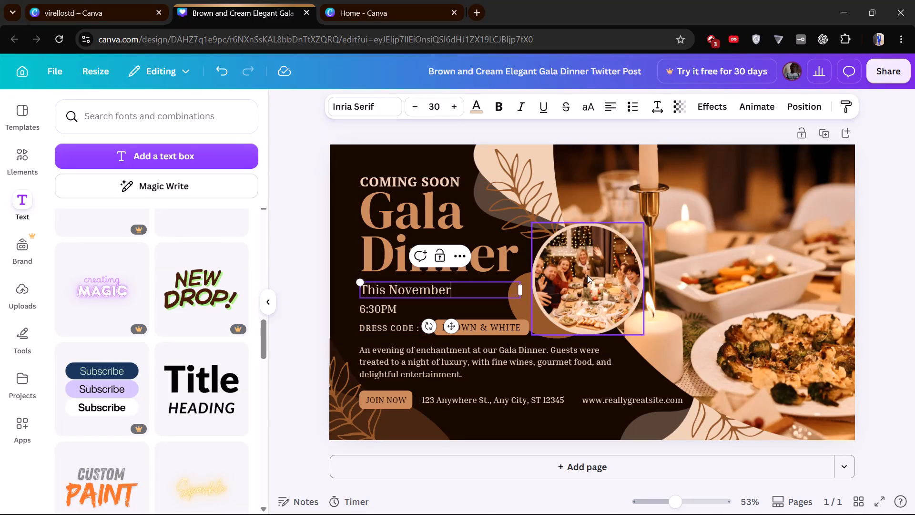
Shift the circular group photo slightly left, closer to the Gala Dinner heading.
left_click_drag(587, 275, 610, 275)
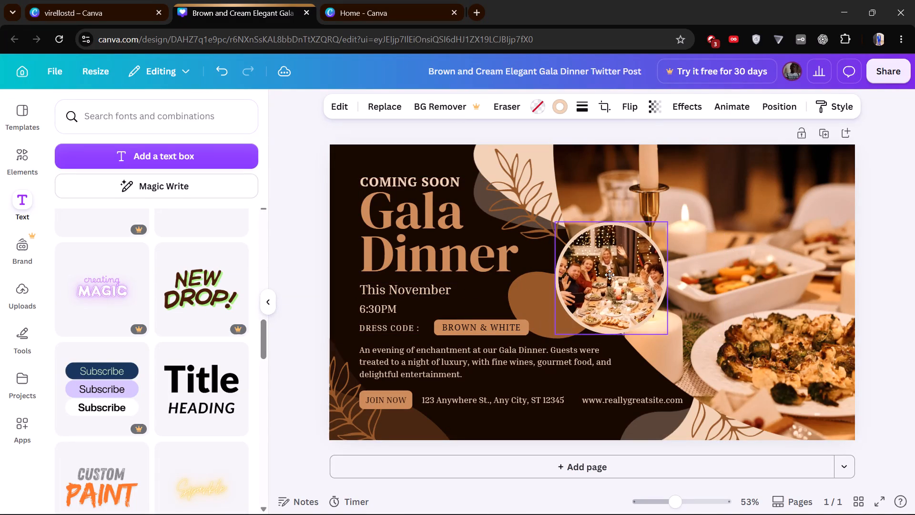
left_click_drag(610, 275, 584, 278)
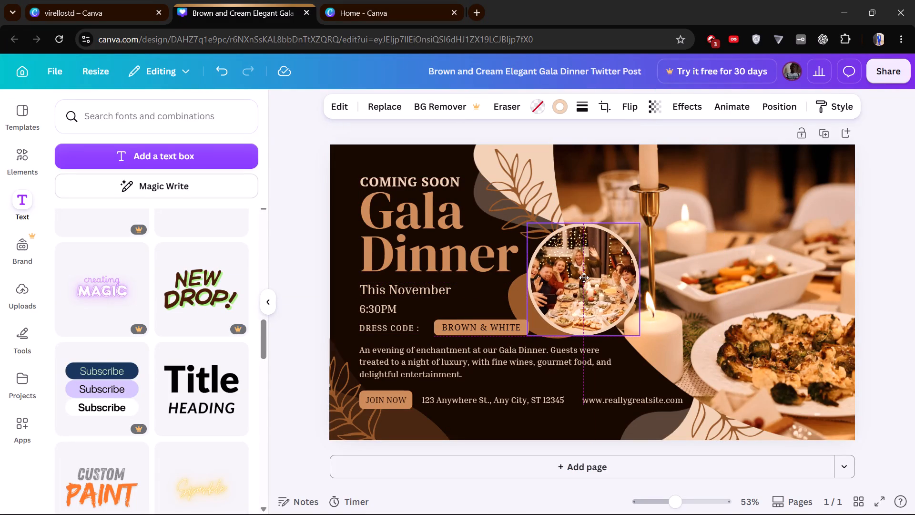
left_click_drag(584, 278, 582, 275)
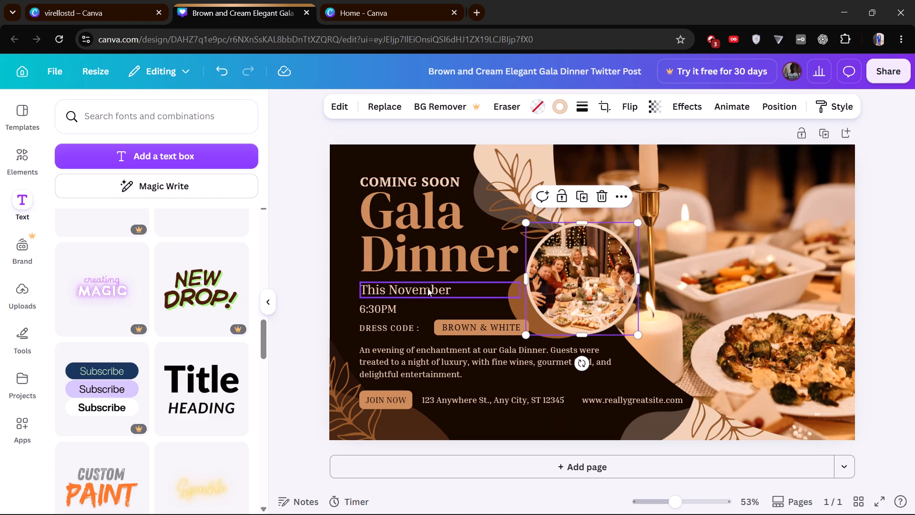
Delete the 6:30PM time line below "This November".
left_click(380, 309)
key("BackSpace")
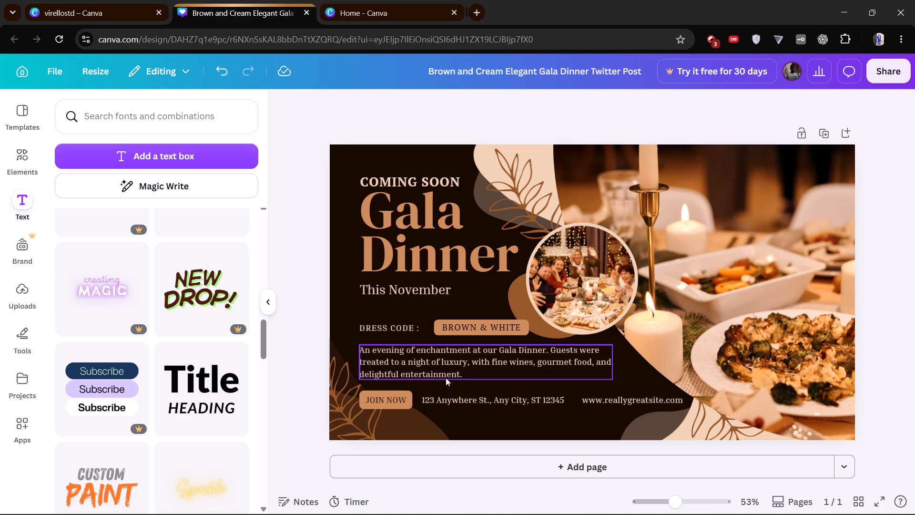
Replace the description paragraph below the dress code line with "Celebrating 60years of Volunteers".
left_click_drag(465, 371, 447, 367)
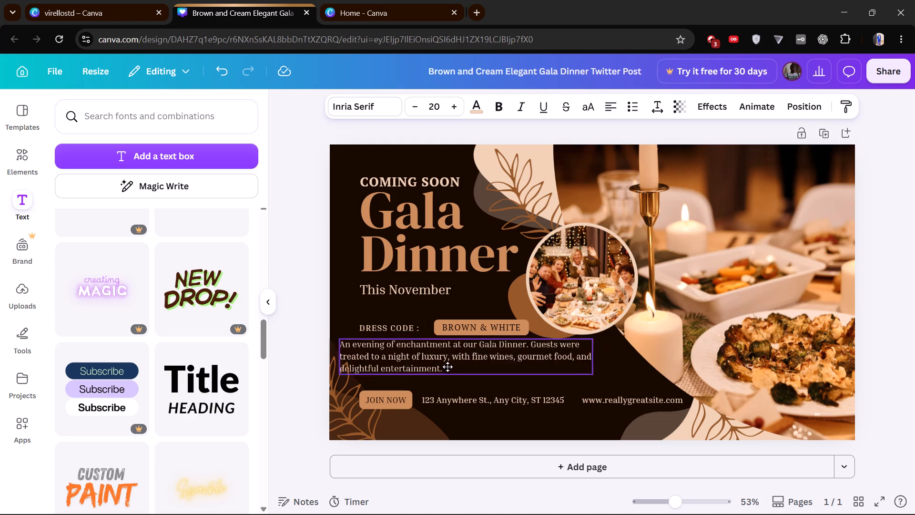
left_click_drag(447, 367, 460, 371)
triple_click(460, 371)
key("BackSpace")
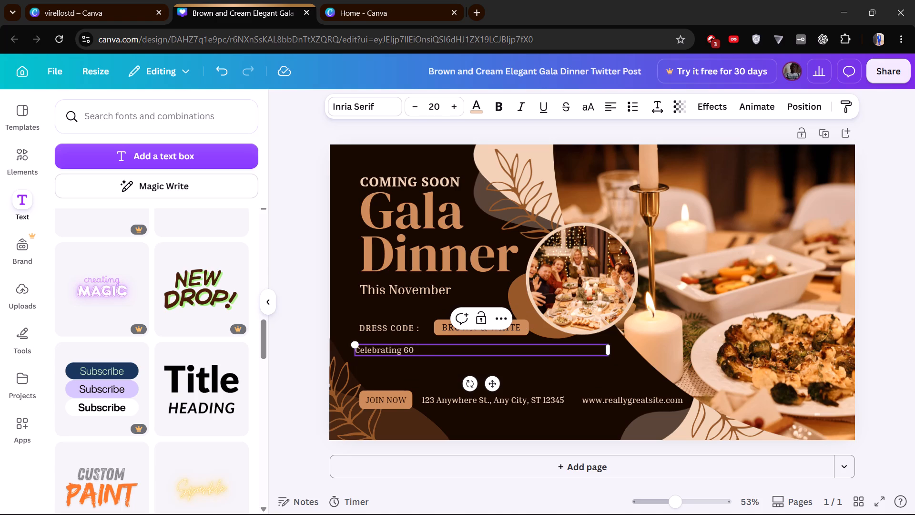
type("years of")
key("space")
type("unte")
type("er")
key("s")
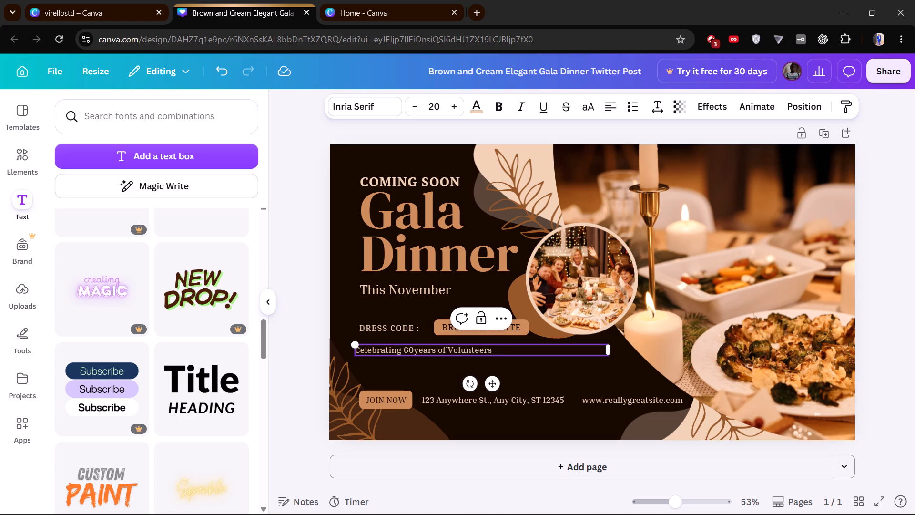
Extend the description below the dress code line to read "Celebrating 60years of Volunteers' spirit of service, dedication and impact".
key("apostrophe")
key("space")
type("spirit of service")
key("space")
key("BackSpace")
type(",")
key("space")
type("dedication")
key("space")
type("and impact")
key("space")
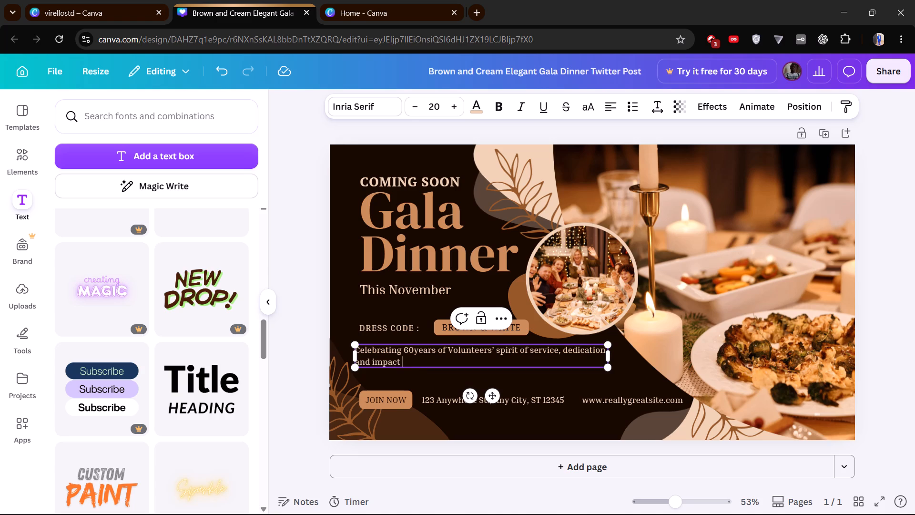
Increase the font size of the whole description text to 23.
left_click_drag(405, 365, 357, 351)
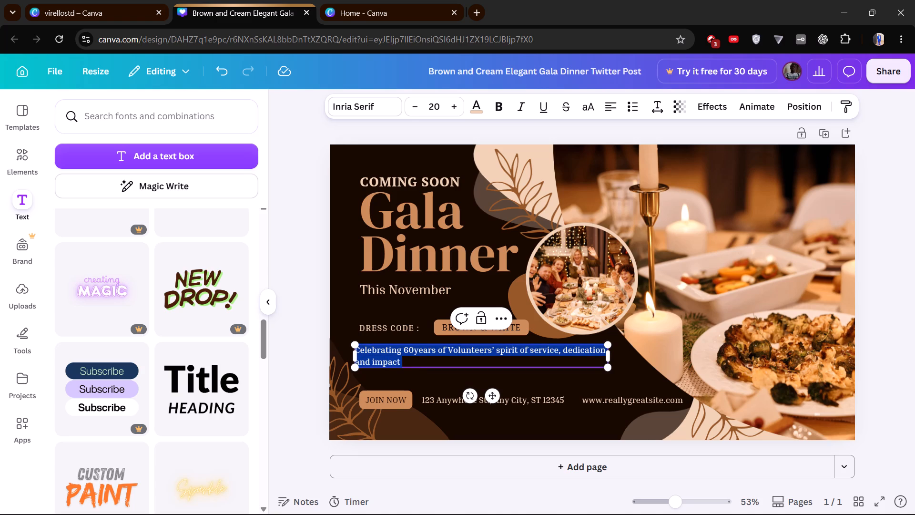
left_click_drag(357, 351, 357, 351)
left_click(452, 110)
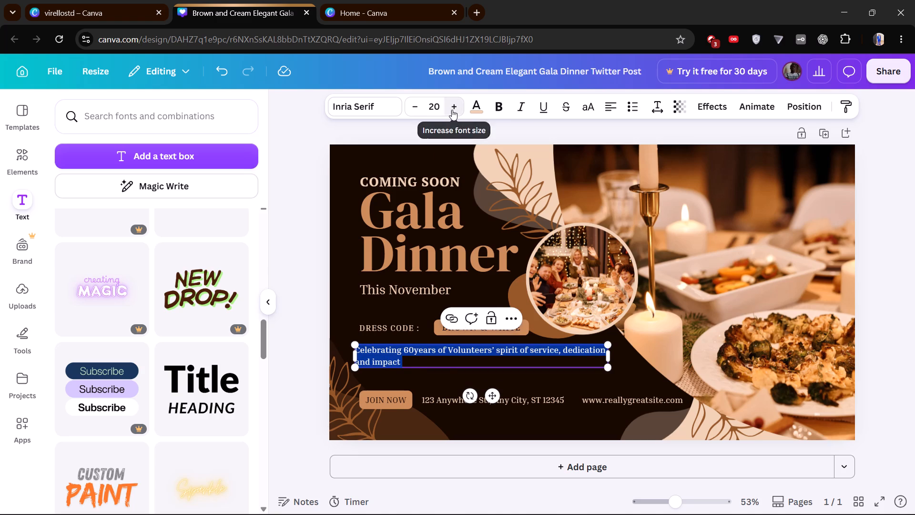
left_click(452, 110)
left_click(452, 110)
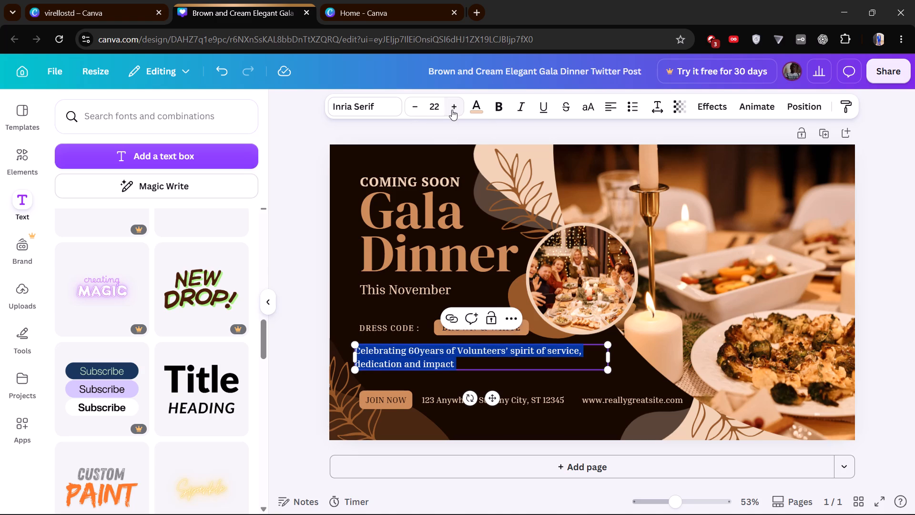
left_click(497, 384)
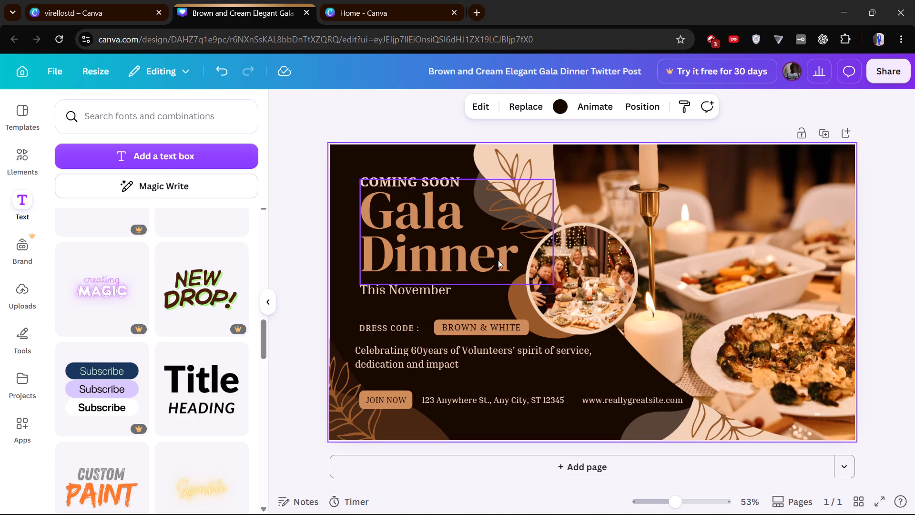
Add "2026" after "Gala Dinner" in the main heading.
double_click(524, 254)
left_click(524, 254)
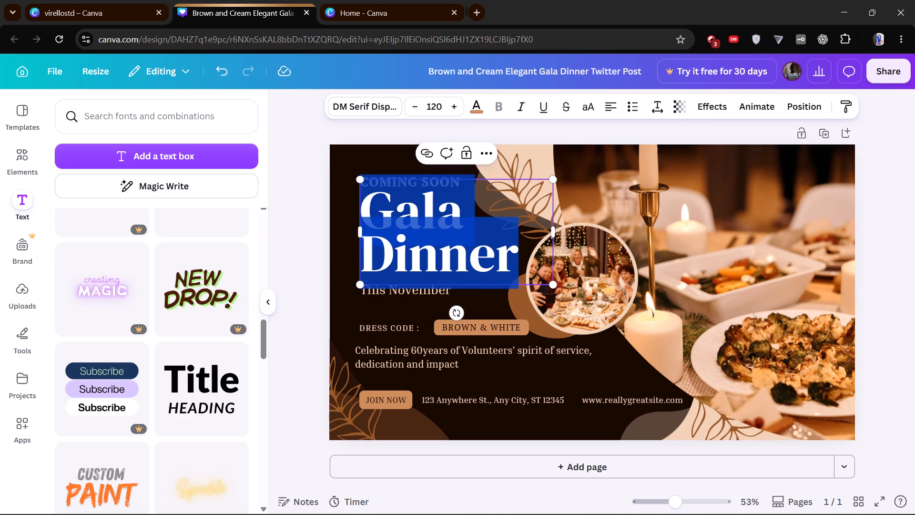
key("space")
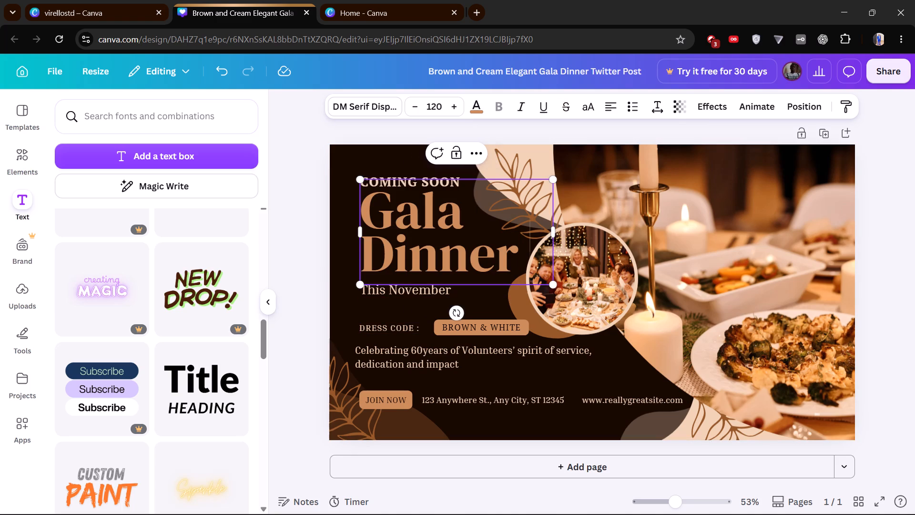
type("20")
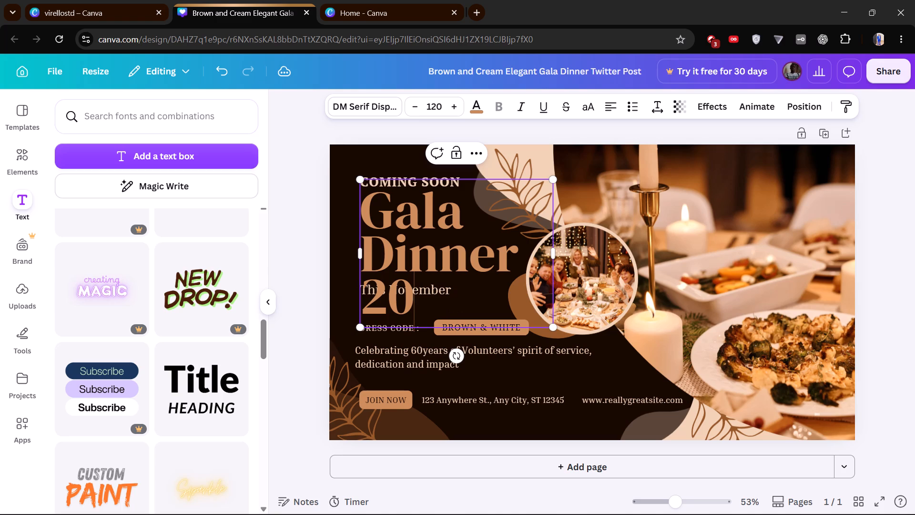
type("26")
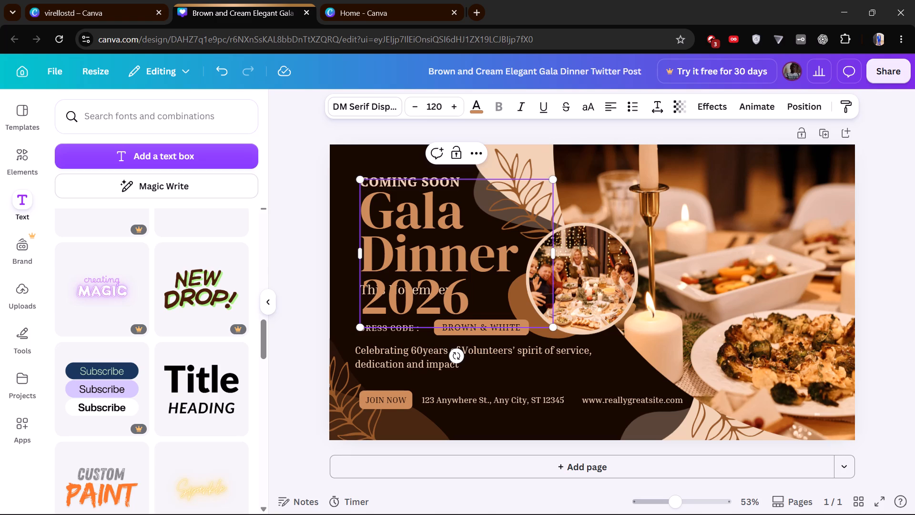
Move the circular group photo to the design's bottom-right corner, mostly off the page, away from the heading.
left_click_drag(599, 260, 728, 227)
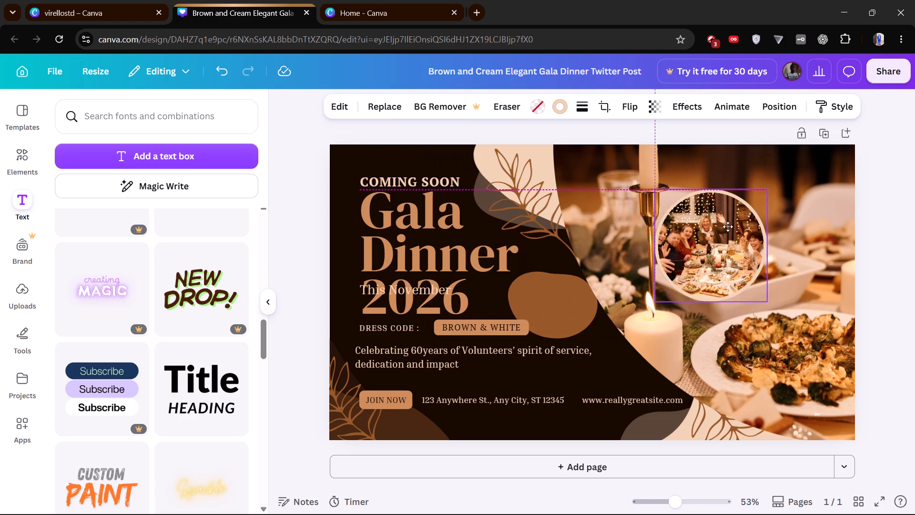
left_click_drag(728, 227, 823, 359)
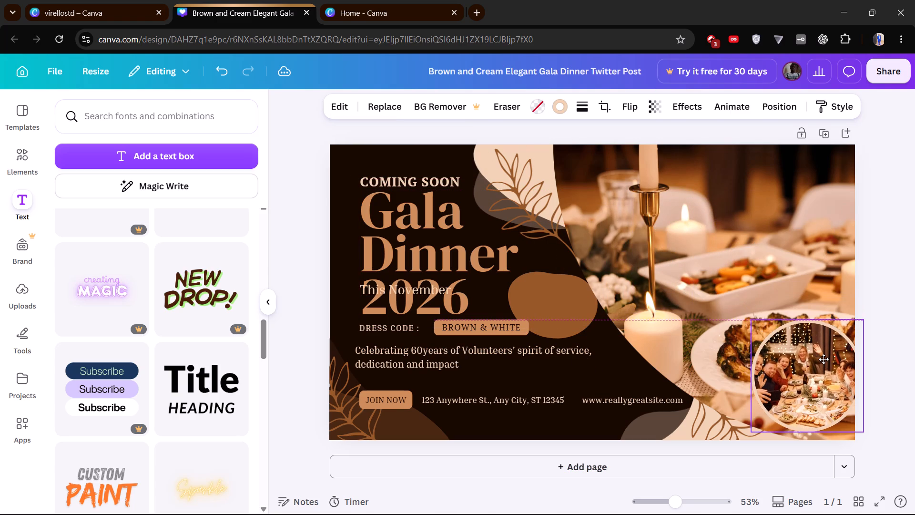
left_click_drag(823, 359, 835, 431)
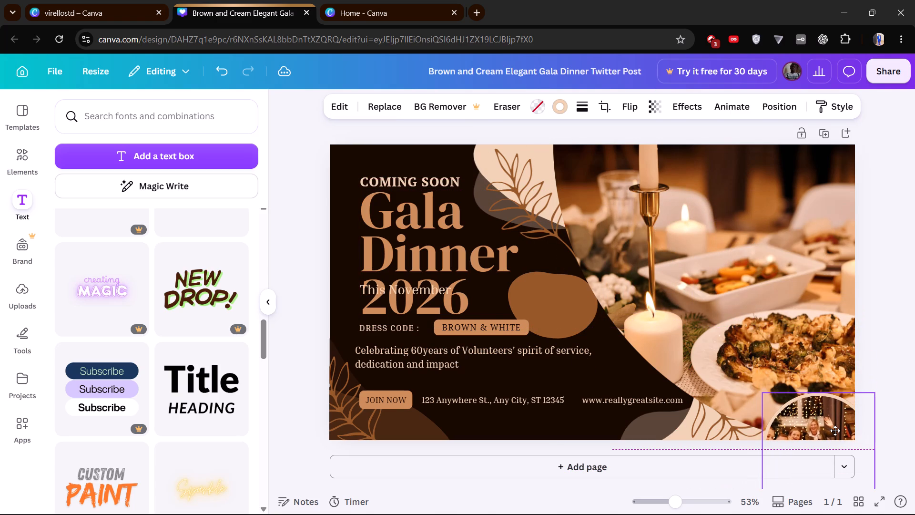
left_click_drag(835, 431, 839, 451)
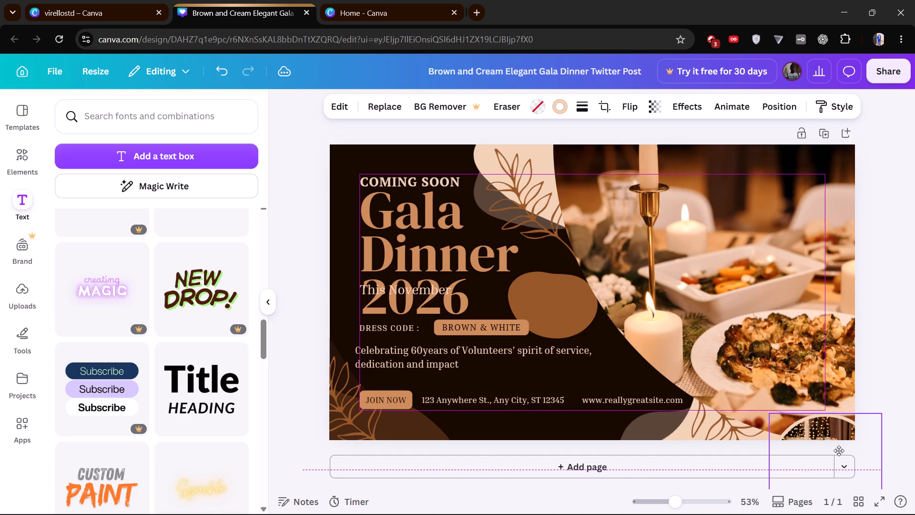
left_click_drag(839, 451, 846, 449)
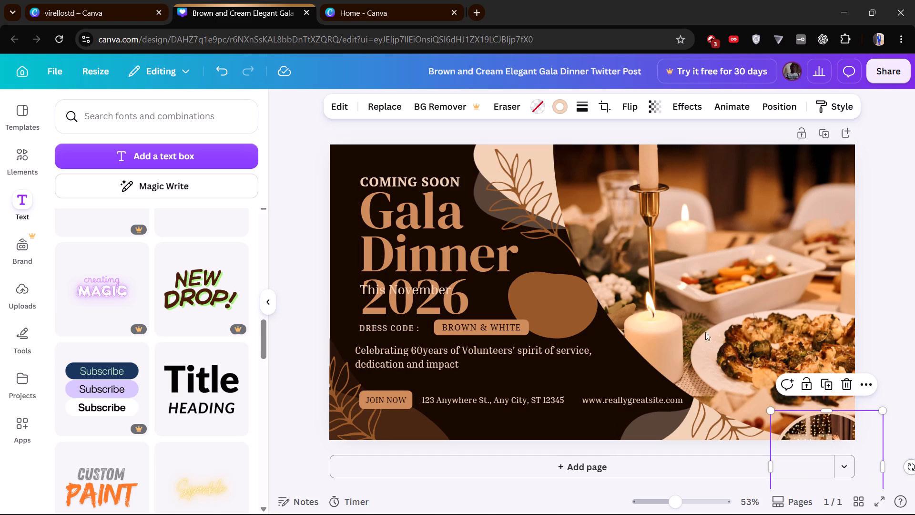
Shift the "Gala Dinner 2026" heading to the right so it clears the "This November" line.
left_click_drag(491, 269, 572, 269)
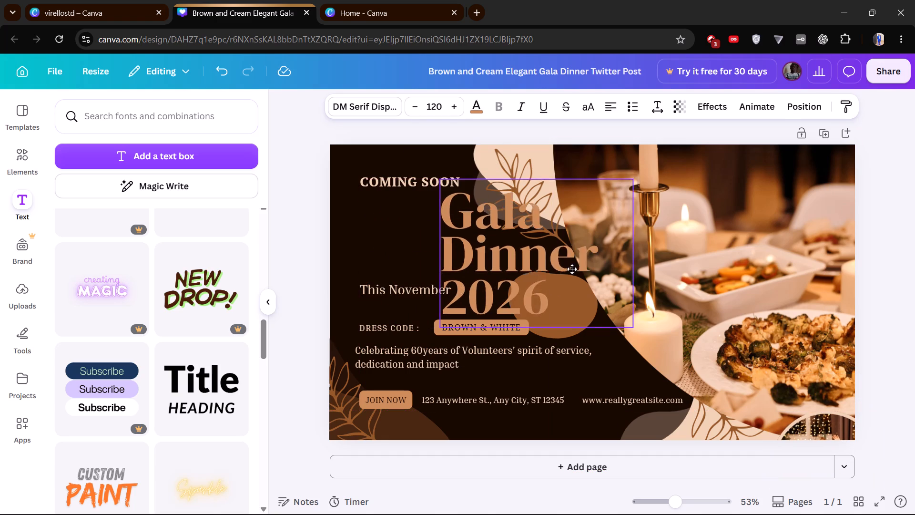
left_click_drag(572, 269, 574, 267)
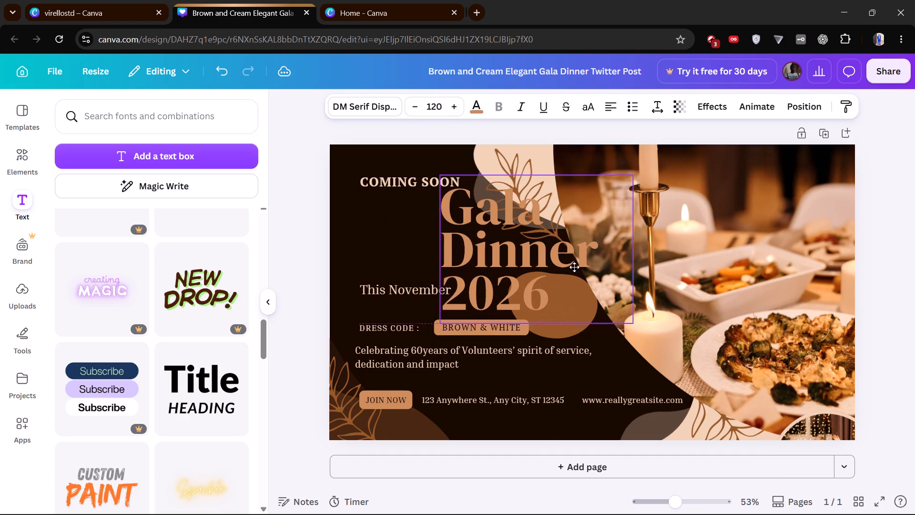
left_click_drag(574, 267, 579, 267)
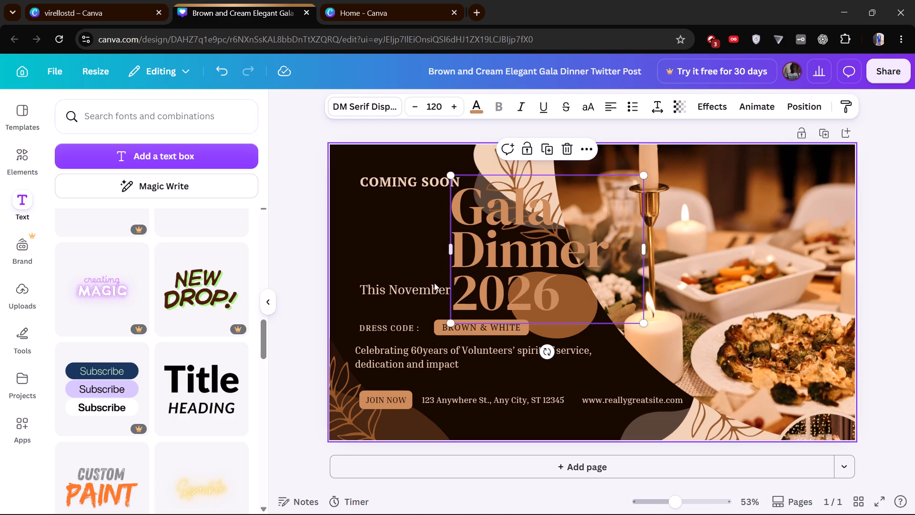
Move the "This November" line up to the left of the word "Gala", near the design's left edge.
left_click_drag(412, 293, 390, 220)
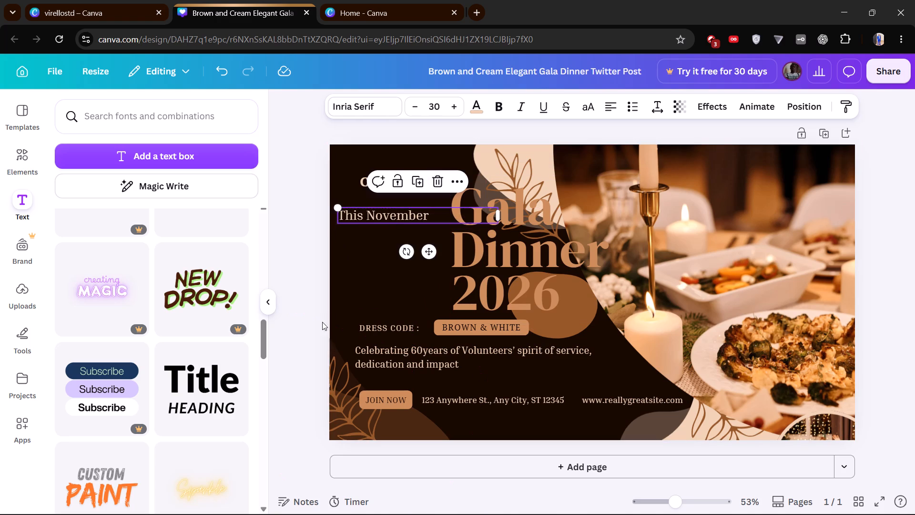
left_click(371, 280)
Move the "COMING SOON" text to the top-left corner of the design.
left_click_drag(425, 180, 522, 158)
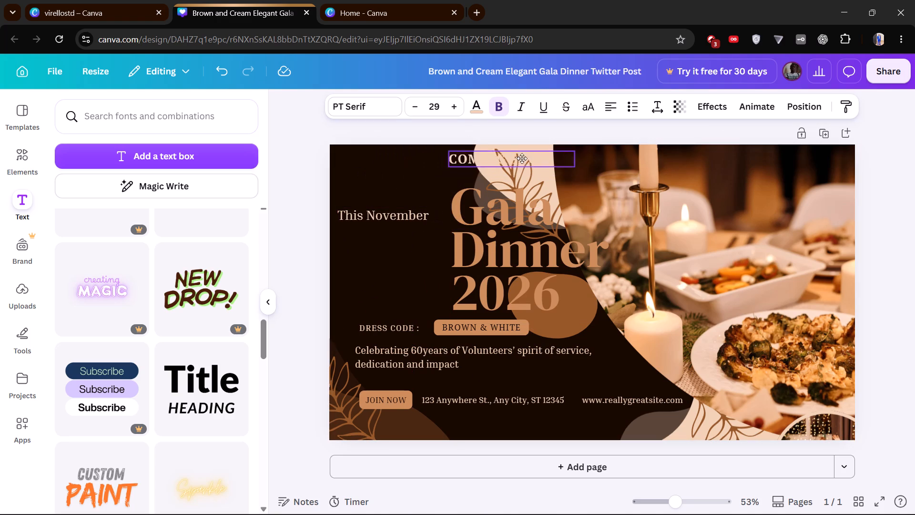
left_click_drag(522, 158, 640, 162)
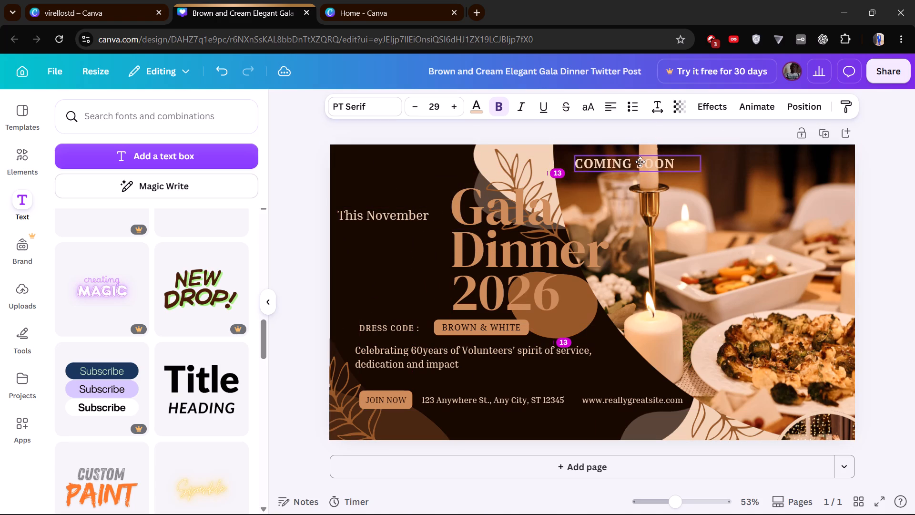
left_click_drag(640, 162, 406, 158)
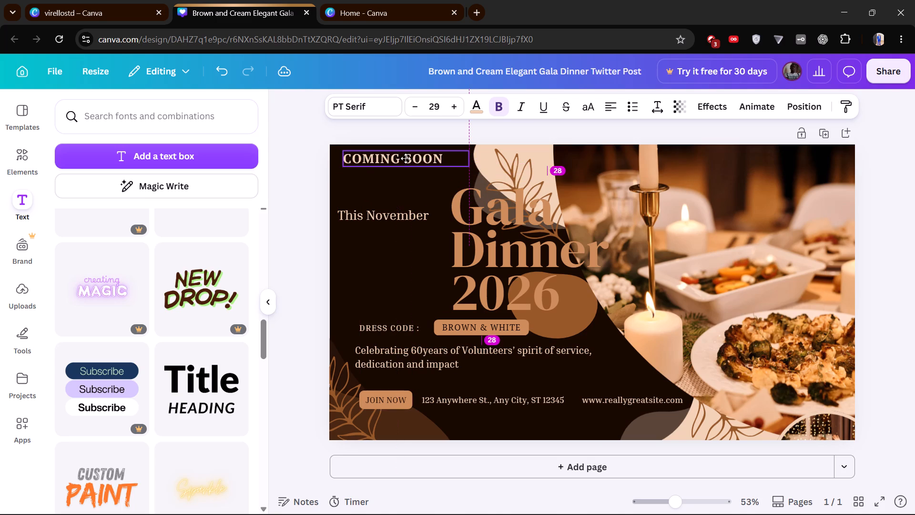
left_click_drag(406, 158, 406, 159)
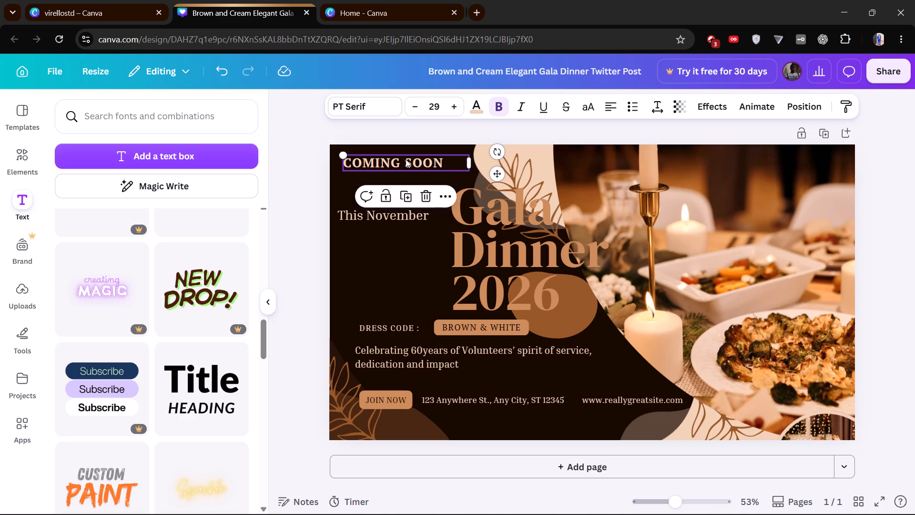
left_click(405, 291)
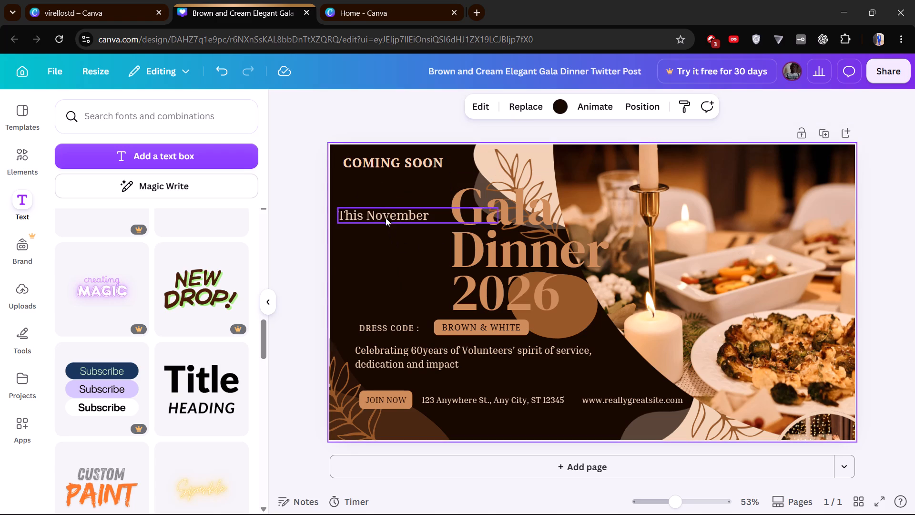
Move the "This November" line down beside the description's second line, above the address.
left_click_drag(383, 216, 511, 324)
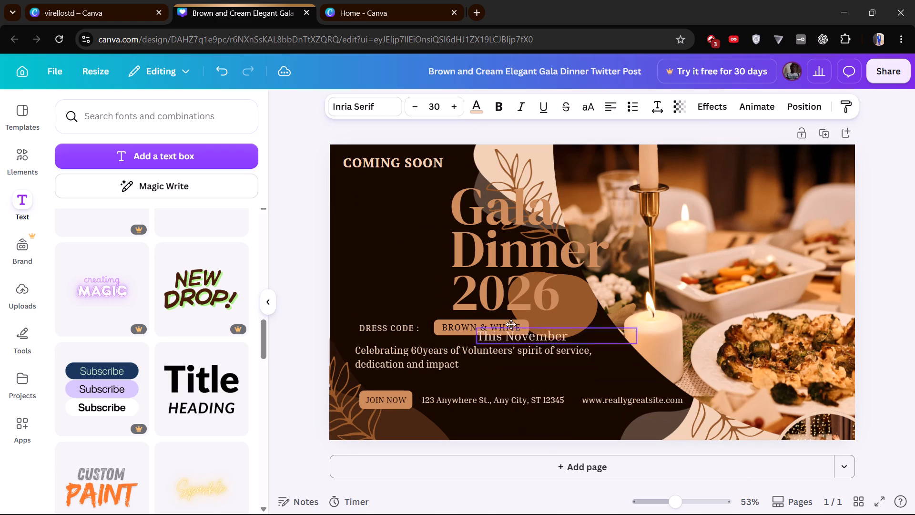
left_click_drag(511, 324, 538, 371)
Position the "Gala Dinner 2026" heading below "COMING SOON", left-aligned with the dress code line and clear of it.
scroll(513, 267, "down", 1)
left_click_drag(513, 267, 457, 273)
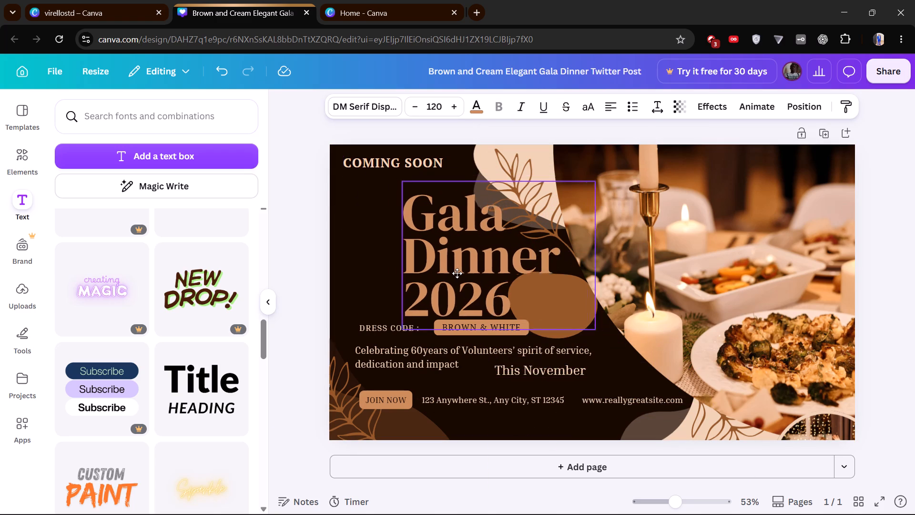
left_click_drag(457, 273, 410, 257)
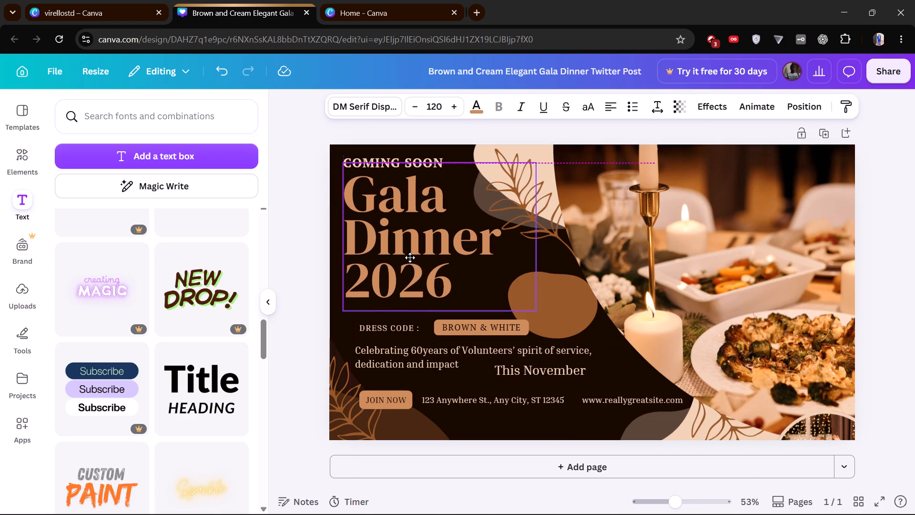
left_click_drag(410, 257, 430, 258)
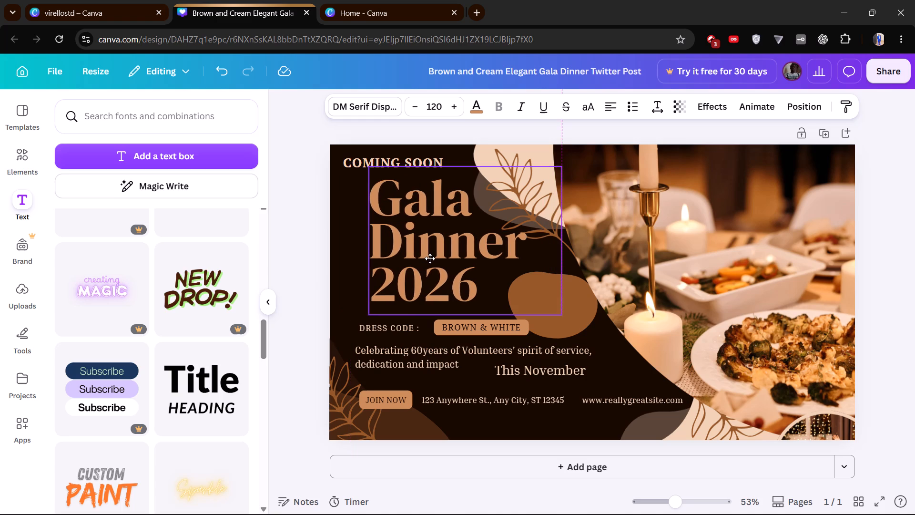
left_click_drag(430, 258, 424, 257)
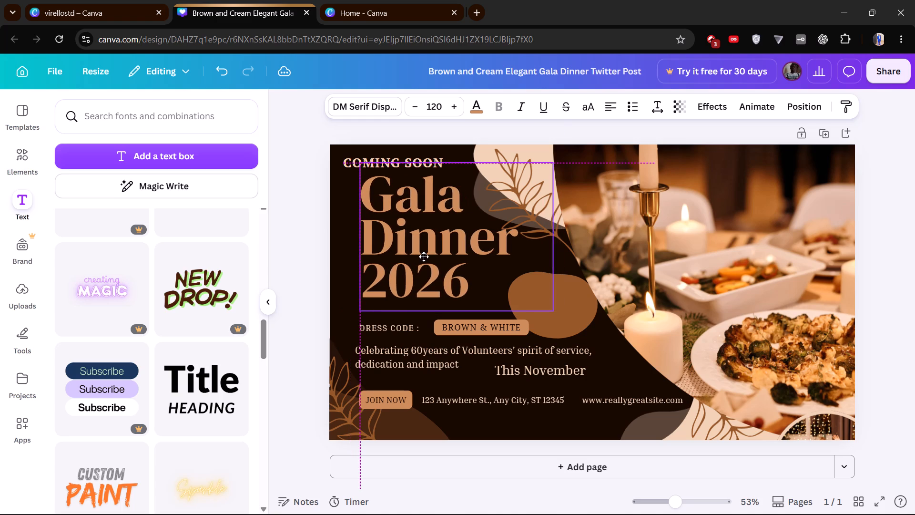
left_click_drag(424, 257, 424, 260)
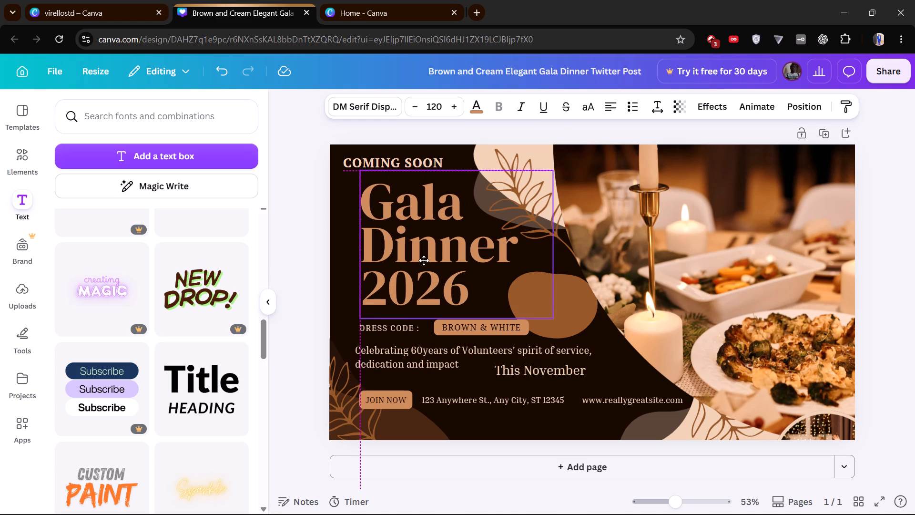
left_click_drag(424, 260, 425, 258)
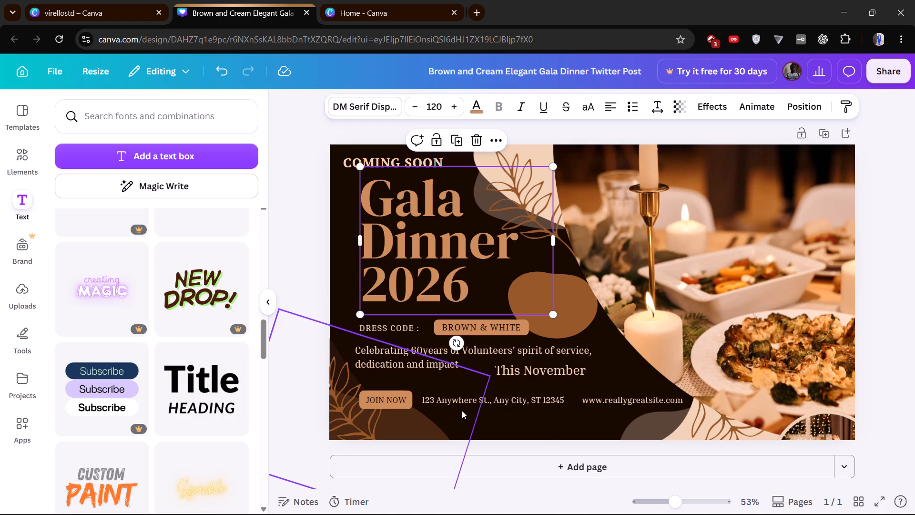
left_click(346, 267)
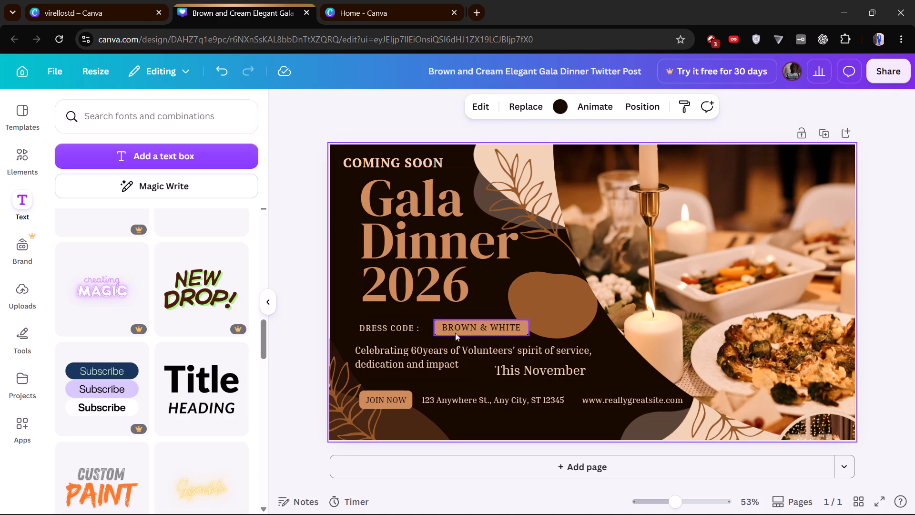
Place the "This November" line just to the right of "2026", over the brown blob shape.
left_click_drag(517, 375, 496, 311)
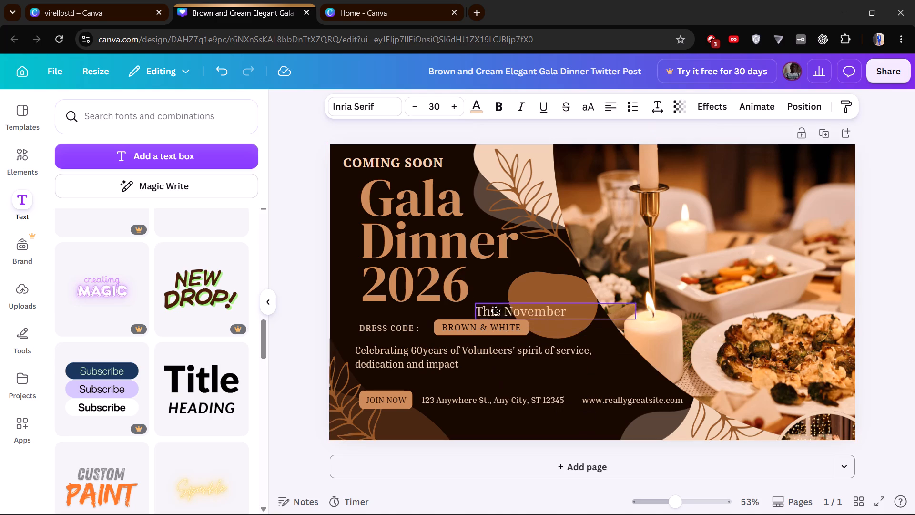
left_click_drag(496, 311, 507, 293)
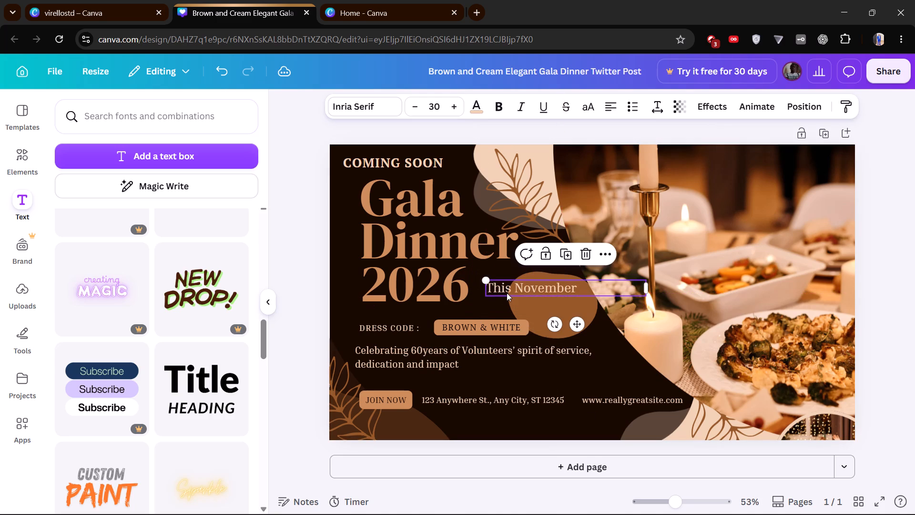
Move the "BROWN & WHITE" pill and its "DRESS CODE :" label side by side below the description text.
left_click(521, 378)
left_click_drag(486, 329, 513, 369)
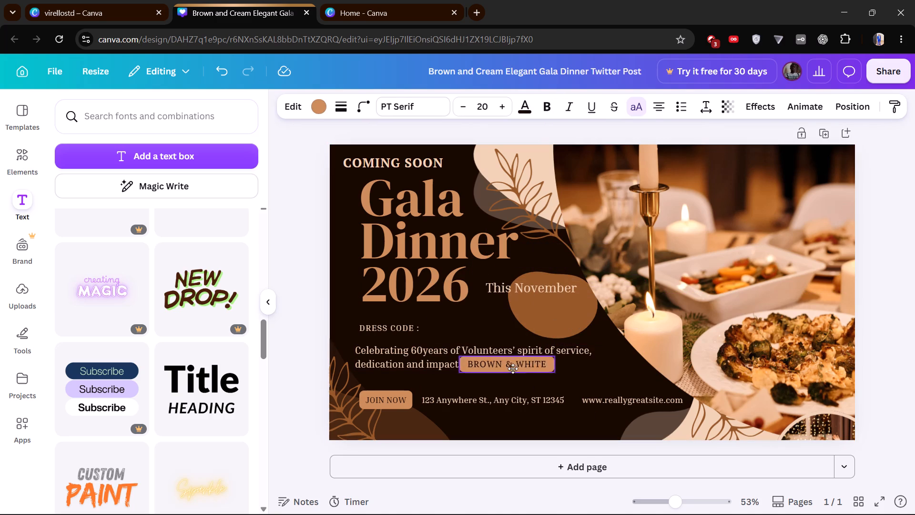
left_click_drag(513, 369, 546, 377)
left_click_drag(400, 333, 469, 381)
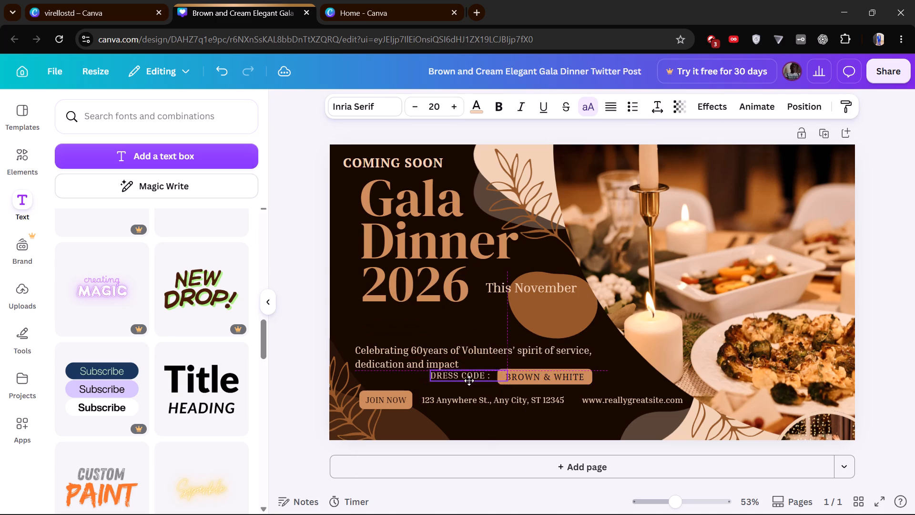
left_click_drag(469, 381, 471, 381)
Shift the "Celebrating 60years of Volunteers'" description slightly up and left, clear of the dress code line.
left_click_drag(419, 360, 414, 353)
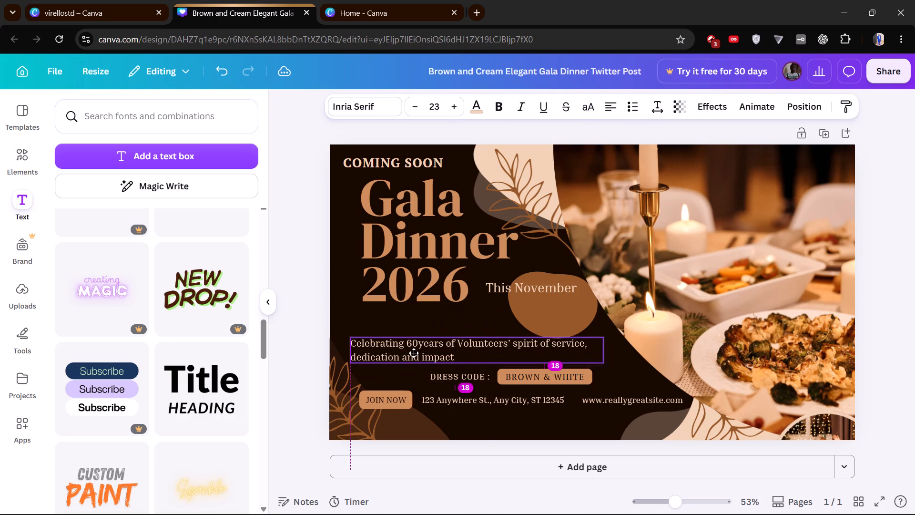
left_click_drag(414, 353, 412, 353)
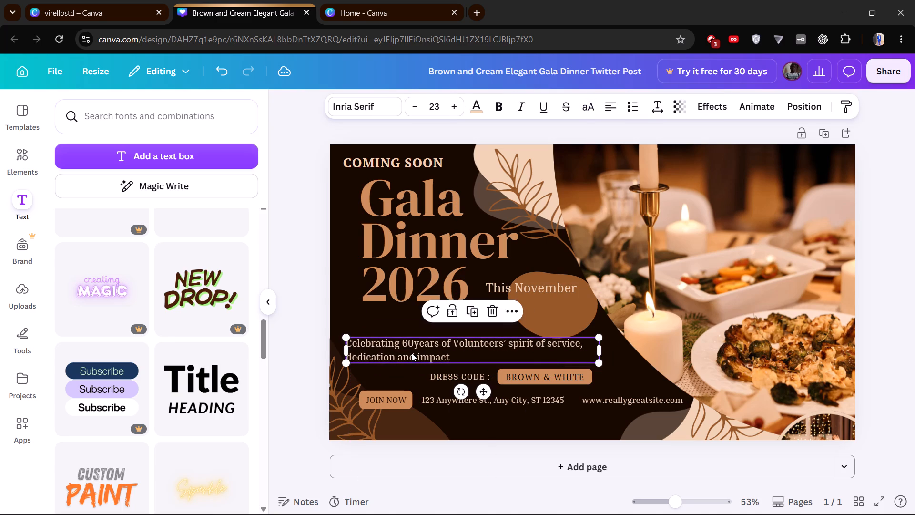
left_click(621, 375)
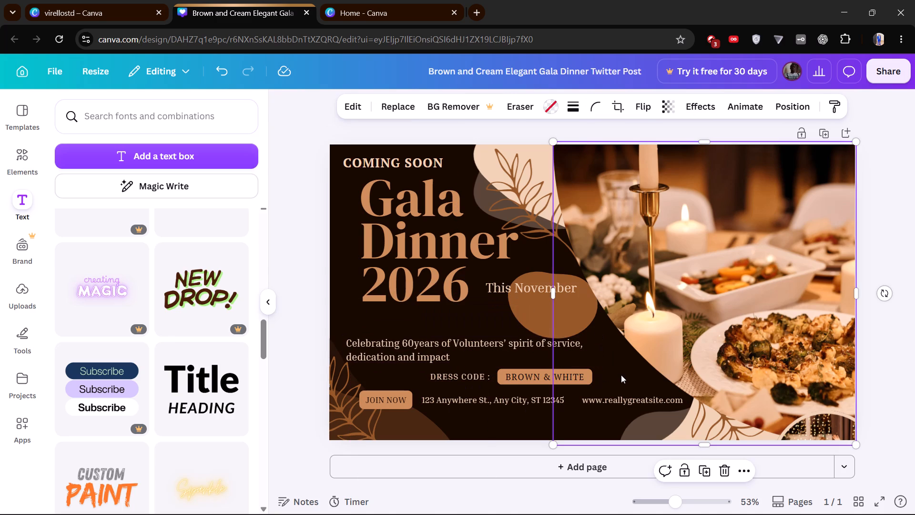
Reposition the "Gala Dinner 2026" heading slightly lower and further left, between "COMING SOON" and the description.
left_click_drag(426, 261, 429, 284)
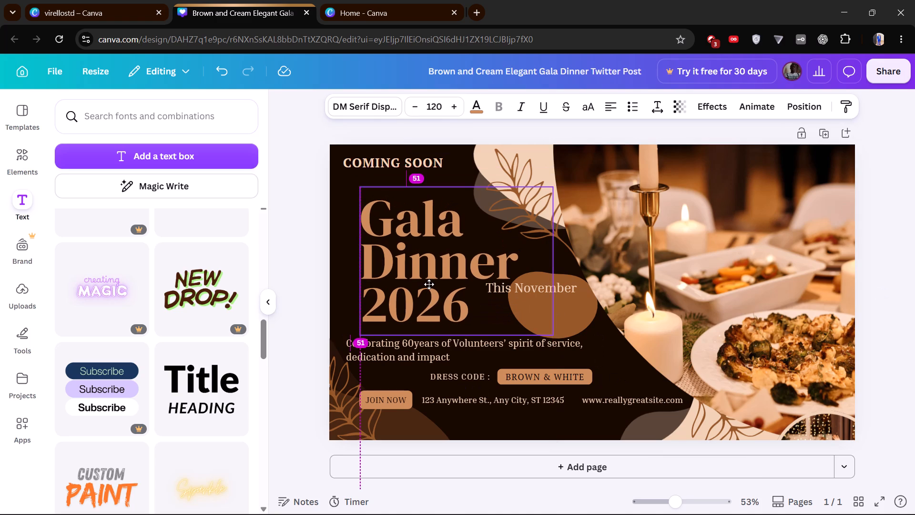
left_click_drag(429, 284, 429, 281)
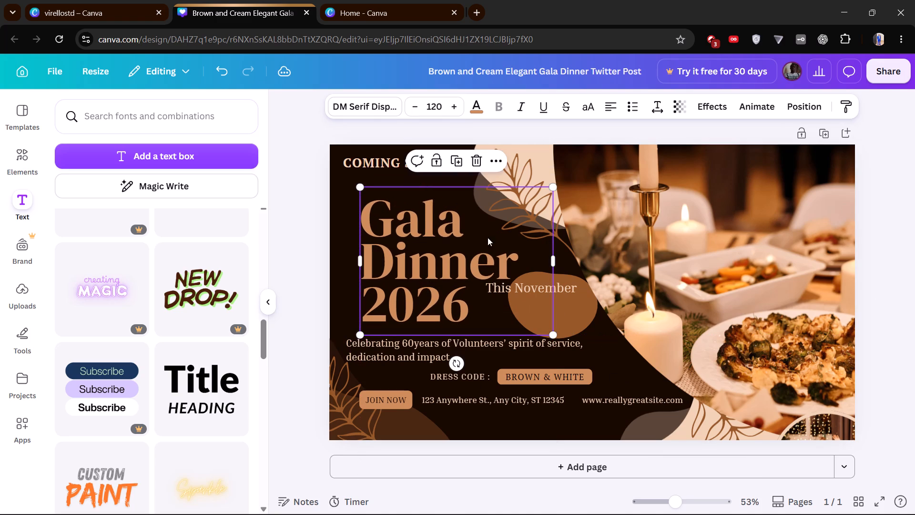
left_click_drag(509, 288, 502, 284)
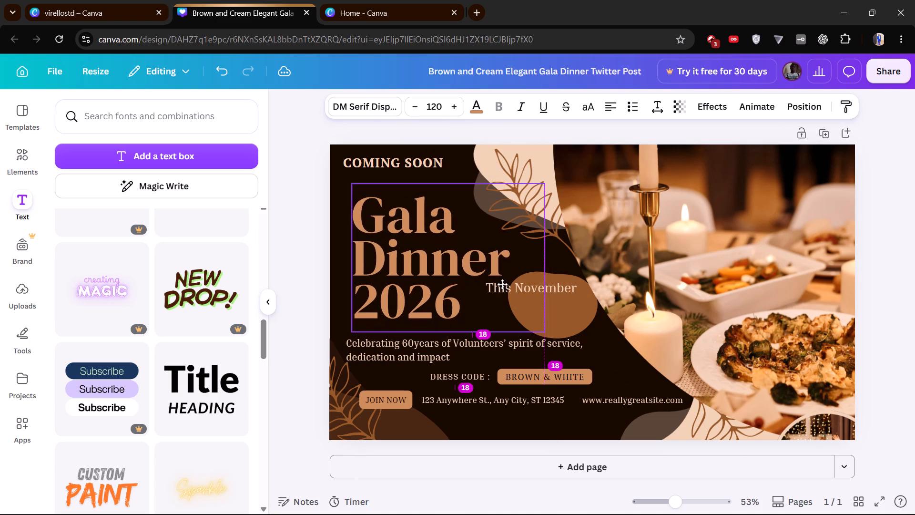
left_click_drag(502, 284, 502, 284)
left_click_drag(516, 288, 512, 283)
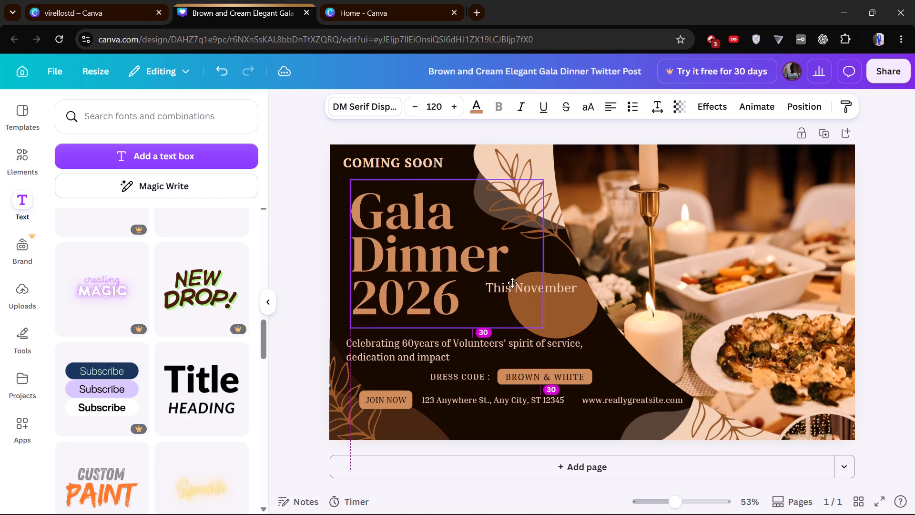
left_click_drag(512, 283, 512, 282)
Move the "This November" line down and left, close beside the base of "2026" and above the description.
left_click_drag(578, 286, 578, 292)
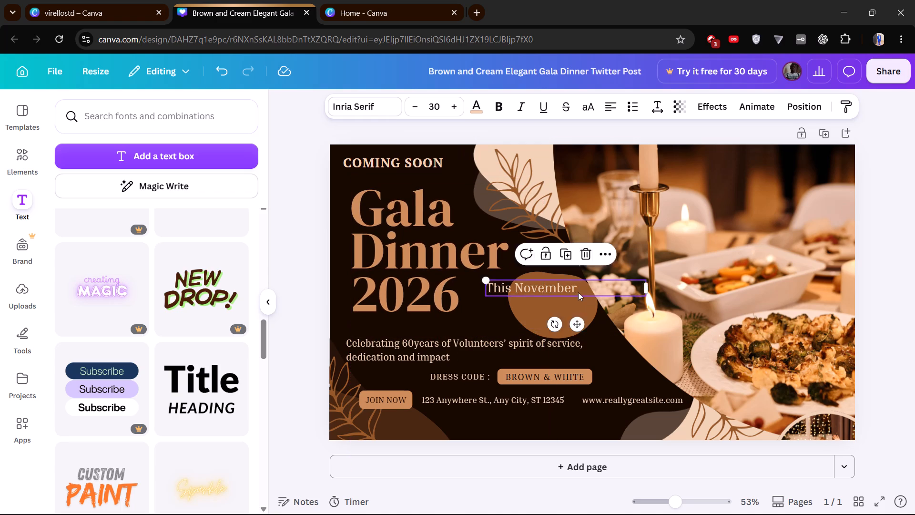
left_click_drag(578, 292, 570, 308)
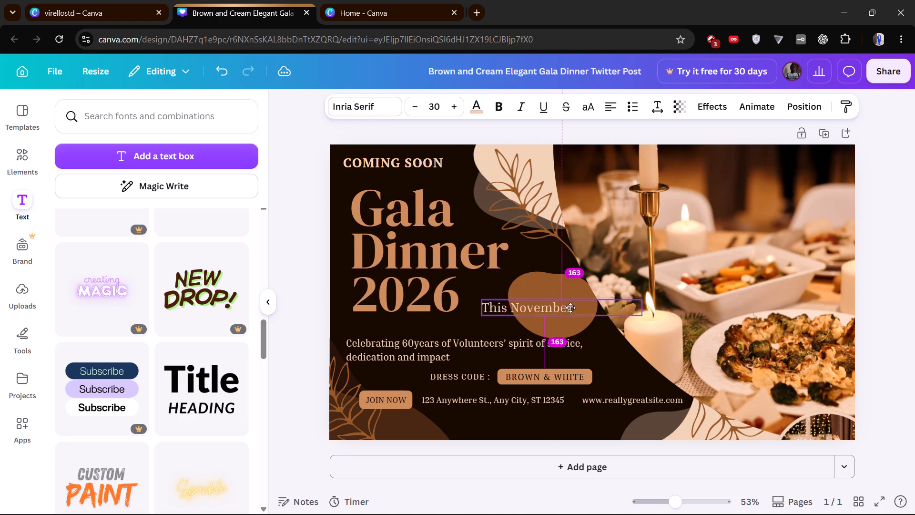
left_click_drag(570, 308, 561, 311)
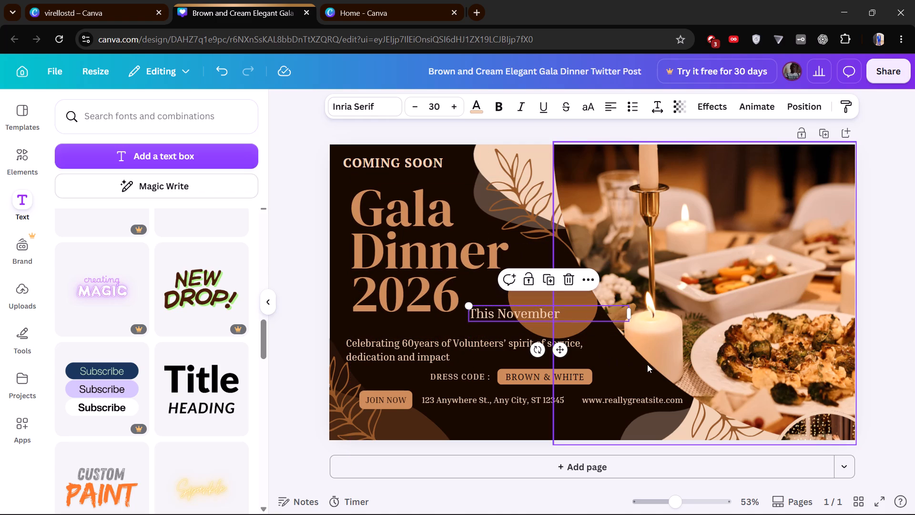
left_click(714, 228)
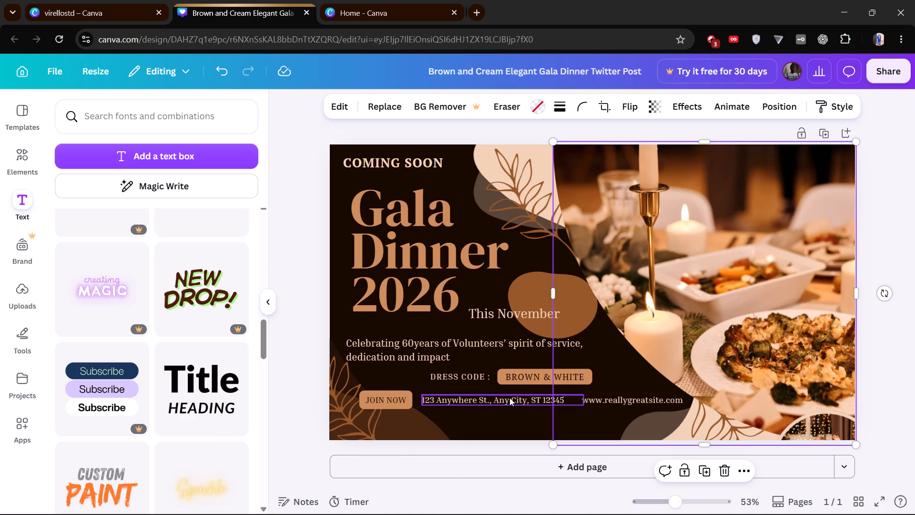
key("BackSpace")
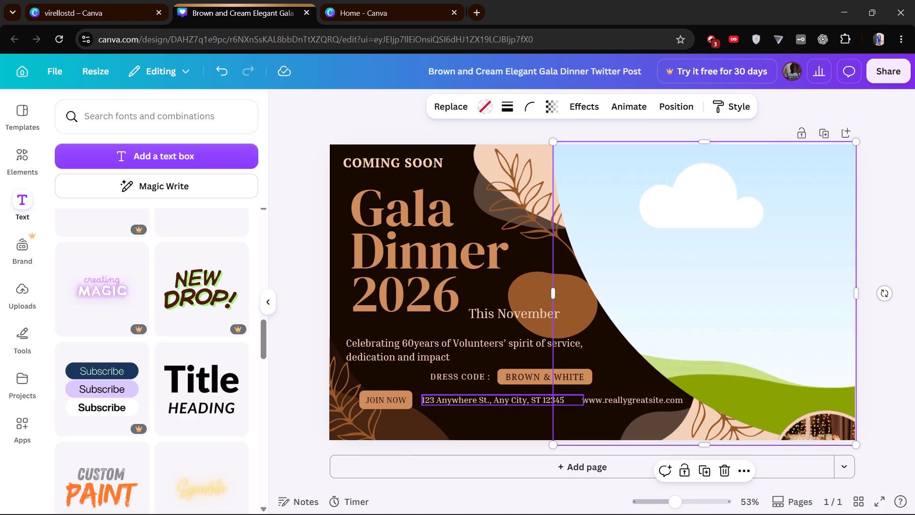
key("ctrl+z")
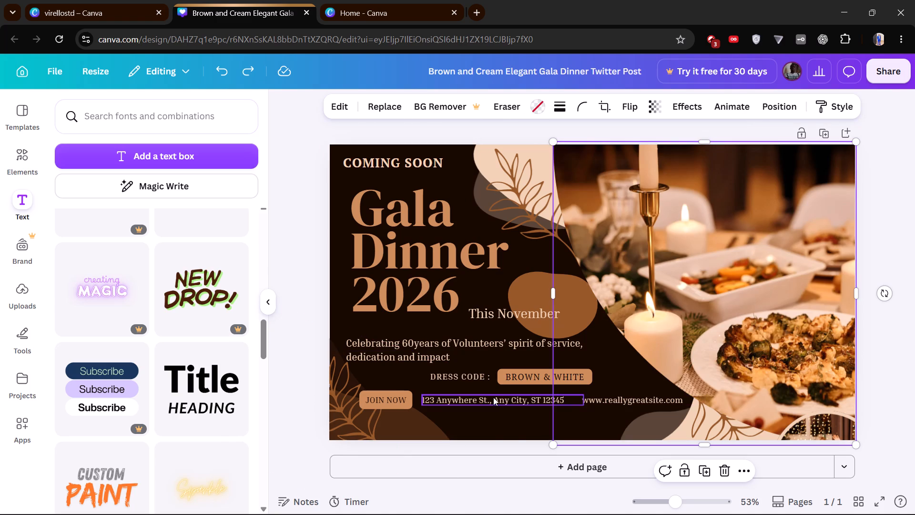
Delete the "123 Anywhere St." address line and the "JOIN NOW" button from the design.
left_click(493, 397)
key("BackSpace")
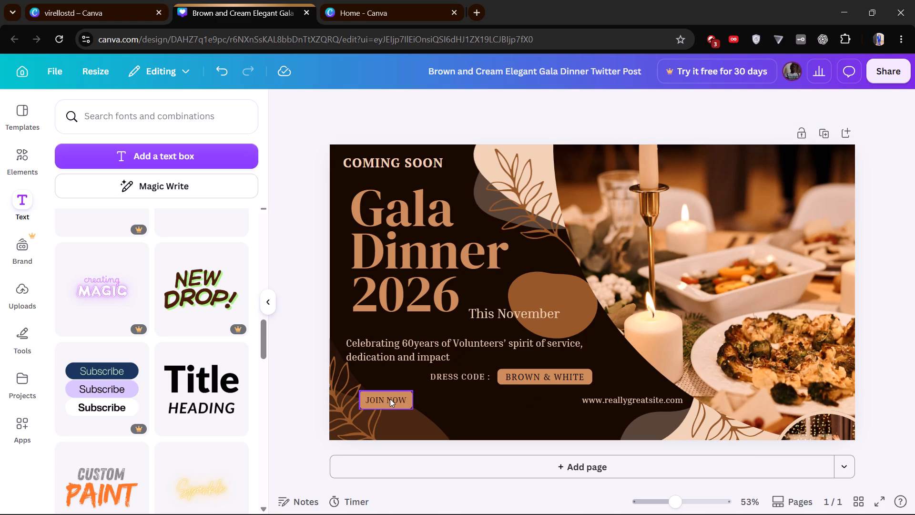
key("BackSpace")
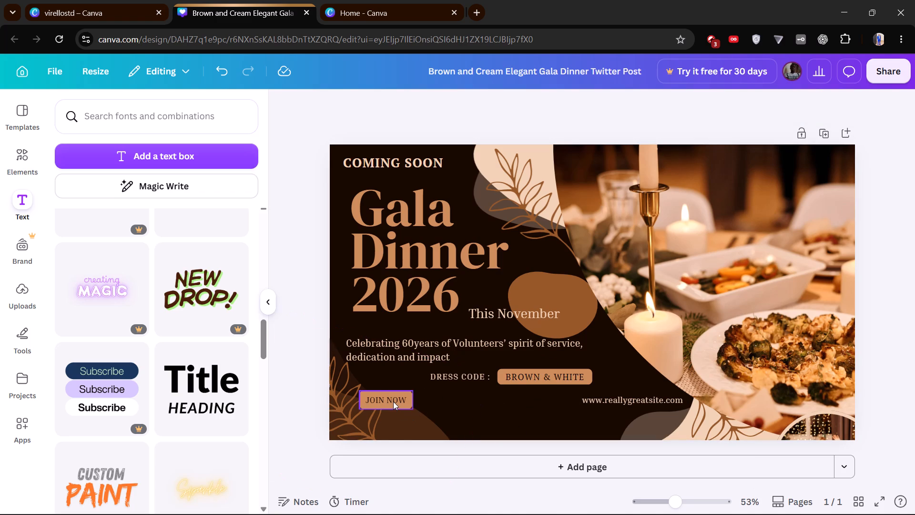
left_click(393, 402)
key("BackSpace")
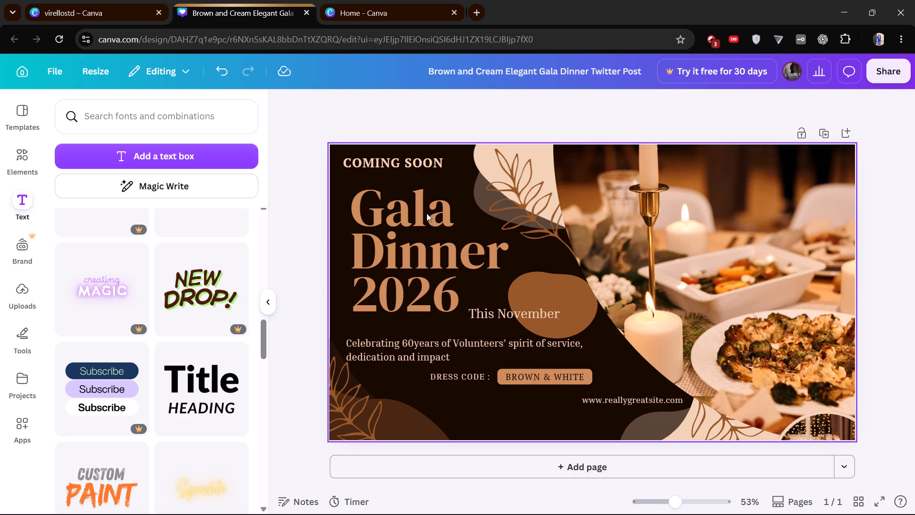
Search Google in a new browser tab for "presidents award kenya logo" and open the image results.
left_click(475, 6)
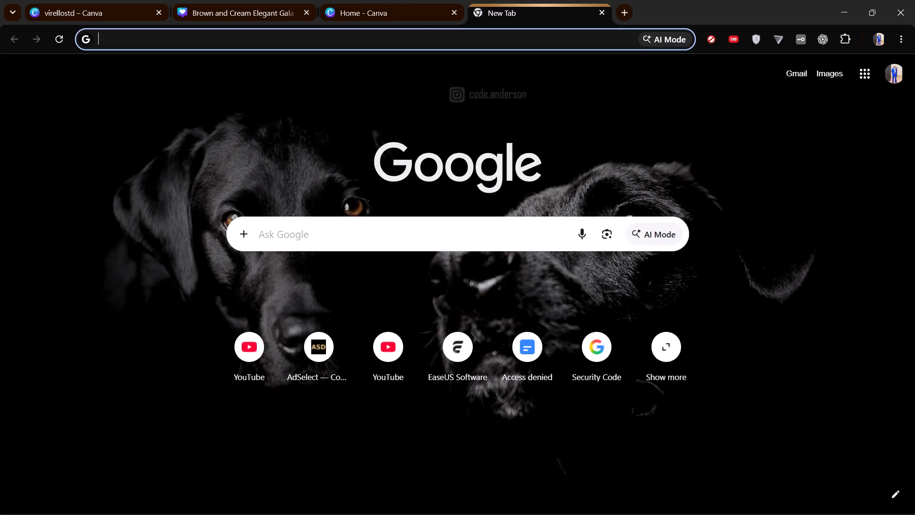
type("presi")
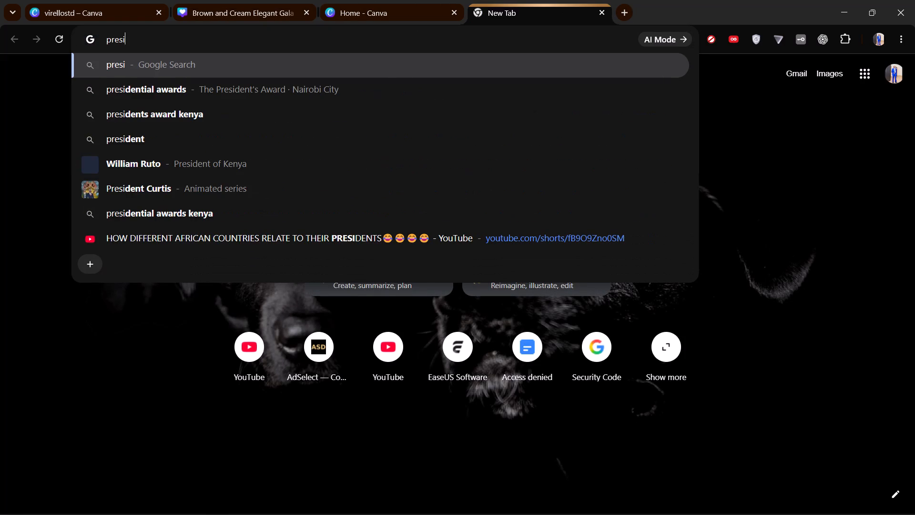
key("BackSpace")
type("idents award")
key("space")
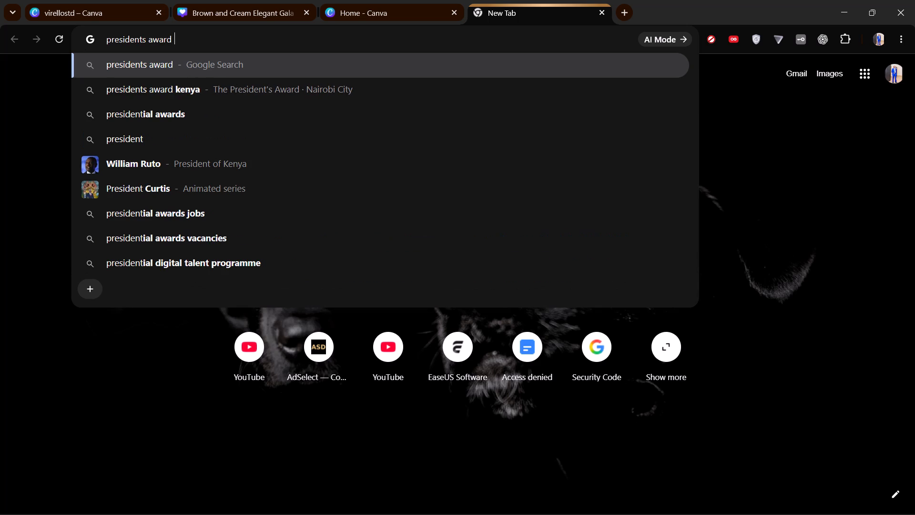
type("ke nya")
key("space")
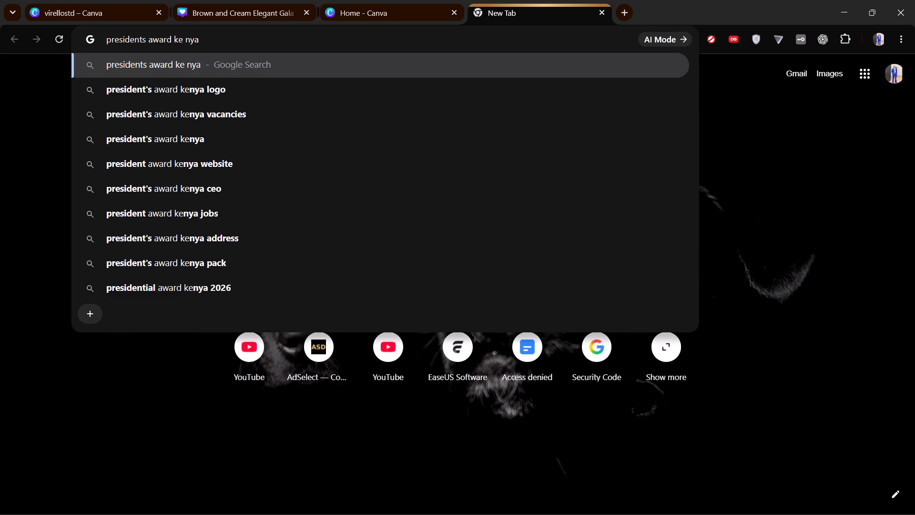
key("BackSpace")
key("BackSpace")
key("BackSpace")
key("BackSpace")
key("BackSpace")
type("nya logo")
key("Return")
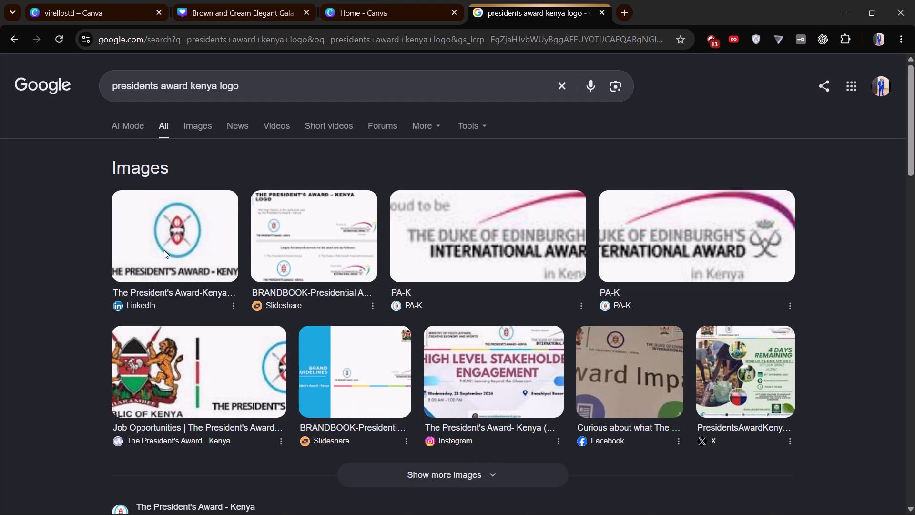
scroll(291, 256, "down", 2)
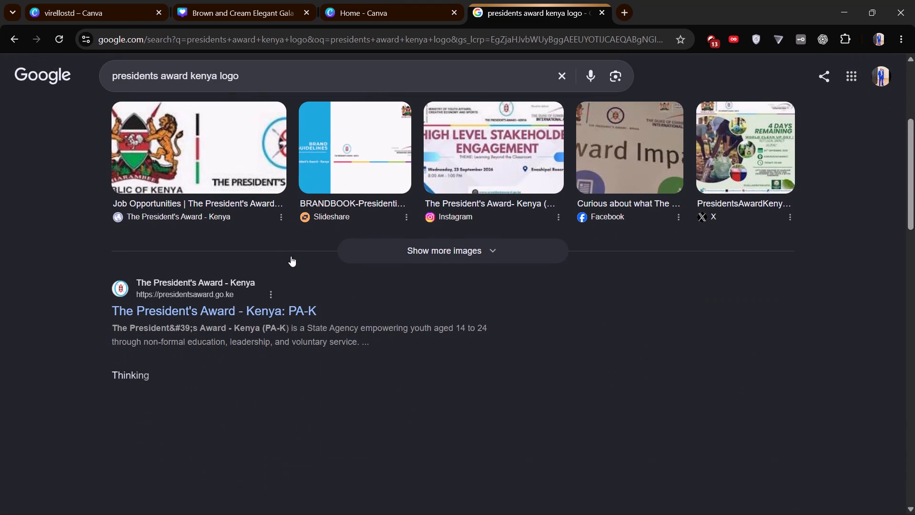
scroll(291, 256, "down", 1)
scroll(291, 256, "up", 3)
left_click(203, 127)
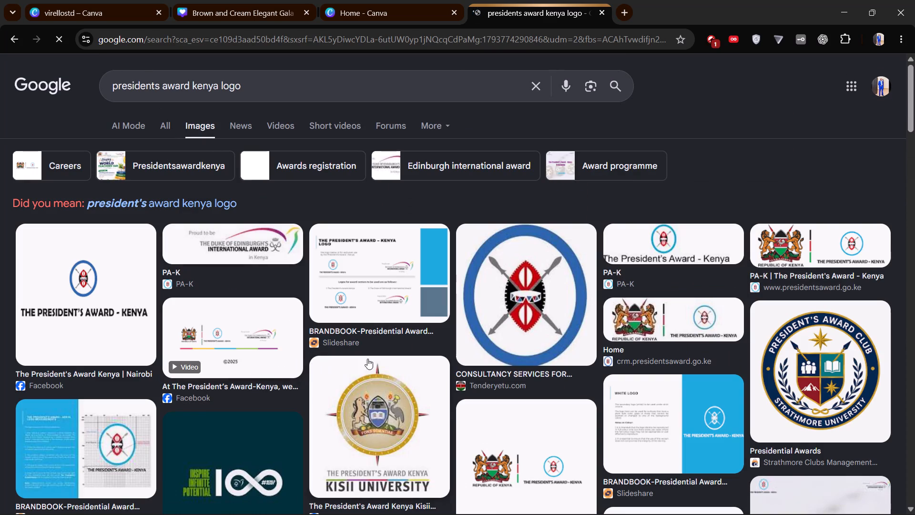
Look through the logo image results and open the preview of the Facebook "The President's Award Kenya | Nairobi" logo.
scroll(476, 349, "down", 1)
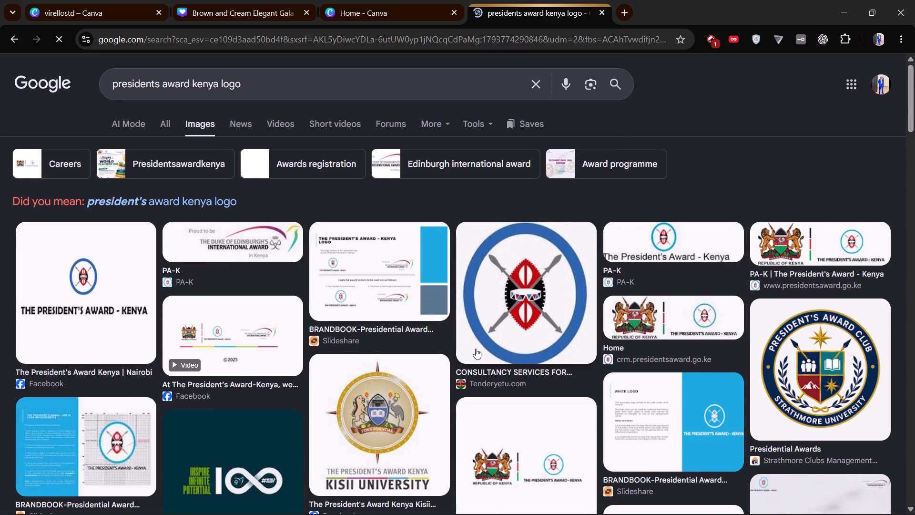
scroll(476, 349, "down", 1)
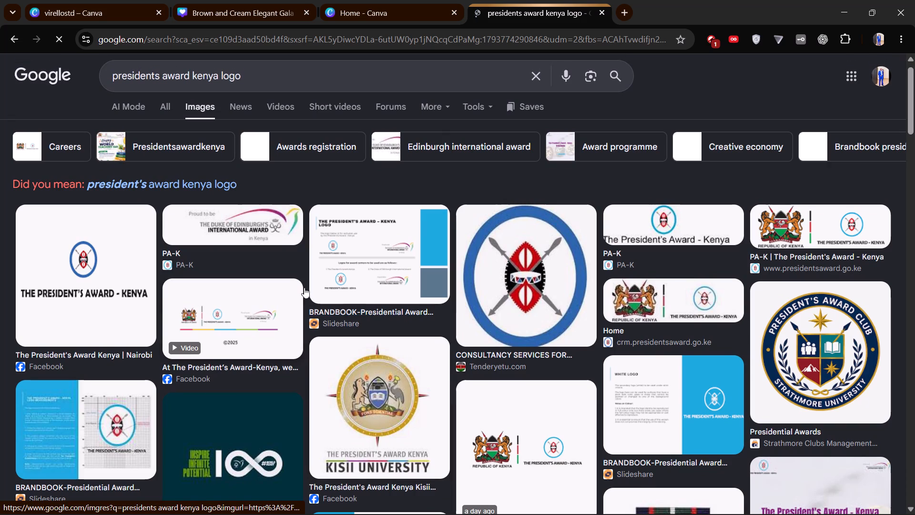
scroll(446, 322, "down", 4)
scroll(446, 322, "up", 1)
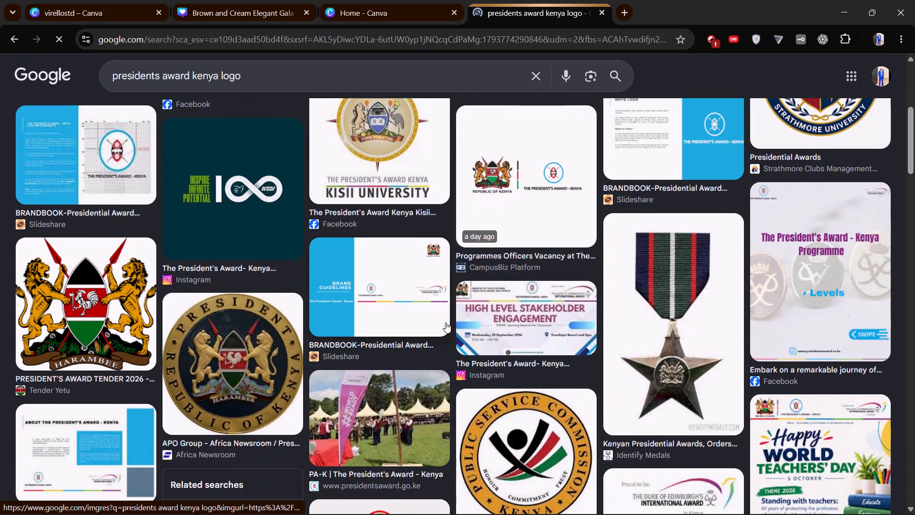
scroll(446, 322, "up", 2)
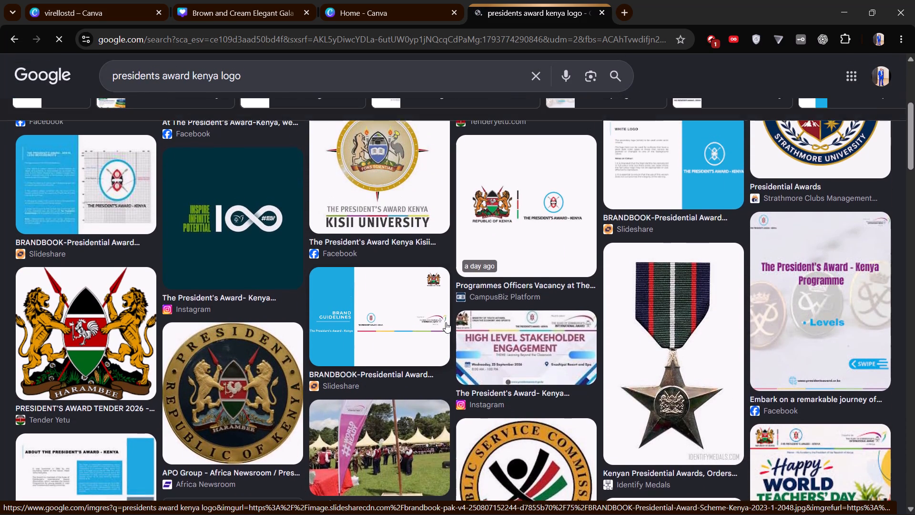
scroll(446, 322, "up", 1)
left_click(102, 249)
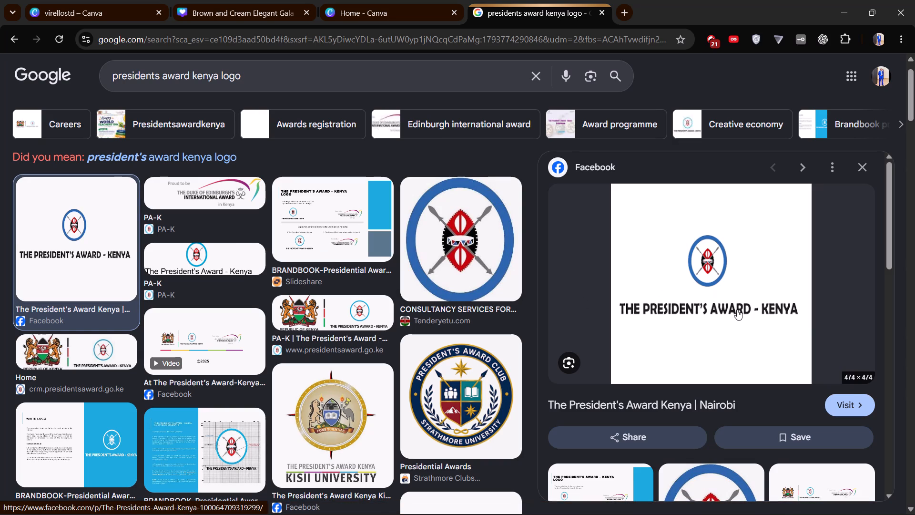
Place the previewed President's Award - Kenya logo image into the Brown and Cream Elegant Gala Dinner design in Canva.
left_click_drag(737, 309, 761, 271)
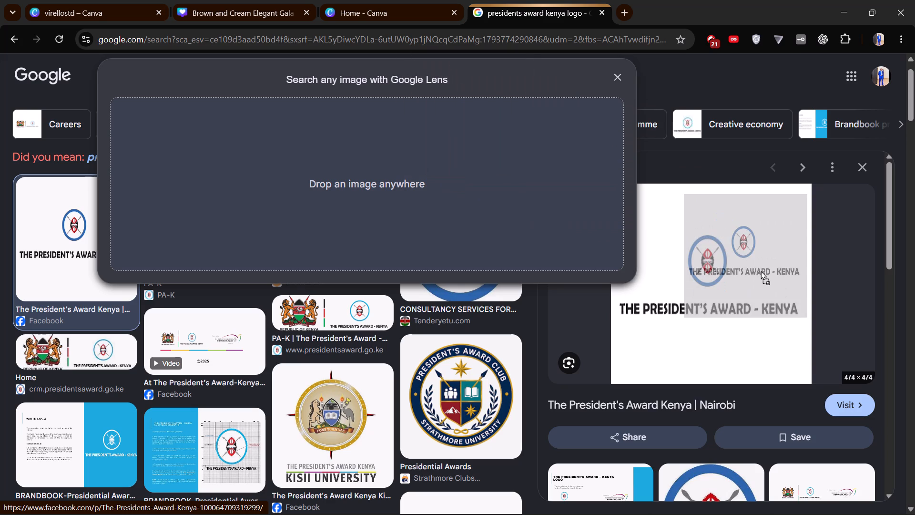
left_click_drag(761, 271, 389, 21)
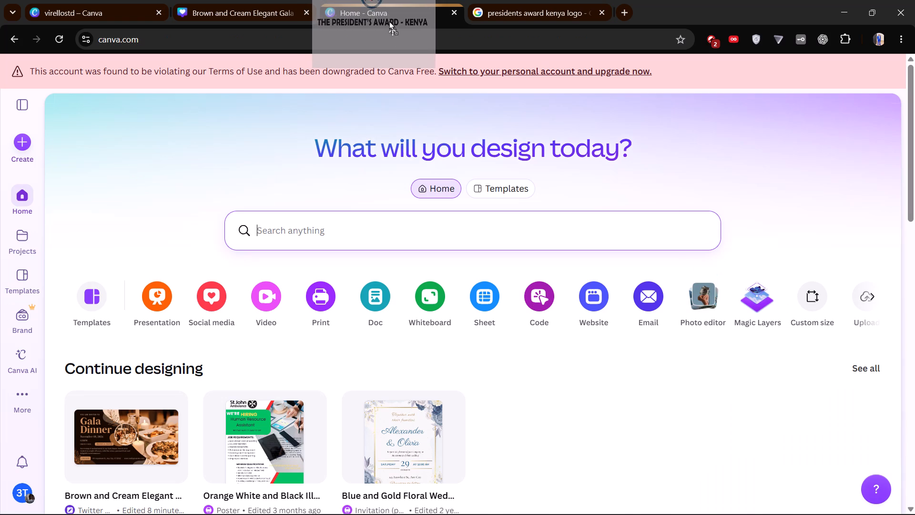
left_click_drag(389, 21, 325, 37)
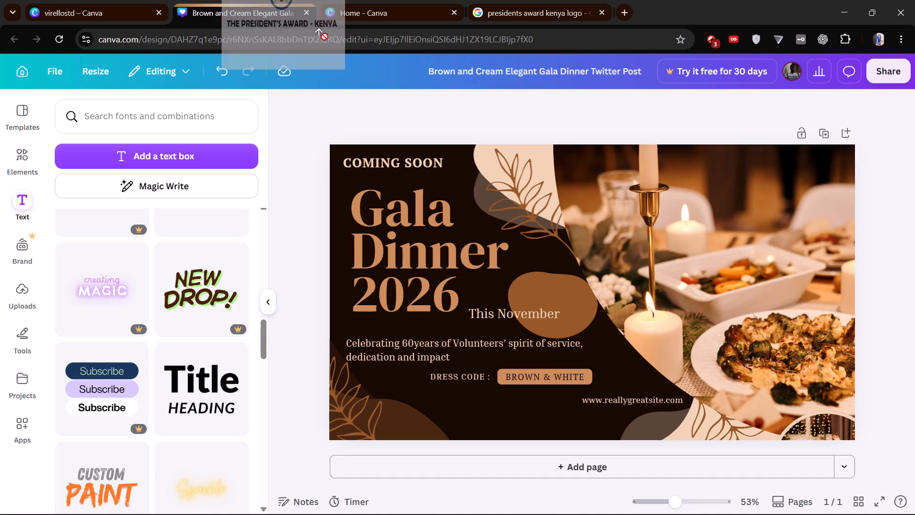
left_click_drag(325, 37, 754, 227)
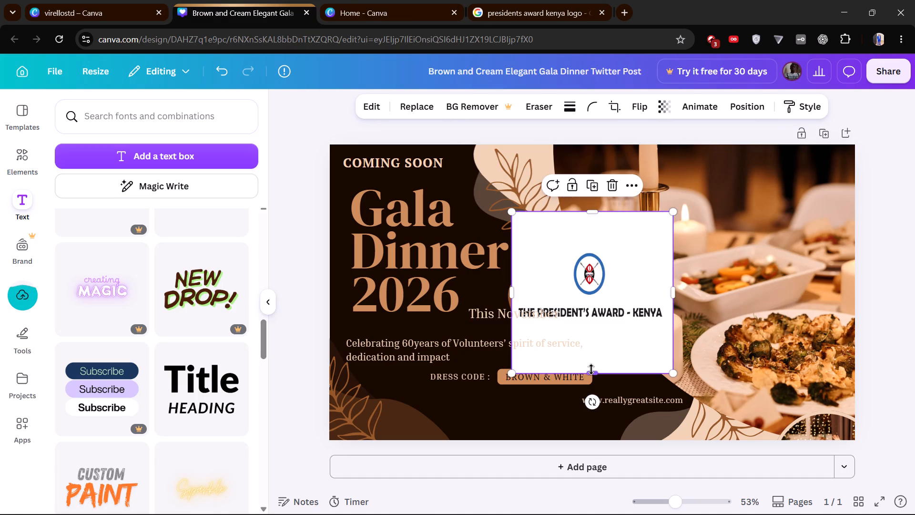
Crop the empty white margin below the wording of the President's Award - Kenya logo image.
left_click_drag(592, 371, 590, 328)
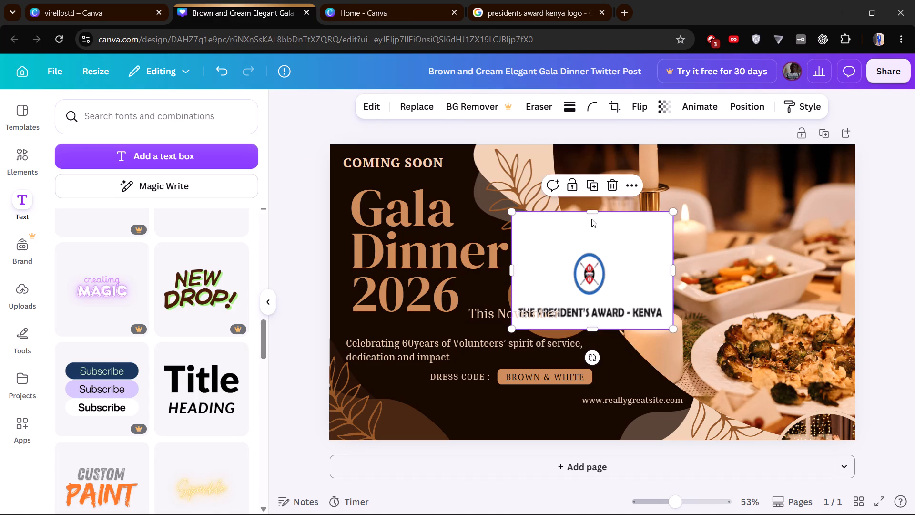
Crop the blank white strip off the top of The President's Award - Kenya logo image.
left_click_drag(591, 213, 593, 248)
Shrink the President's Award - Kenya logo to about three quarters size and place it below the description, over the "DRESS CODE :" label.
left_click_drag(618, 277, 732, 174)
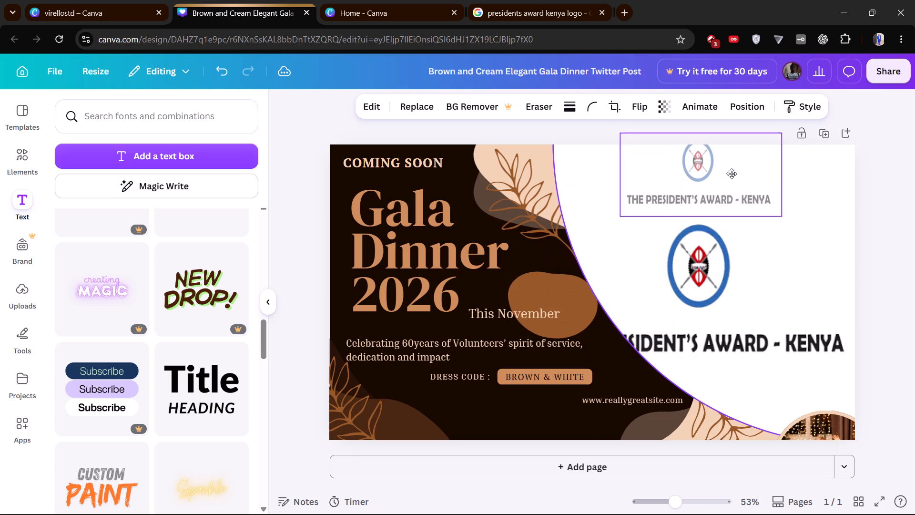
left_click_drag(732, 174, 546, 283)
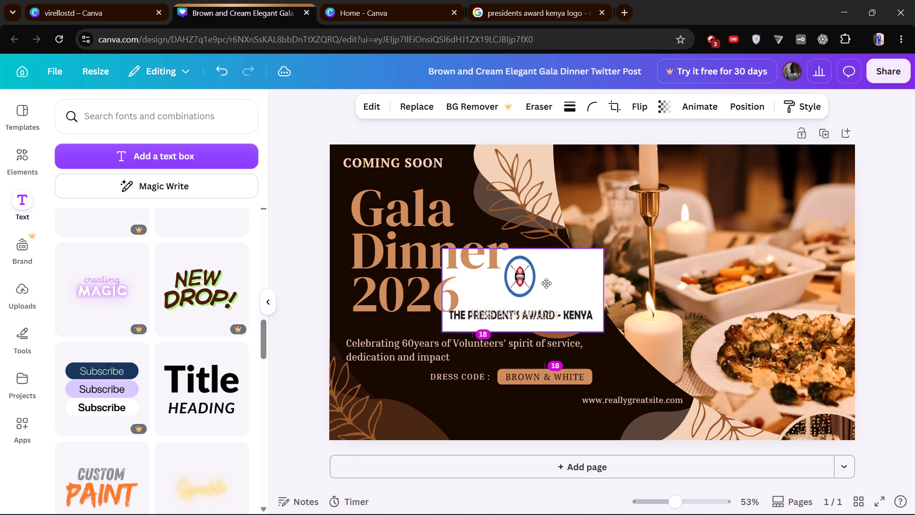
left_click_drag(546, 283, 483, 375)
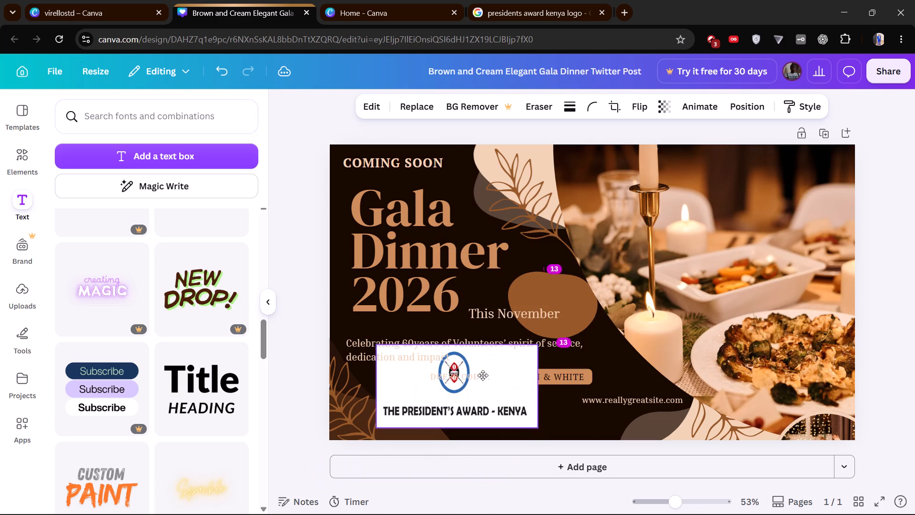
left_click_drag(483, 375, 483, 374)
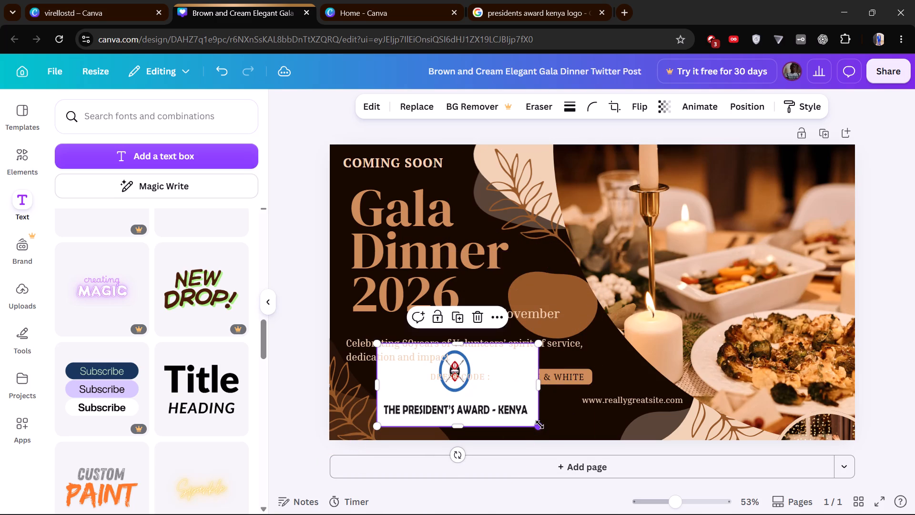
left_click_drag(539, 424, 498, 402)
left_click_drag(401, 373, 400, 387)
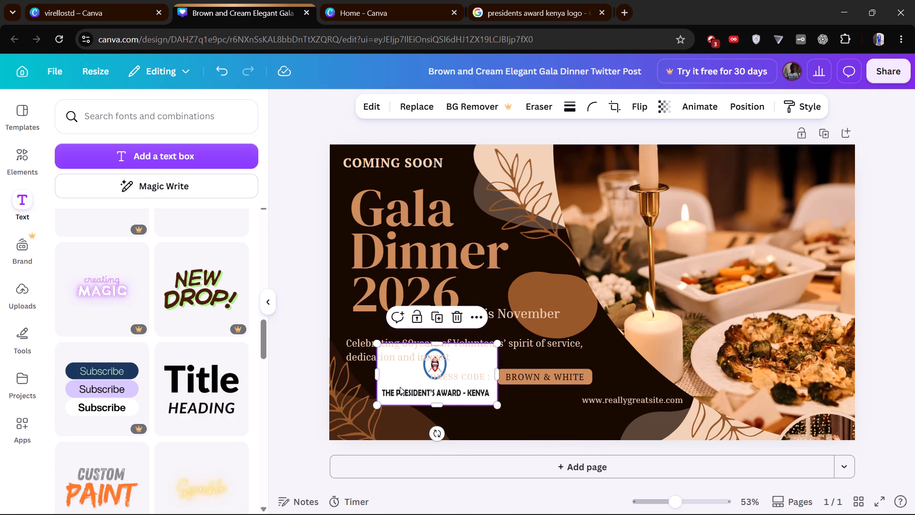
left_click_drag(400, 387, 474, 408)
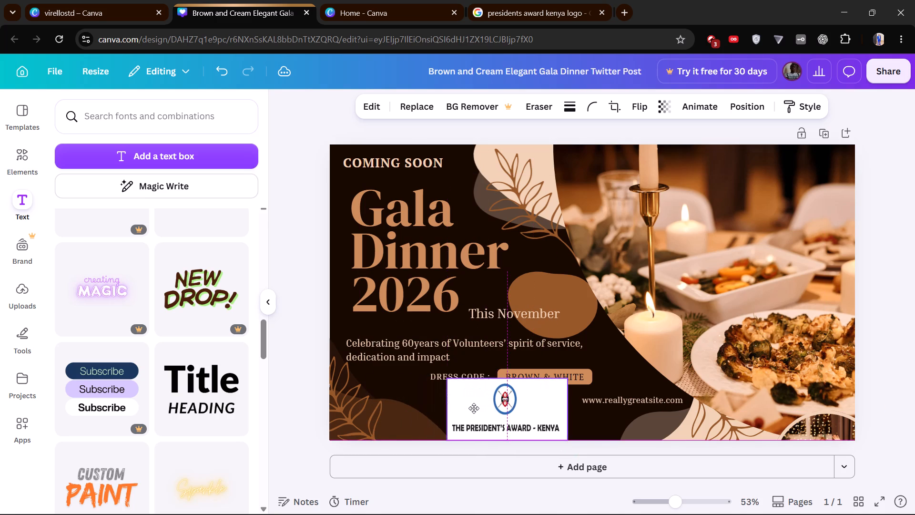
left_click_drag(474, 408, 351, 410)
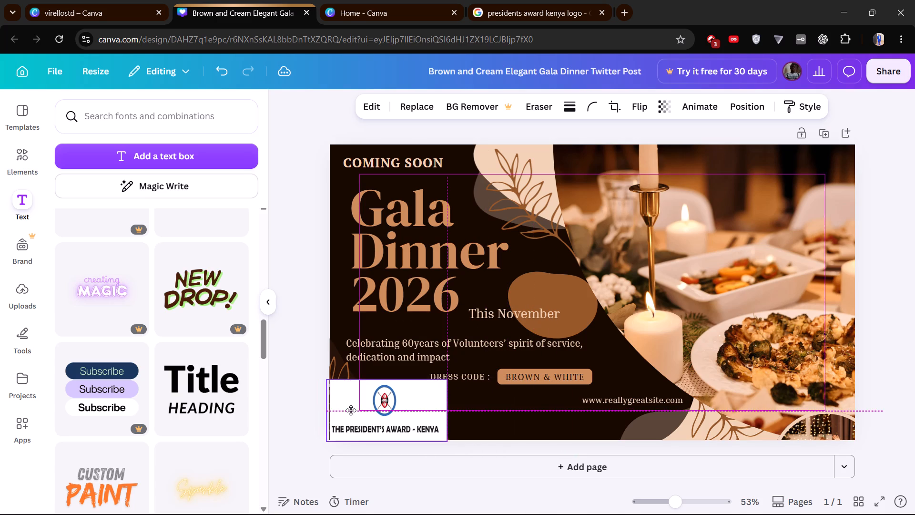
left_click_drag(351, 410, 415, 400)
Trim the logo image's bottom edge slightly, keeping the full "THE PRESIDENT'S AWARD - KENYA" text.
left_click_drag(453, 429, 451, 408)
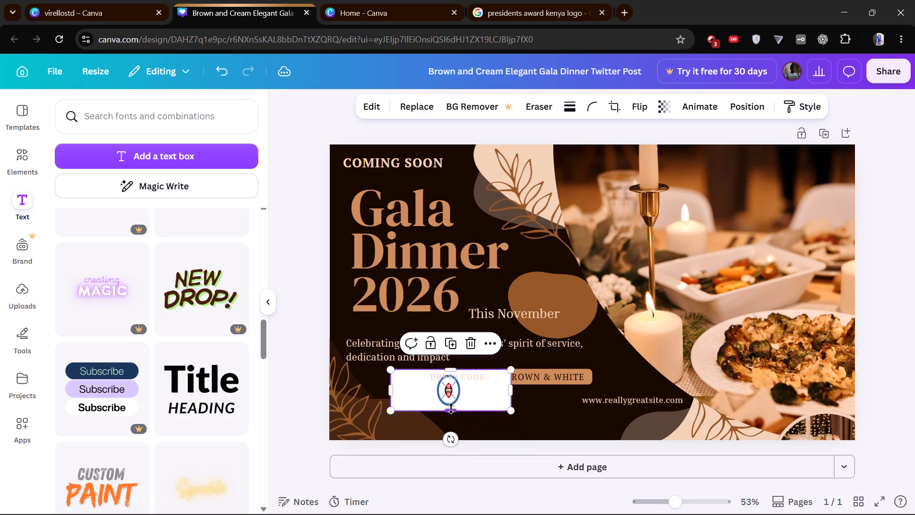
left_click_drag(453, 412, 454, 431)
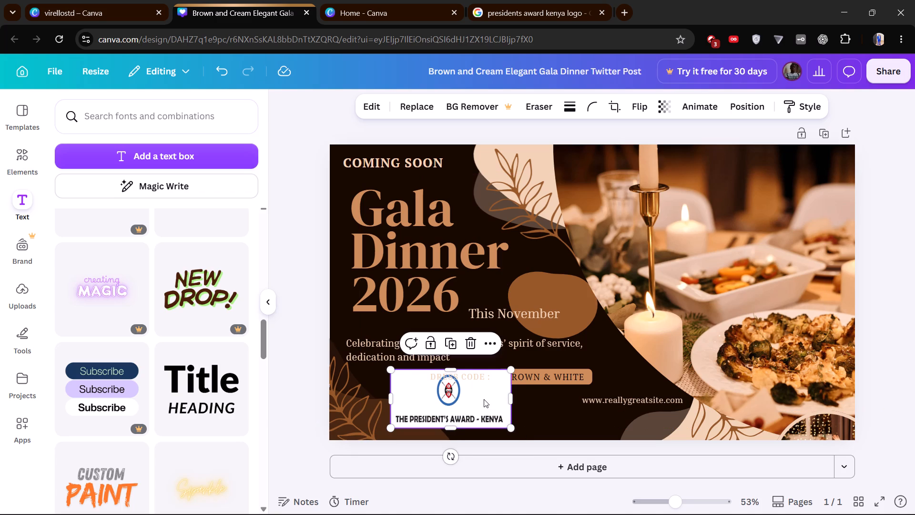
left_click(484, 399)
left_click(484, 399)
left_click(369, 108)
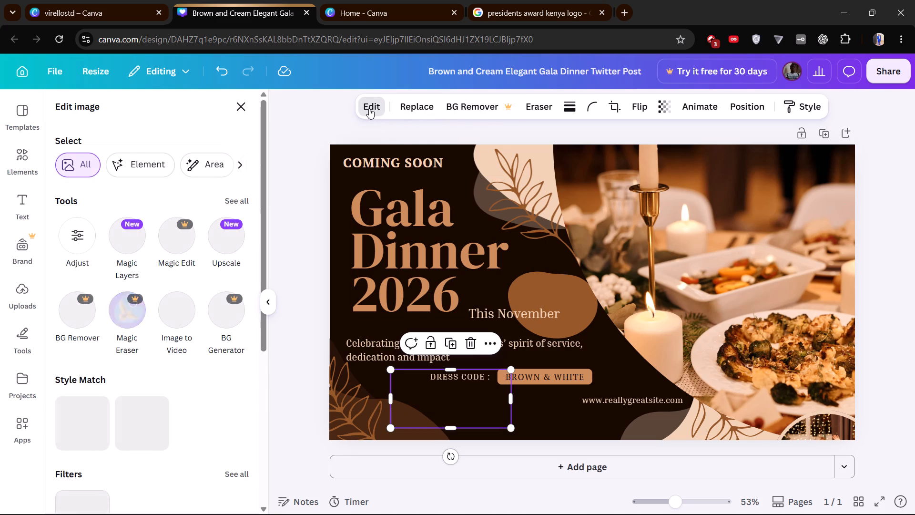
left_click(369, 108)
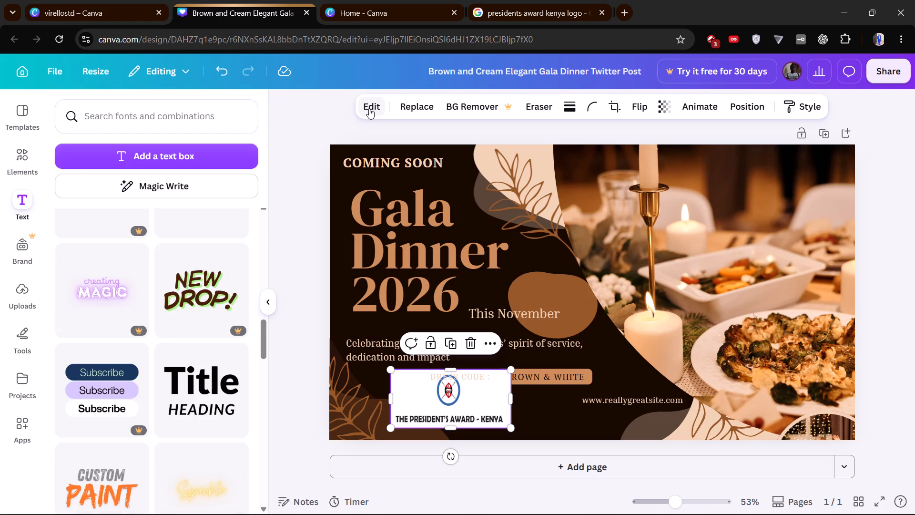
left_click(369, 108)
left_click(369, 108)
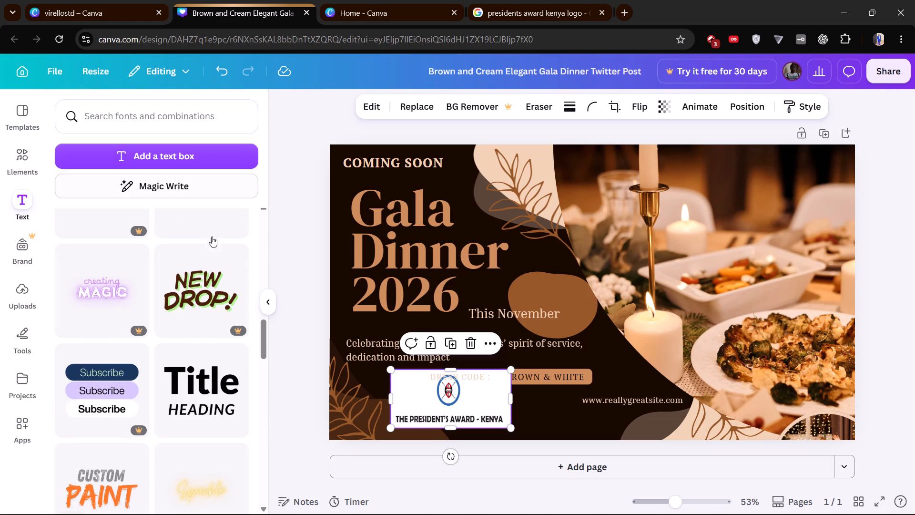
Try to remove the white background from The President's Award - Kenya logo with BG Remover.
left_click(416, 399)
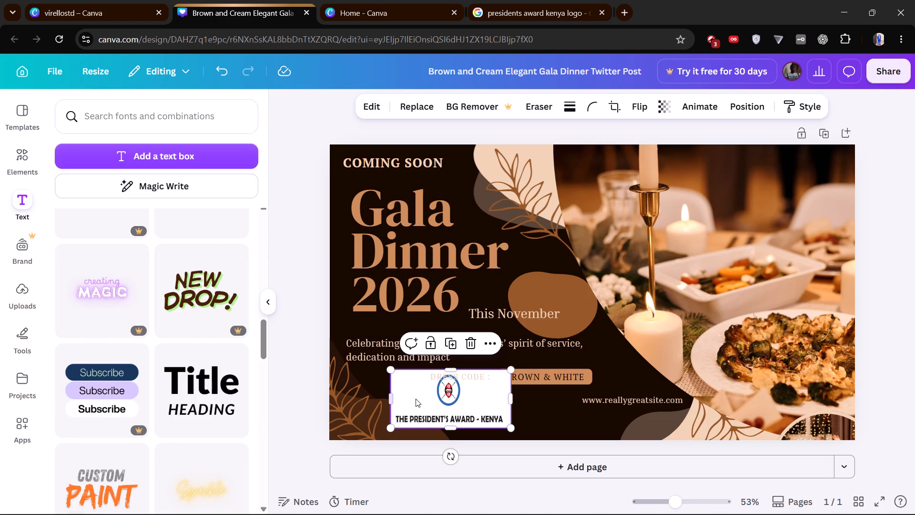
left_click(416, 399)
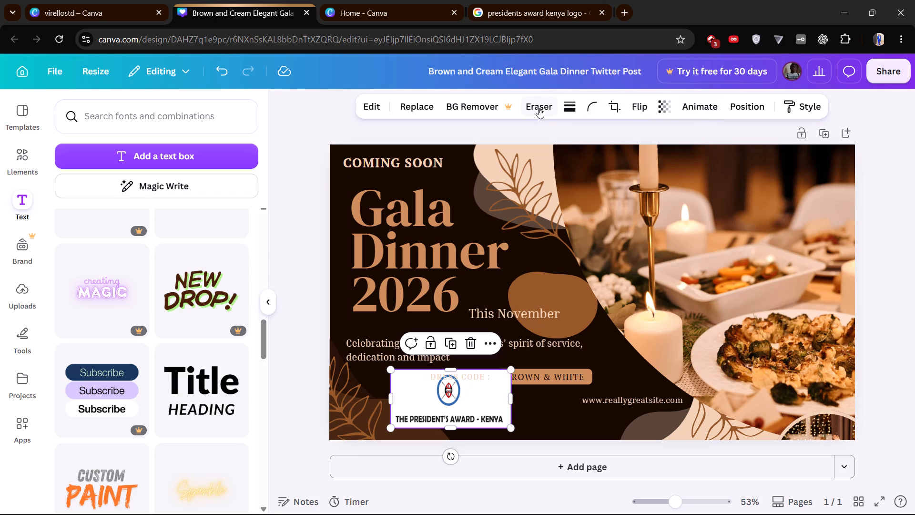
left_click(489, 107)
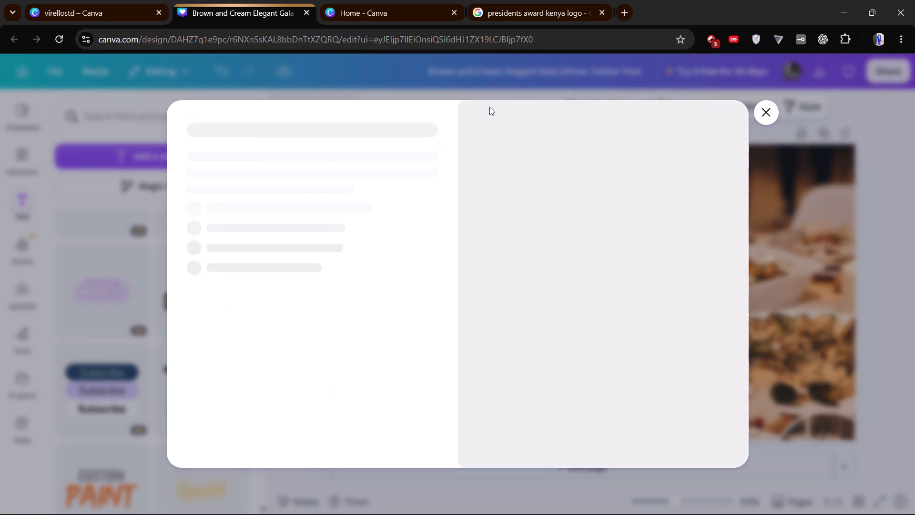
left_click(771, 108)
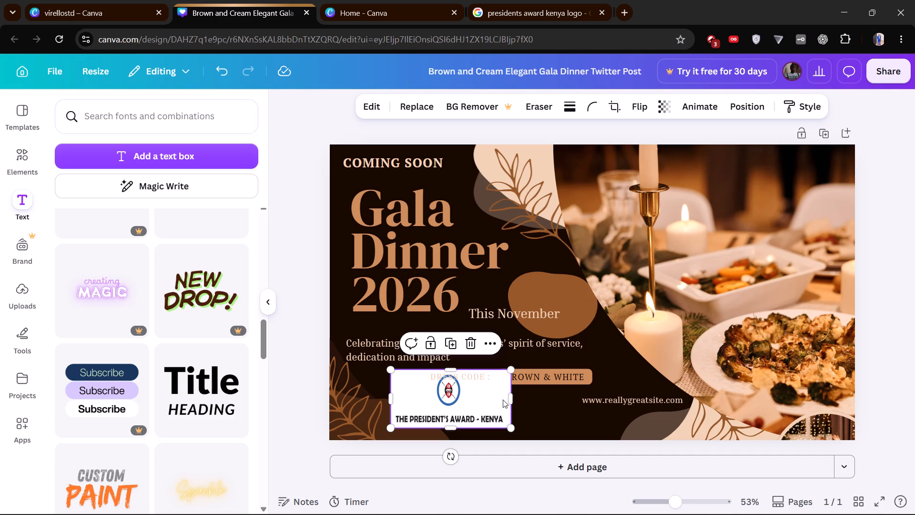
left_click(606, 402)
key("BackSpace")
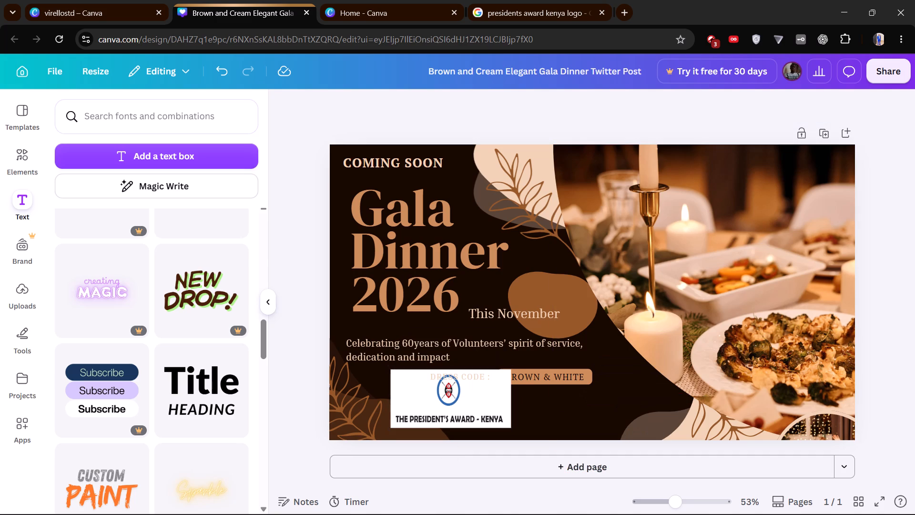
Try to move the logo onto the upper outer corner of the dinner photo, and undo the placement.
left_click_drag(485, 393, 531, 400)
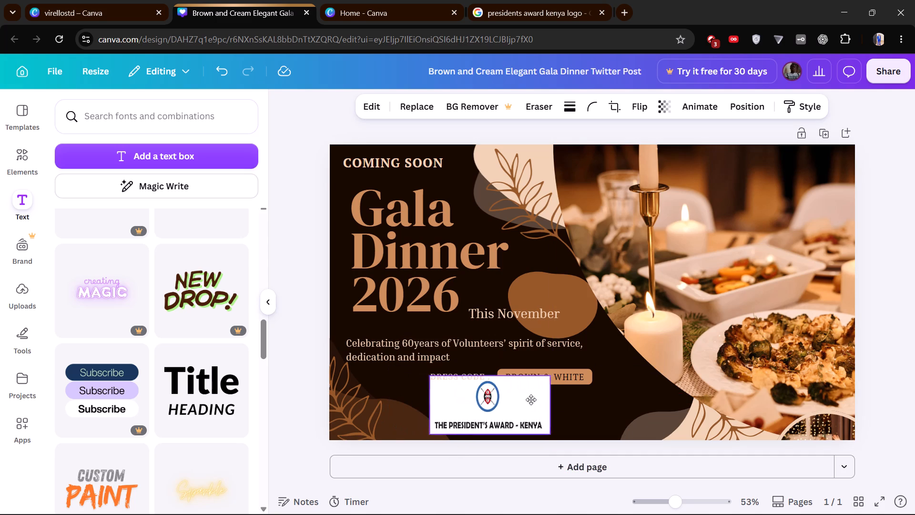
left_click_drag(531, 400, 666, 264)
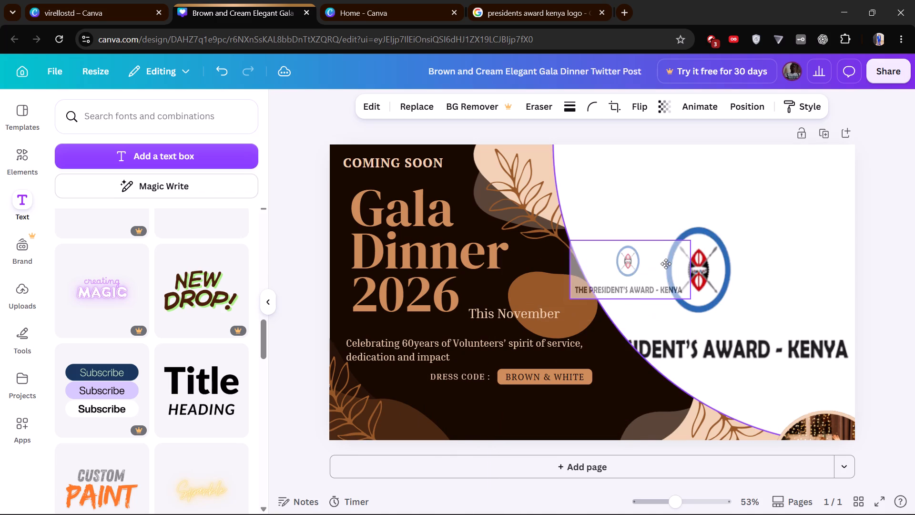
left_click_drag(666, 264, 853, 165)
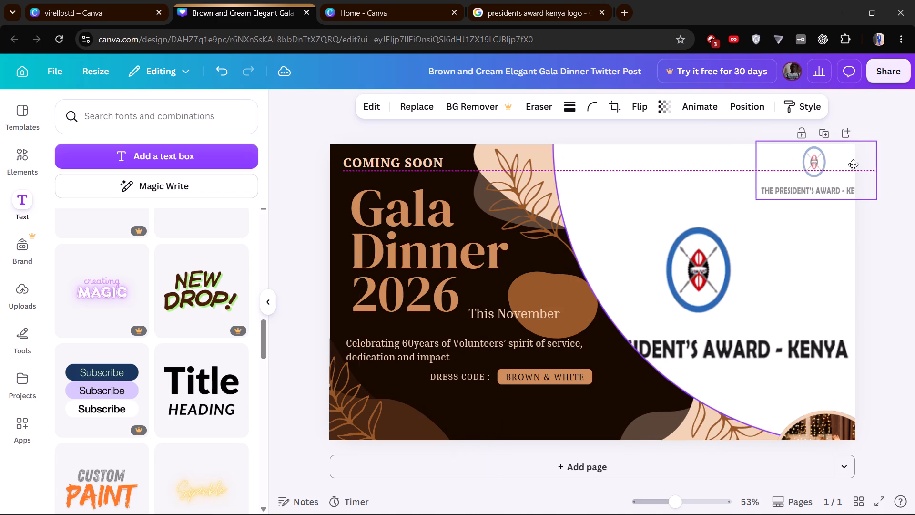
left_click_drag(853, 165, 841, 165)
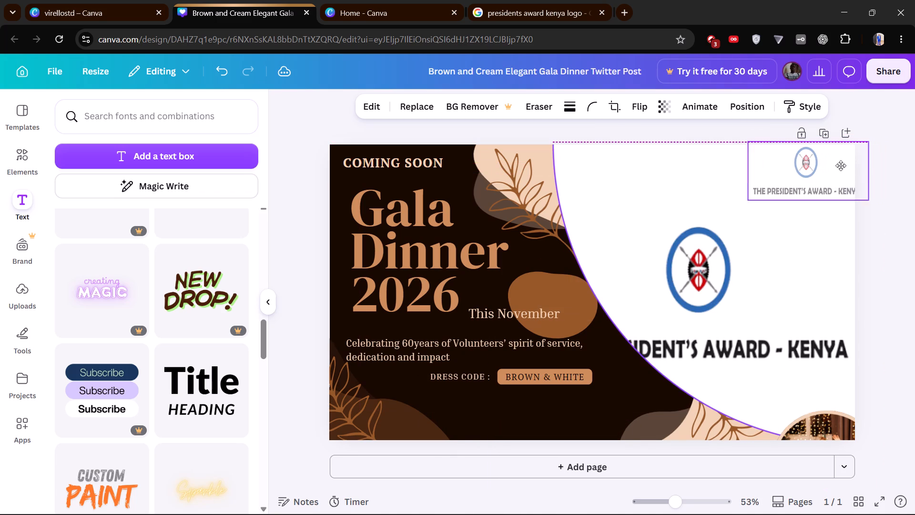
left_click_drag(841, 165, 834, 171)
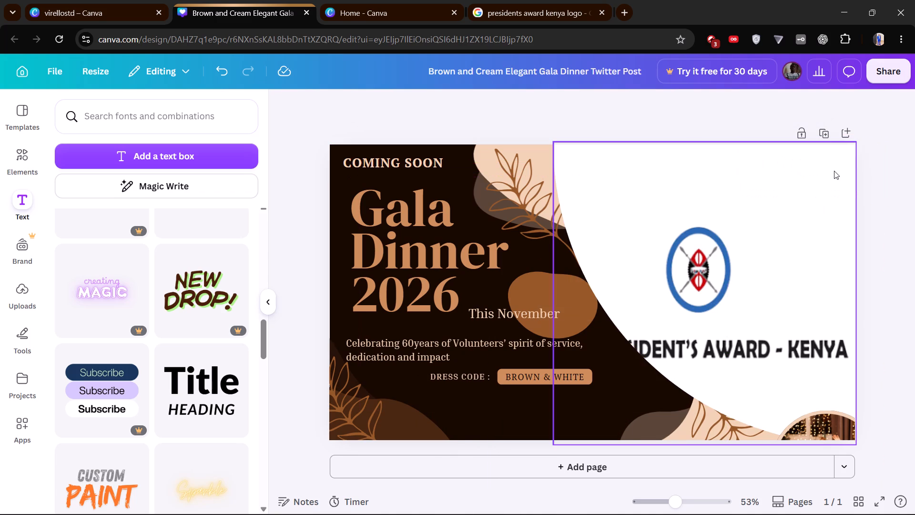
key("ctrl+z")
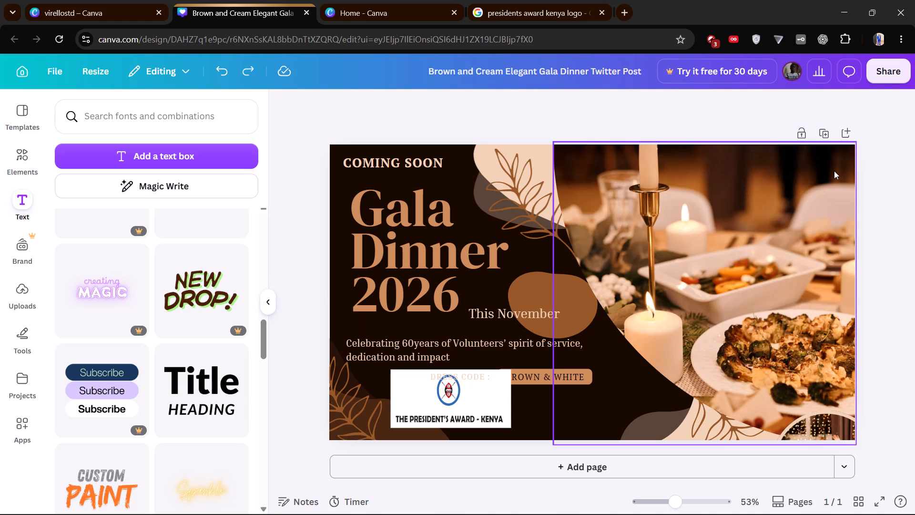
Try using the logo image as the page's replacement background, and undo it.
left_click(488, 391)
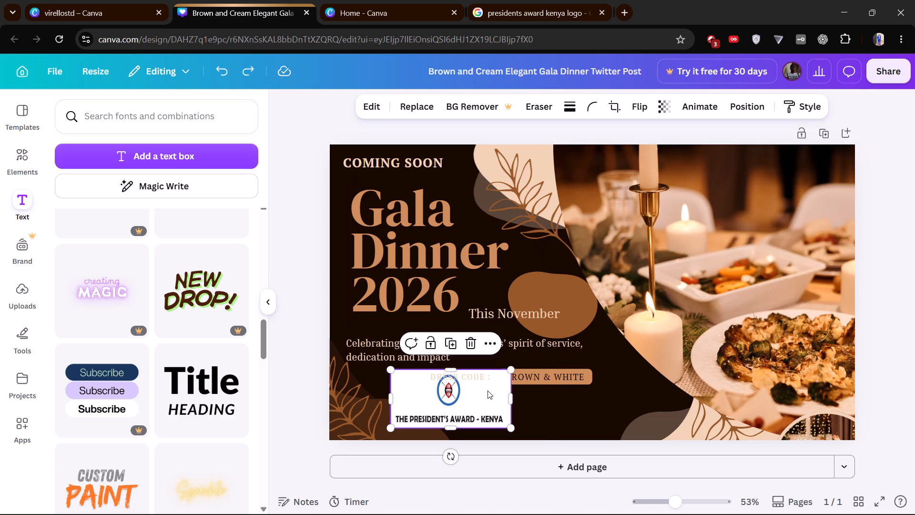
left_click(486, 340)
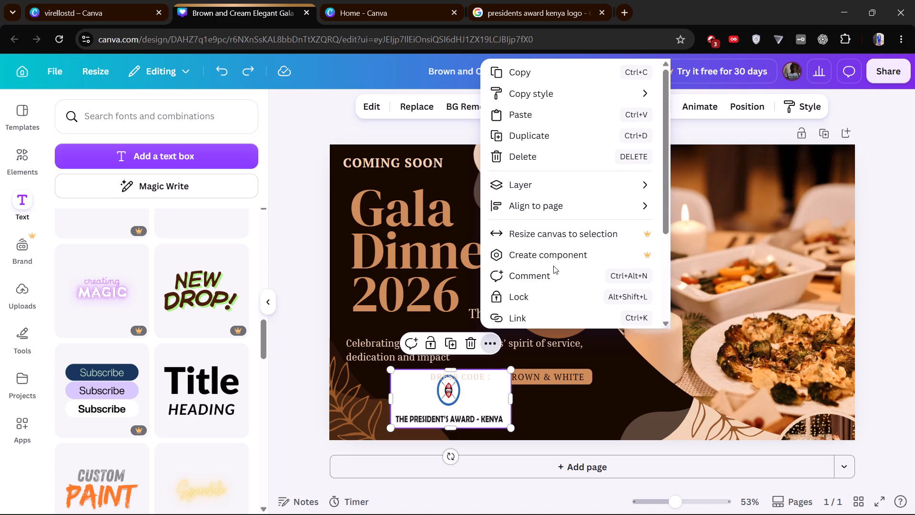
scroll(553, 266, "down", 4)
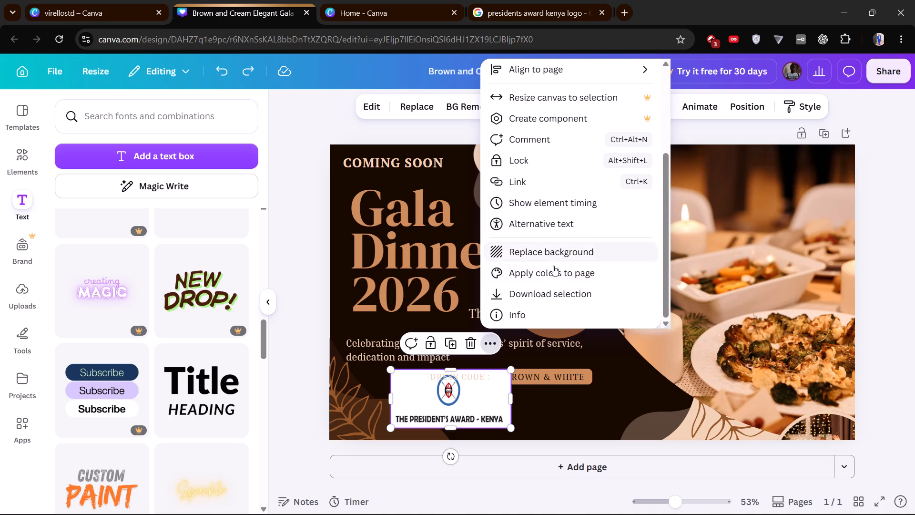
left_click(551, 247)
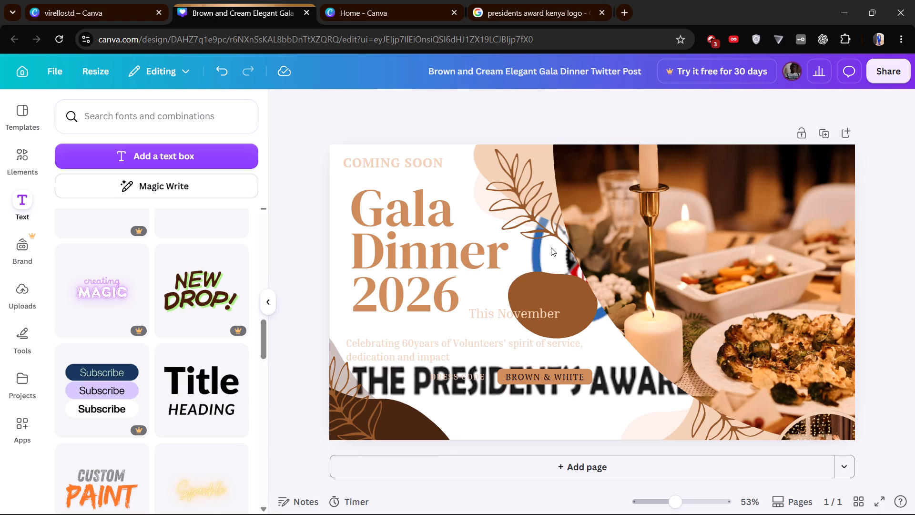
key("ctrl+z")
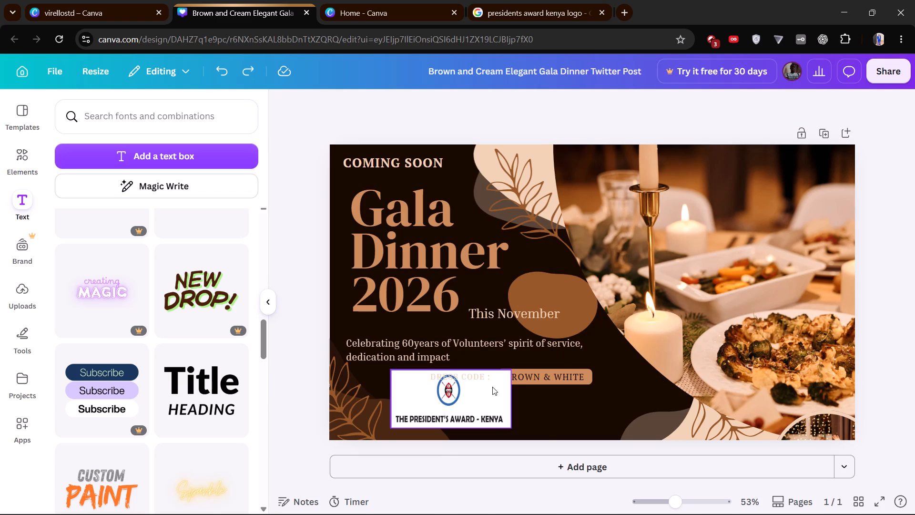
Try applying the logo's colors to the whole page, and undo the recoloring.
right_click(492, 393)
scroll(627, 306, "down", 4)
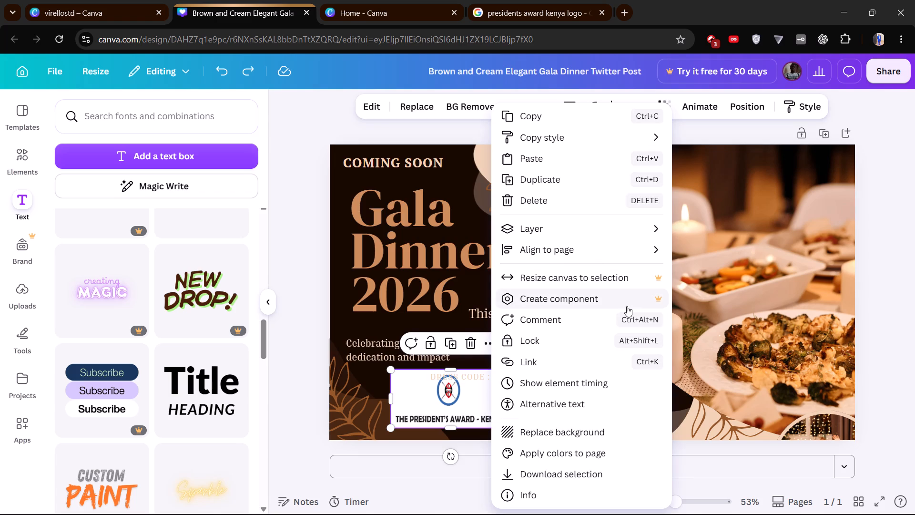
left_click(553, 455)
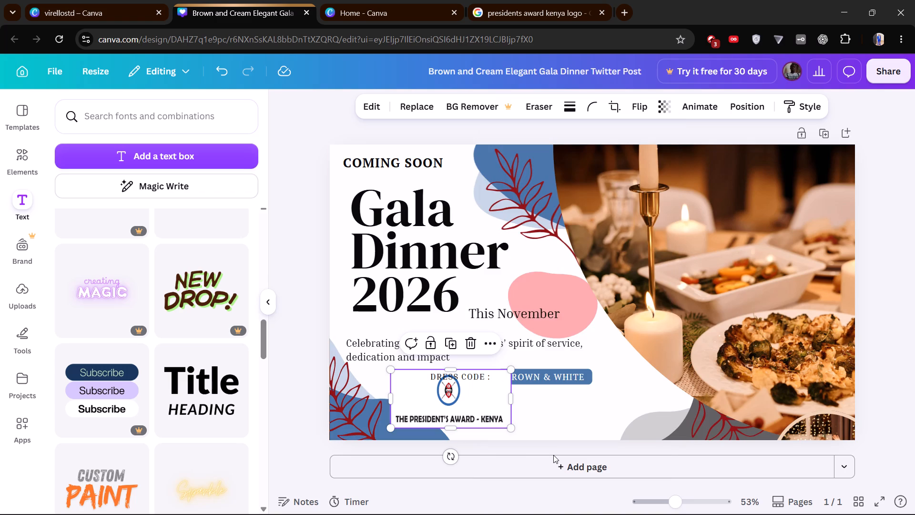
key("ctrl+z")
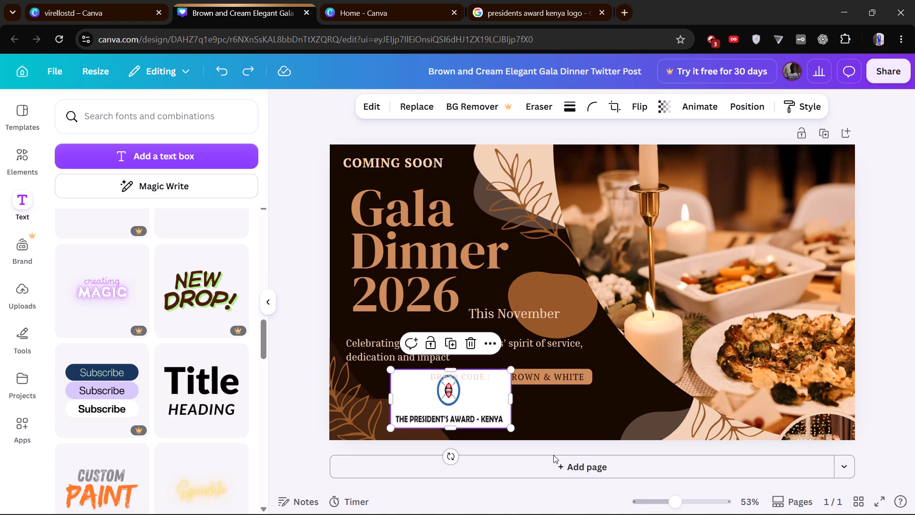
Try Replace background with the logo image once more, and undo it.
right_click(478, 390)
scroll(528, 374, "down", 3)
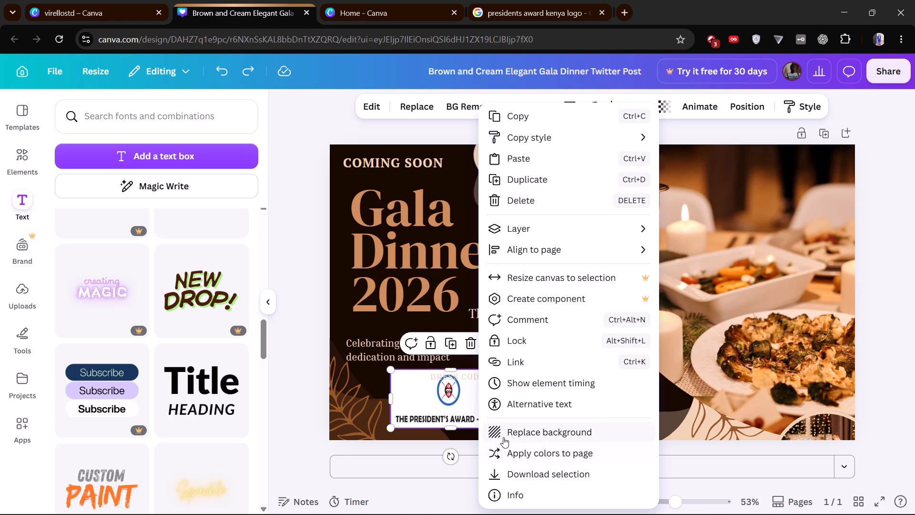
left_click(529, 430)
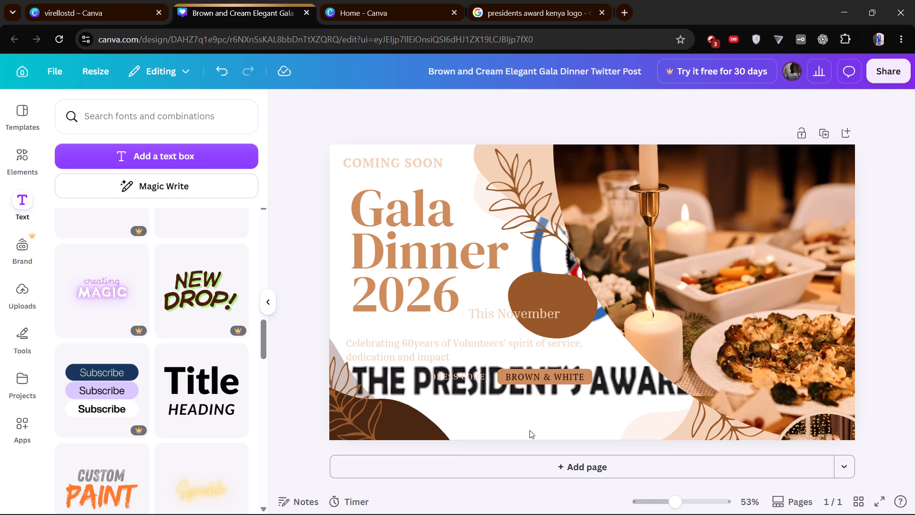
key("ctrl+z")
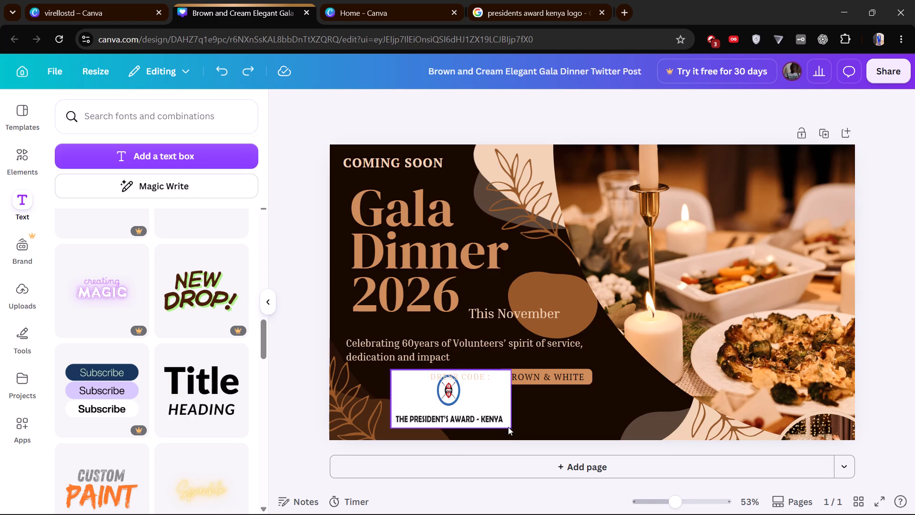
Examine the available options for The President's Award - Kenya logo.
right_click(485, 398)
scroll(534, 299, "down", 1)
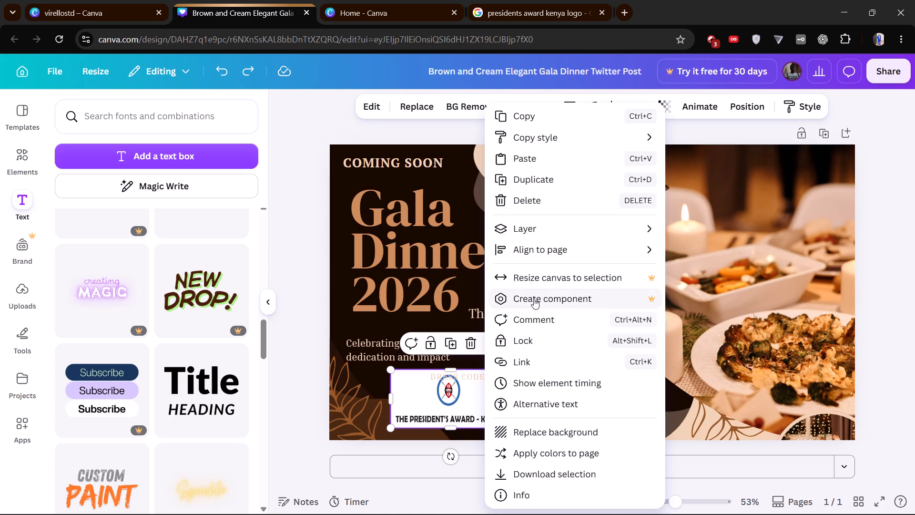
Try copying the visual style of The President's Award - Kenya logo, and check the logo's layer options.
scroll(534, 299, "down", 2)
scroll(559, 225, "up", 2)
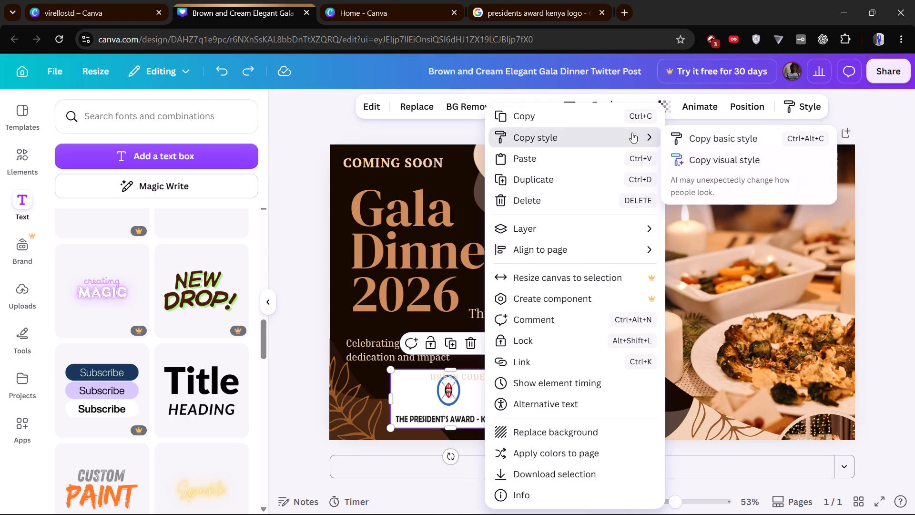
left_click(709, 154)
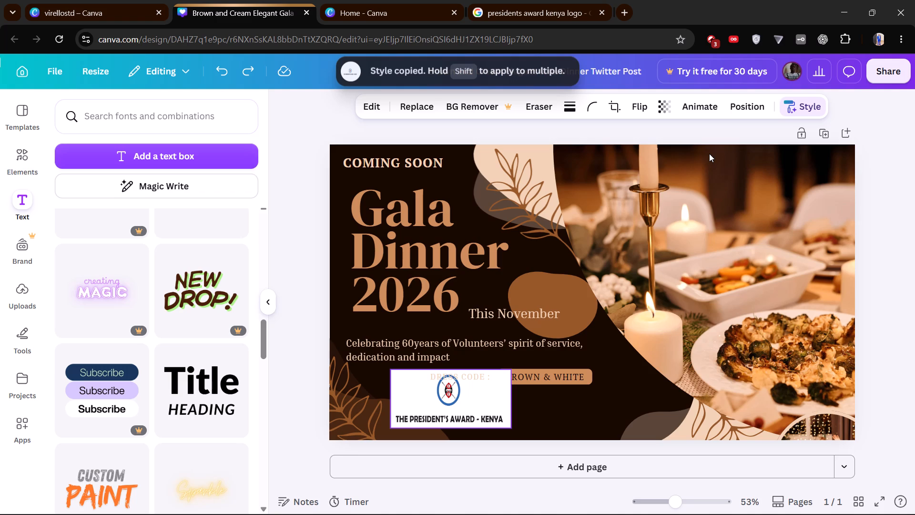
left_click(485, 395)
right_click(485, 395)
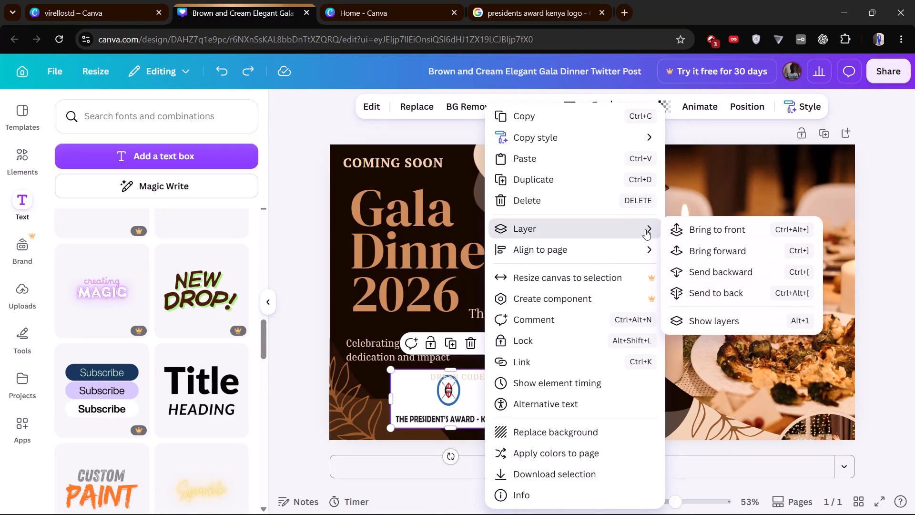
Switch to the Google image results for "presidents award kenya logo" and examine them for alternative versions of the logo.
left_click(512, 0)
scroll(372, 322, "down", 4)
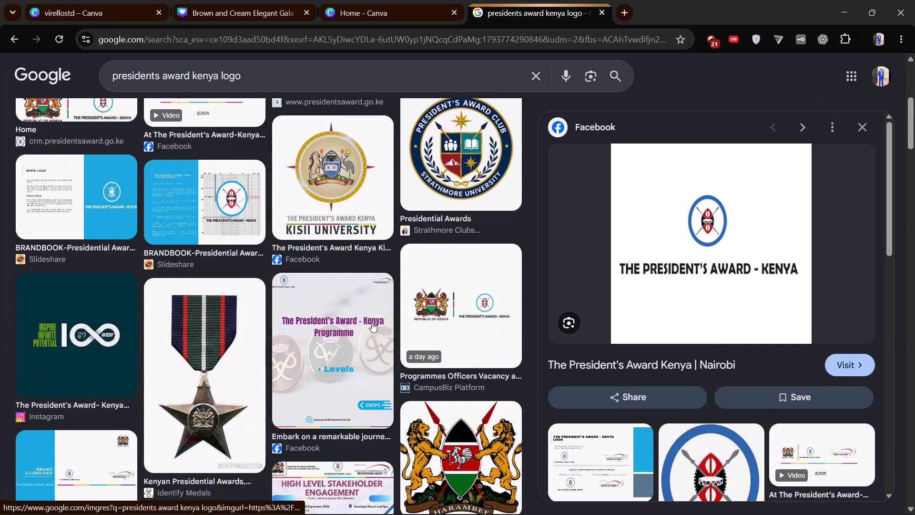
scroll(372, 322, "down", 3)
scroll(372, 322, "right", 1)
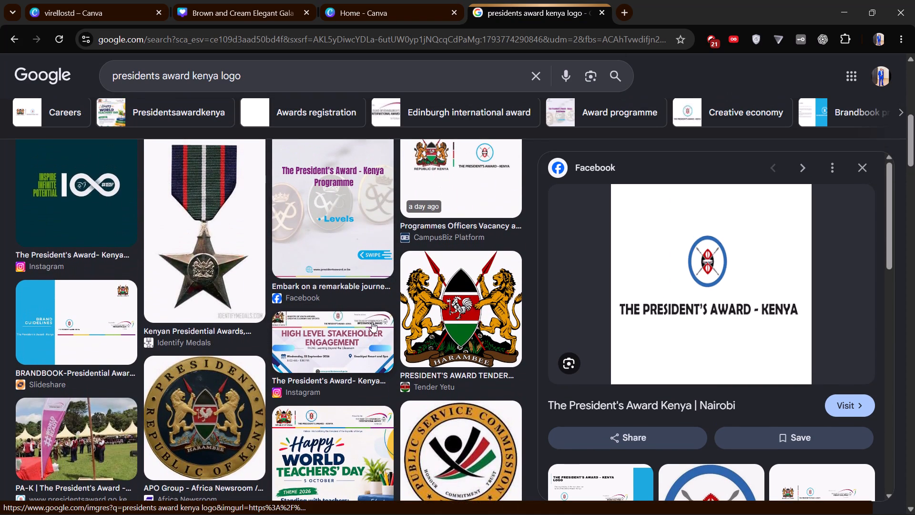
scroll(372, 322, "down", 2)
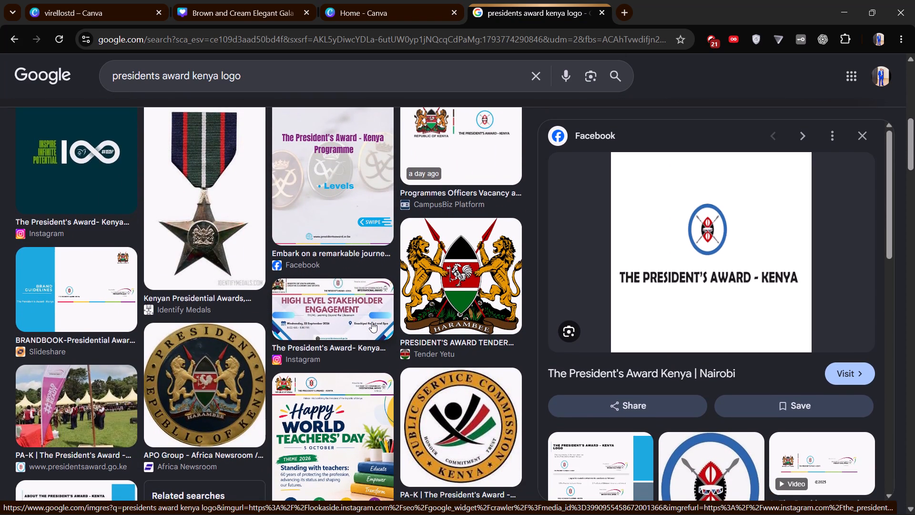
scroll(372, 322, "down", 2)
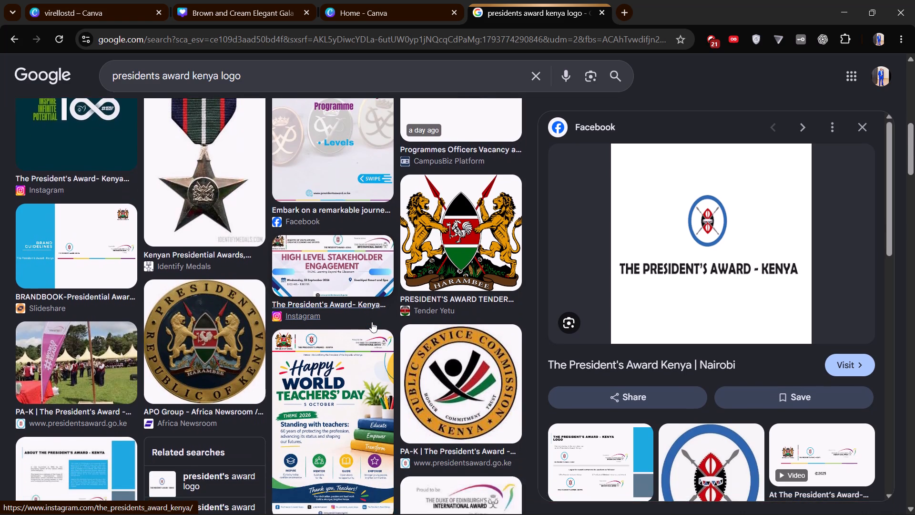
scroll(372, 322, "down", 5)
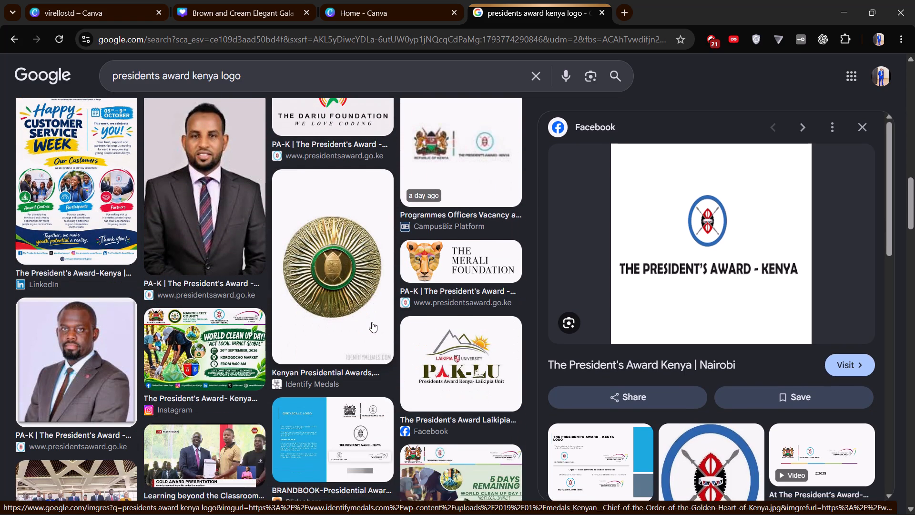
scroll(372, 322, "down", 5)
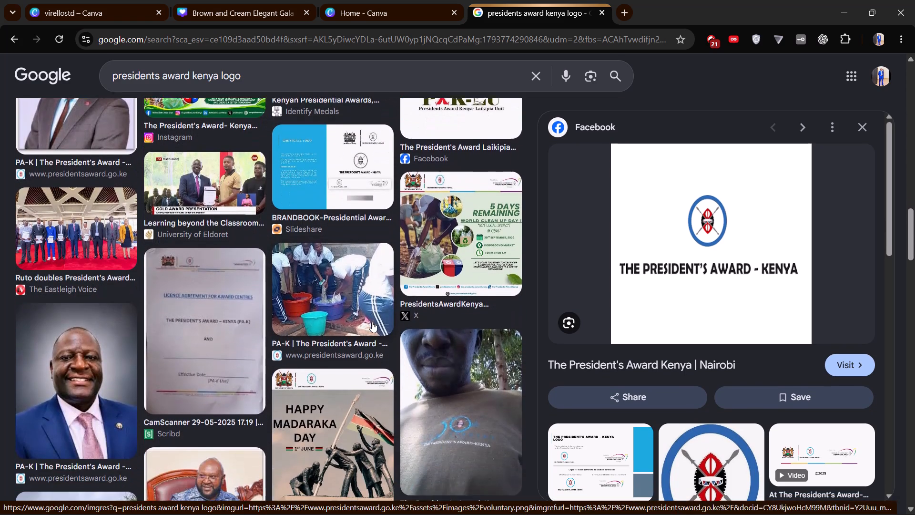
scroll(372, 322, "down", 5)
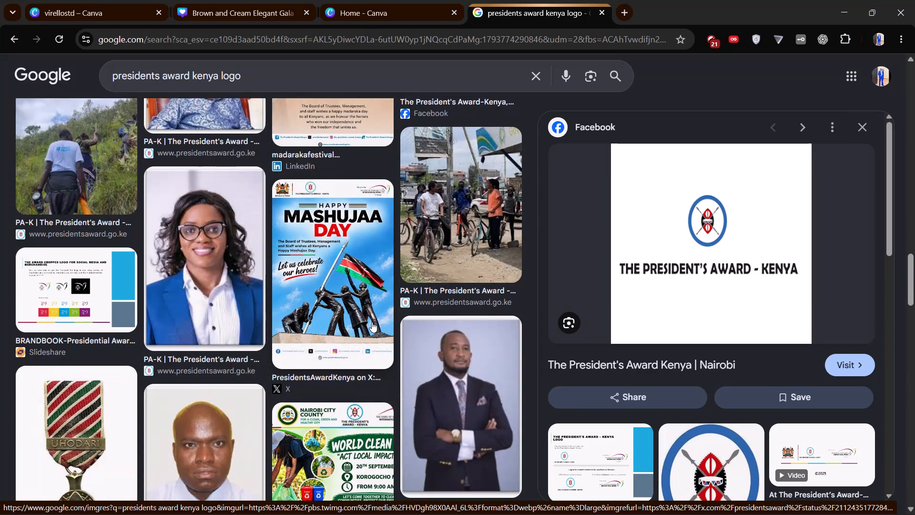
scroll(372, 322, "down", 6)
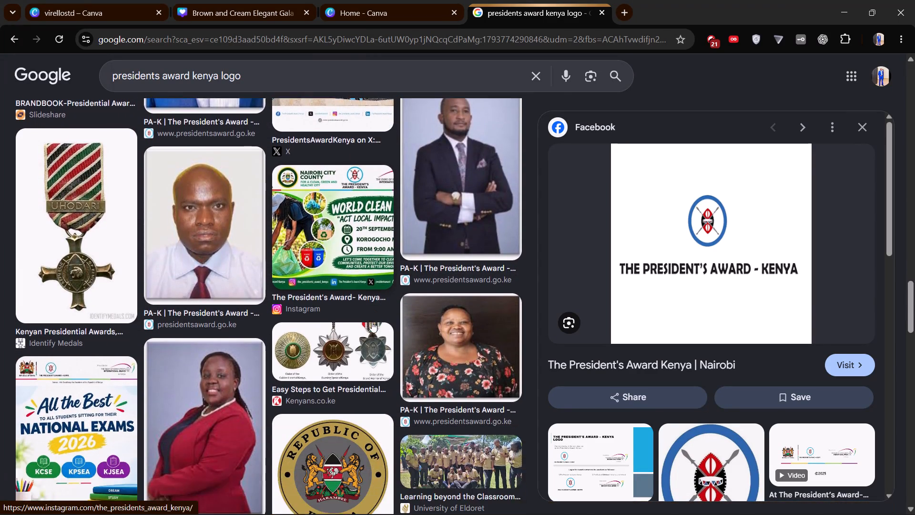
scroll(372, 322, "down", 2)
scroll(620, 345, "down", 1)
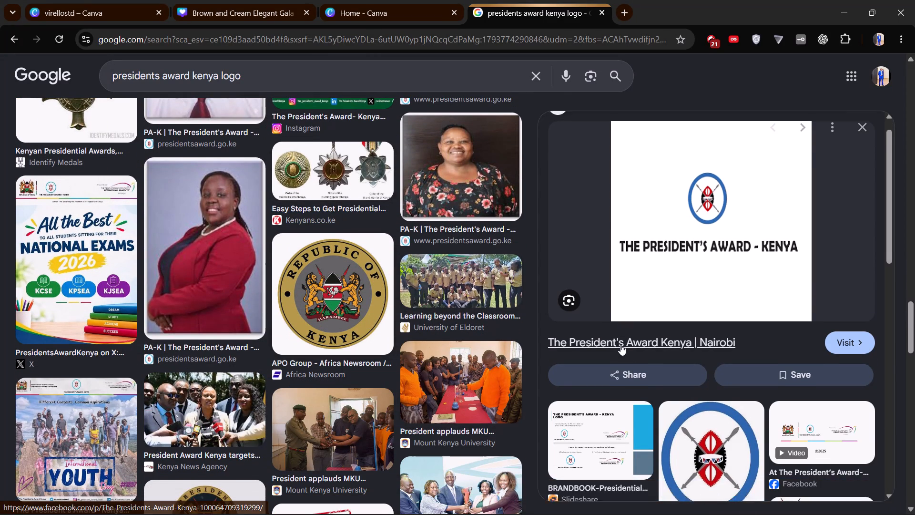
scroll(620, 345, "down", 3)
scroll(391, 412, "down", 2)
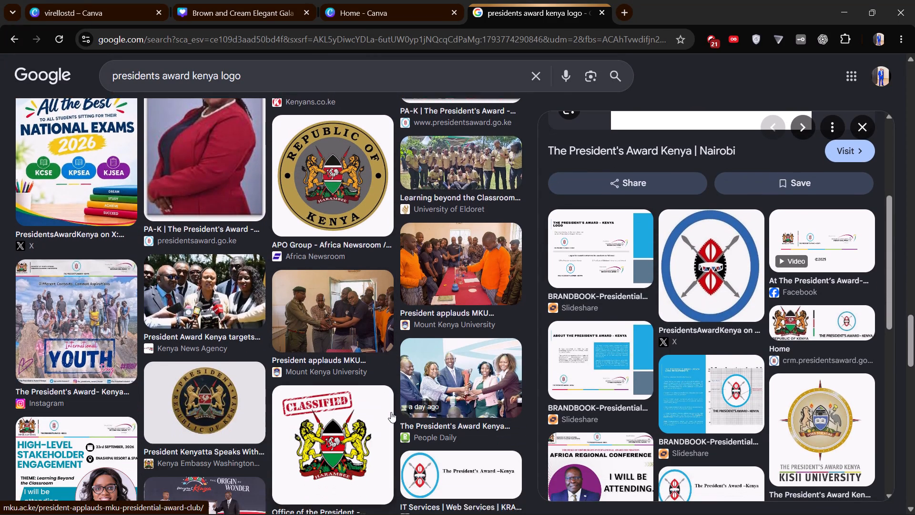
scroll(391, 412, "down", 2)
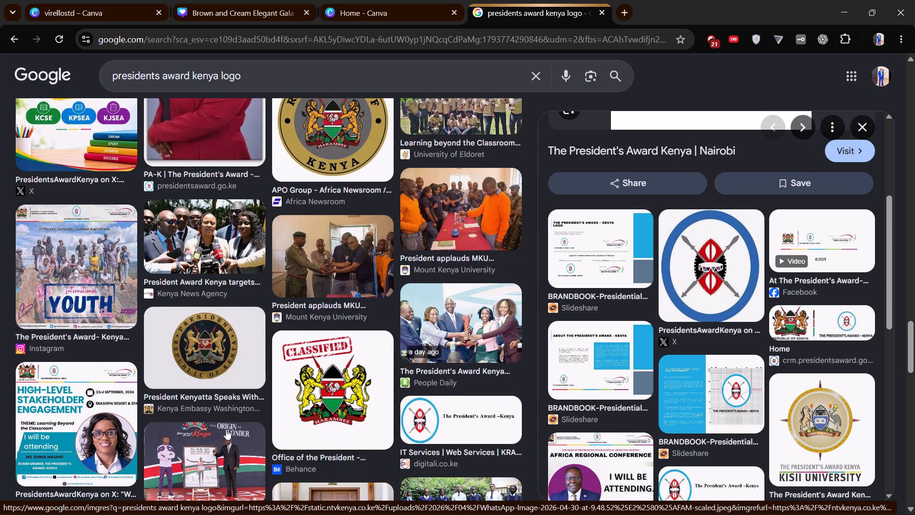
scroll(226, 429, "down", 2)
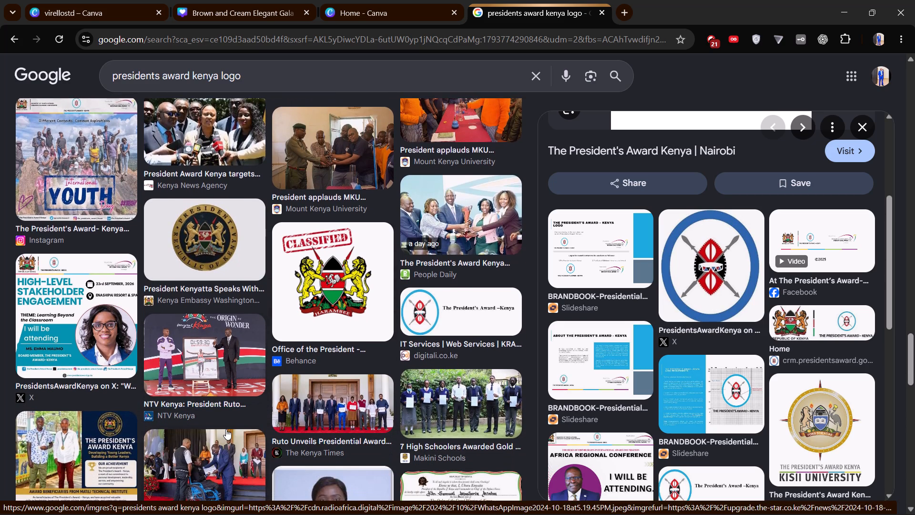
scroll(226, 429, "down", 3)
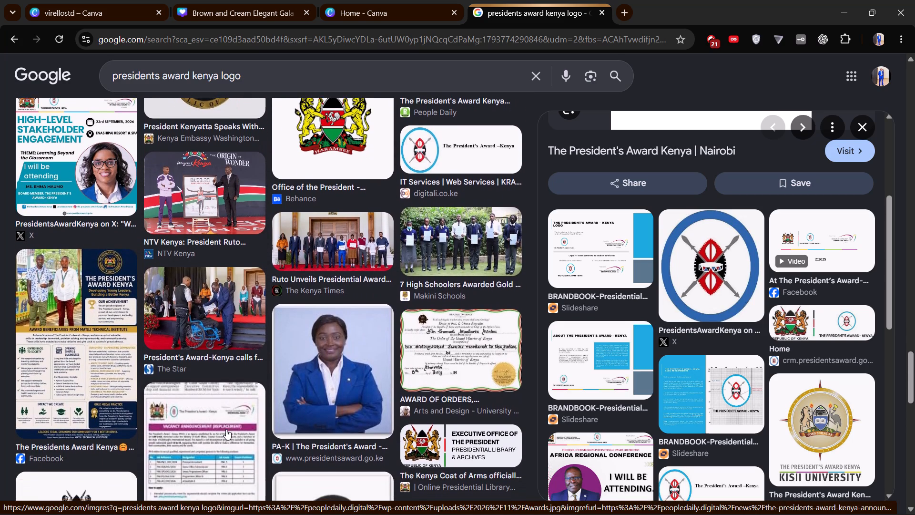
scroll(226, 429, "down", 2)
scroll(226, 429, "up", 3)
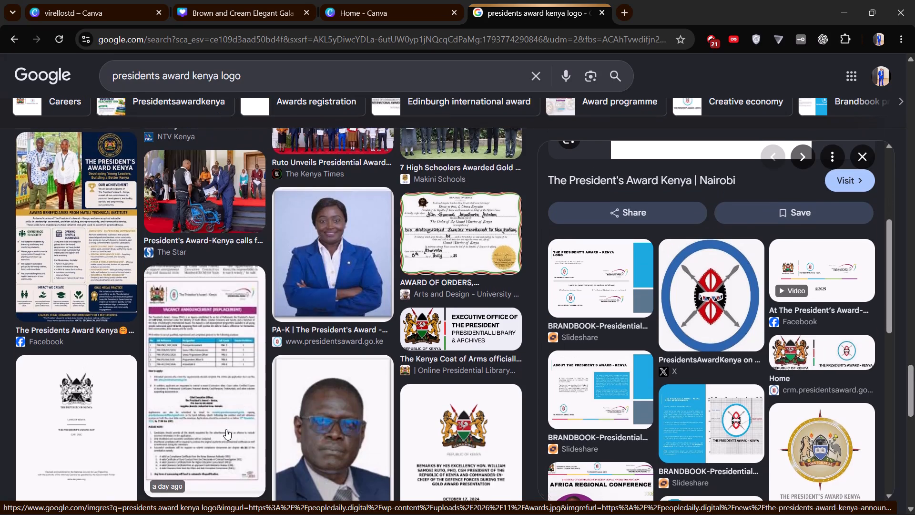
scroll(226, 429, "up", 15)
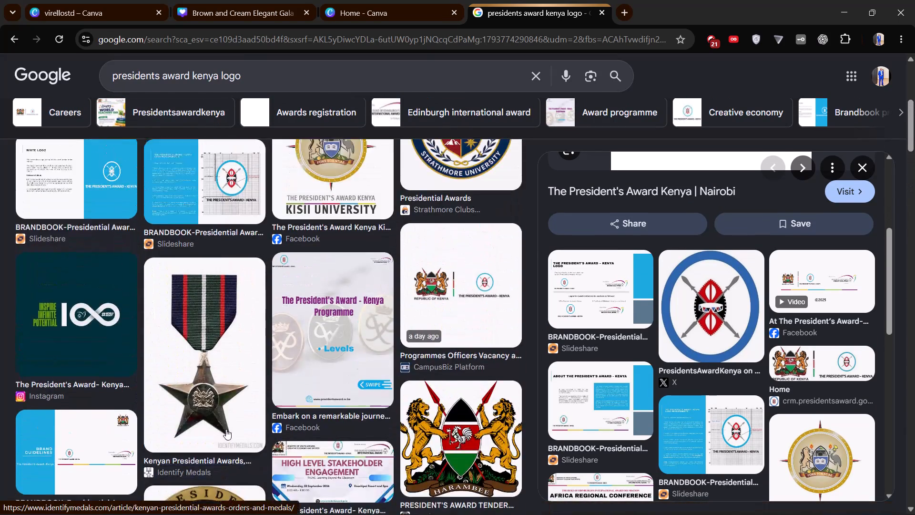
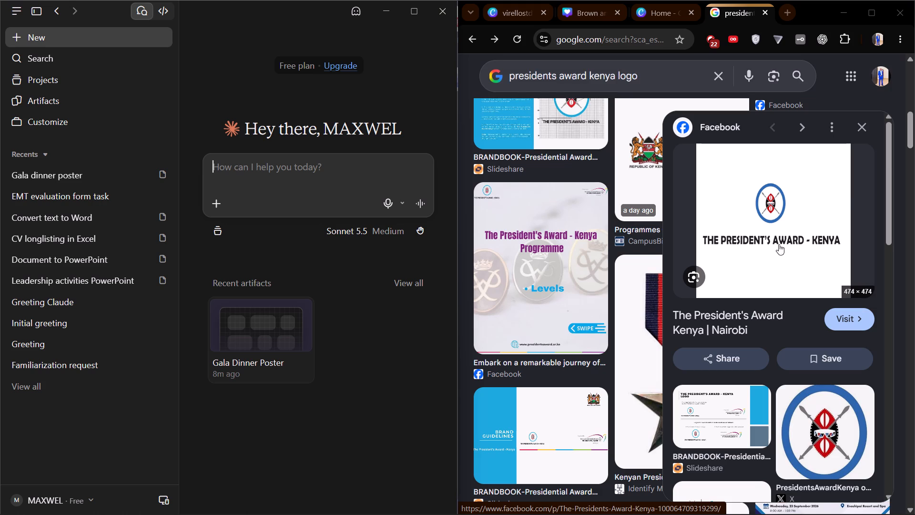
Save the previewed The President's Award - Kenya logo from the Facebook image result to the Desktop as the PNG file "images".
scroll(571, 270, "down", 4)
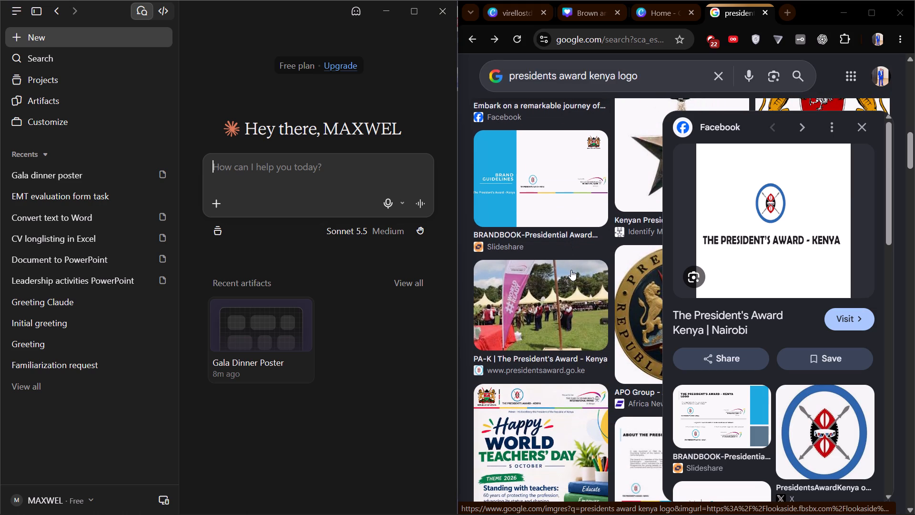
scroll(571, 270, "down", 3)
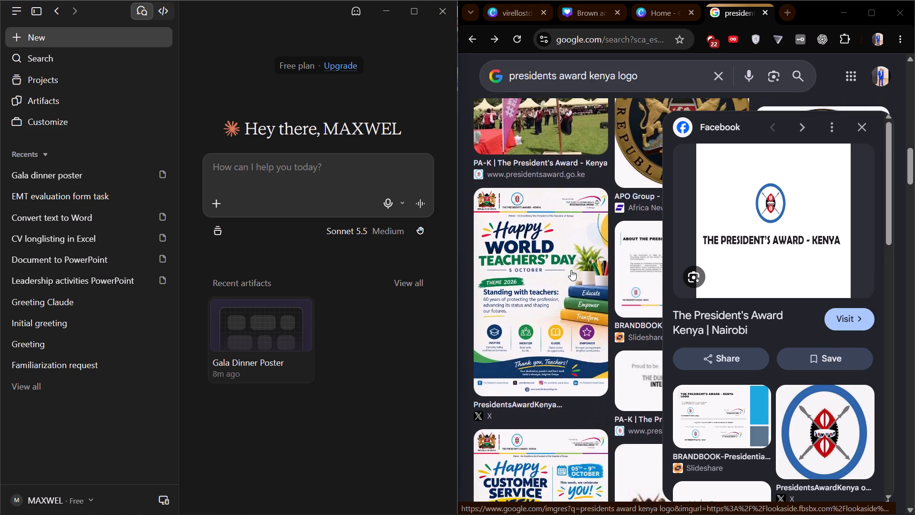
scroll(571, 270, "up", 7)
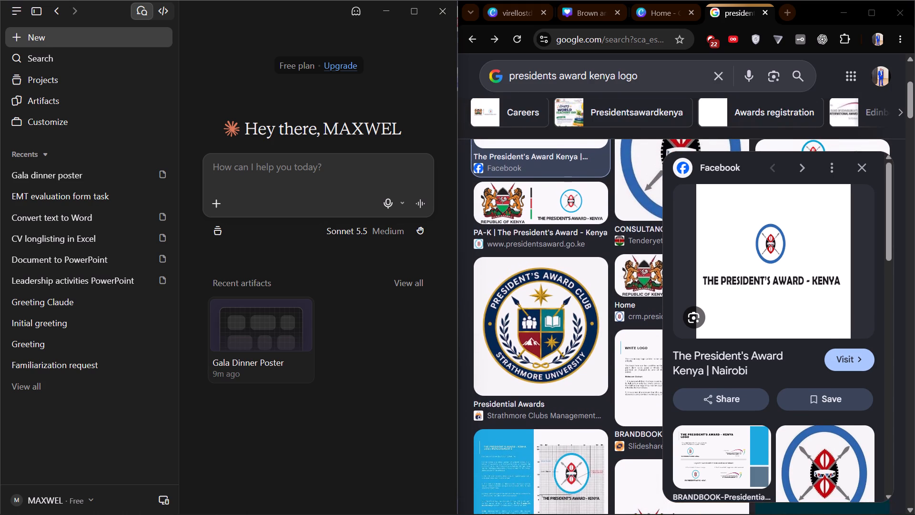
right_click(758, 255)
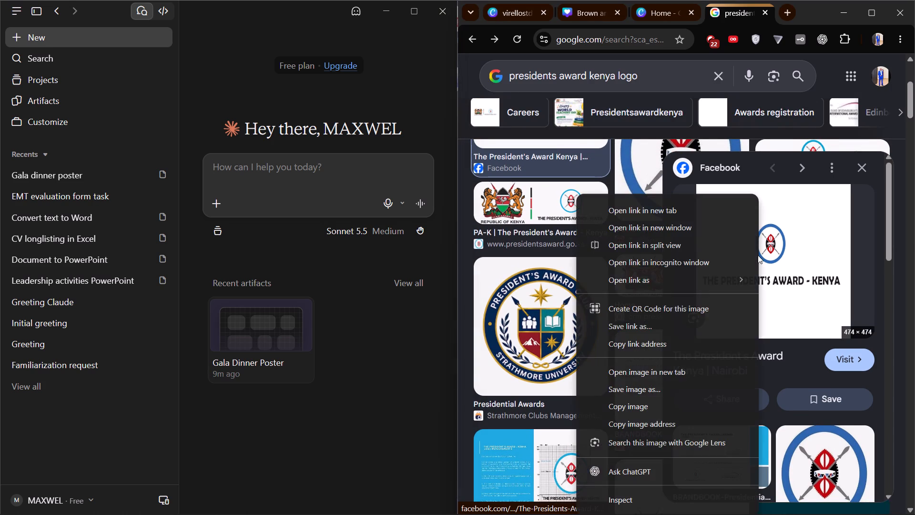
left_click(638, 391)
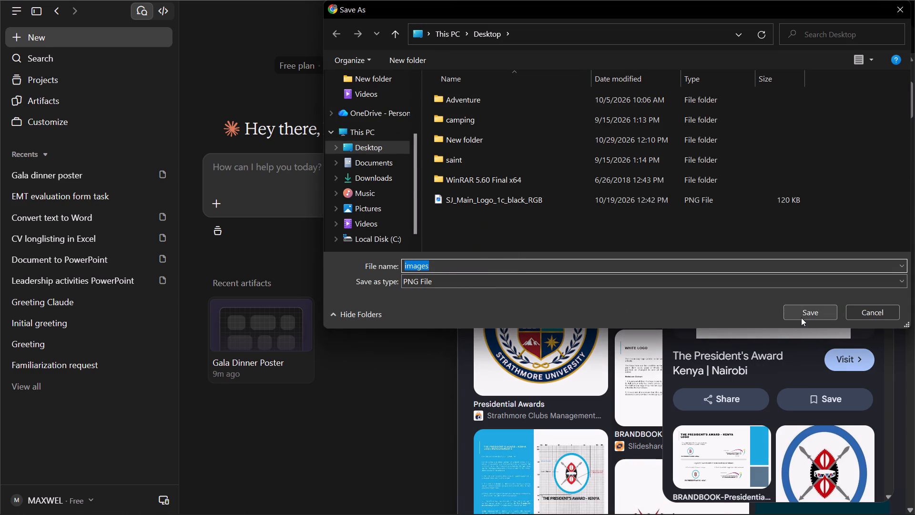
scroll(370, 162, "up", 4)
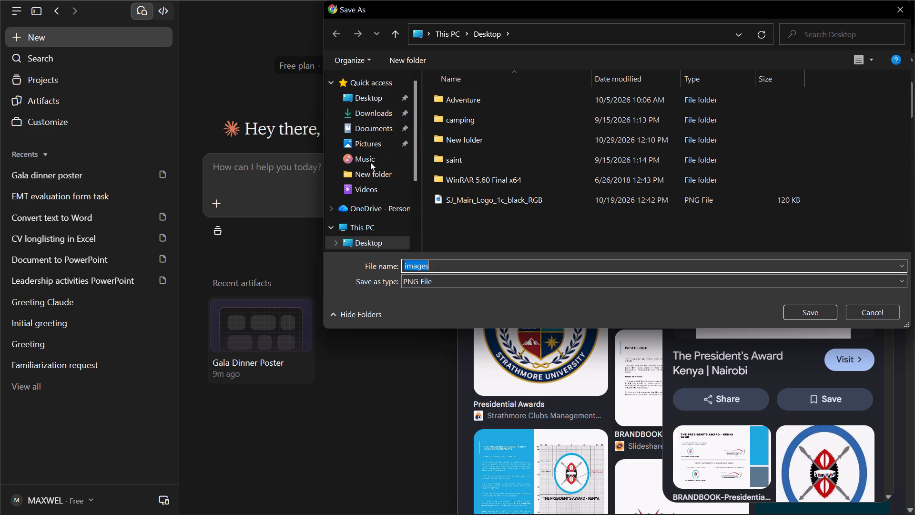
left_click(363, 100)
double_click(363, 100)
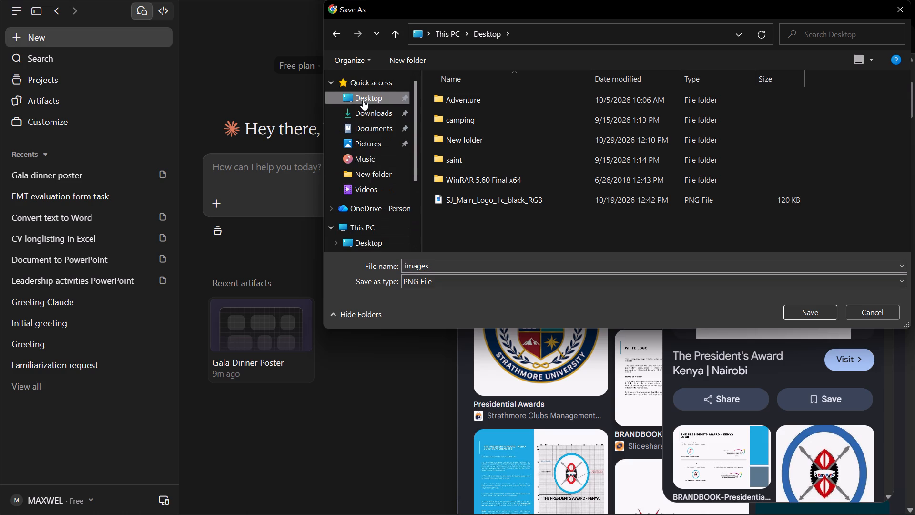
left_click(803, 305)
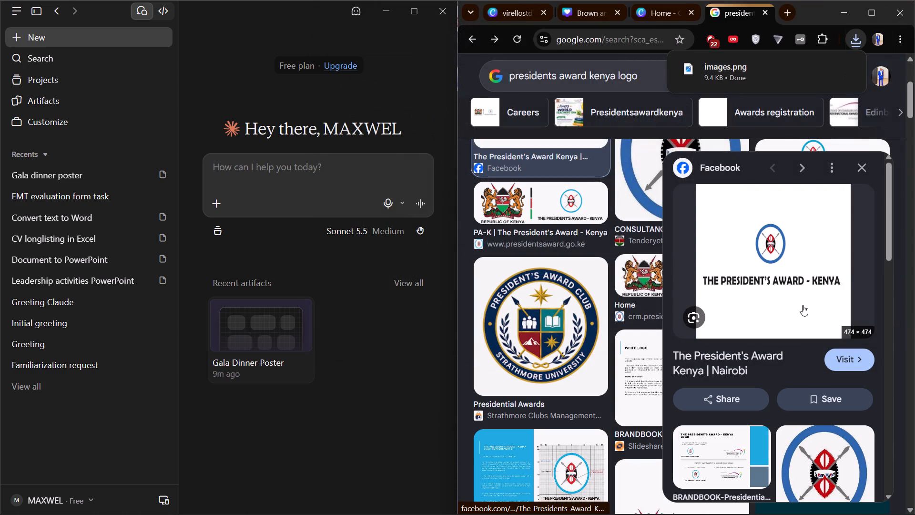
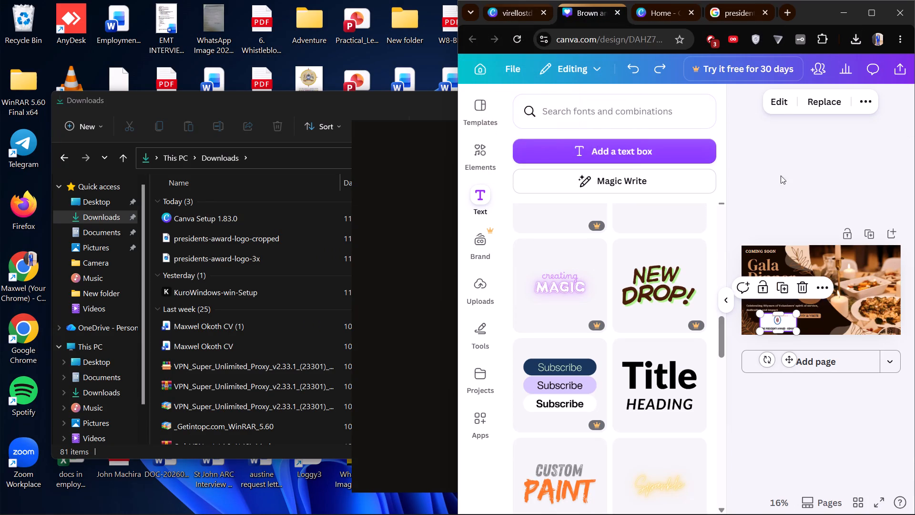
left_click(866, 6)
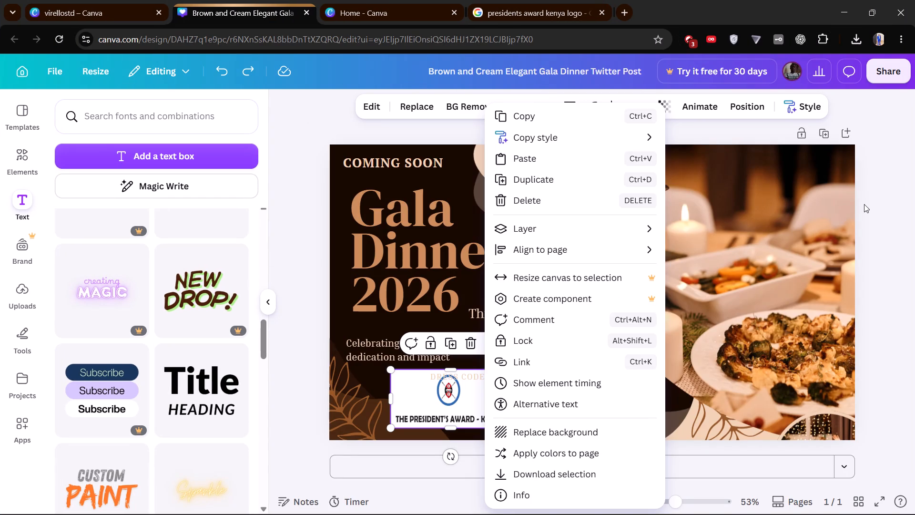
left_click(864, 204)
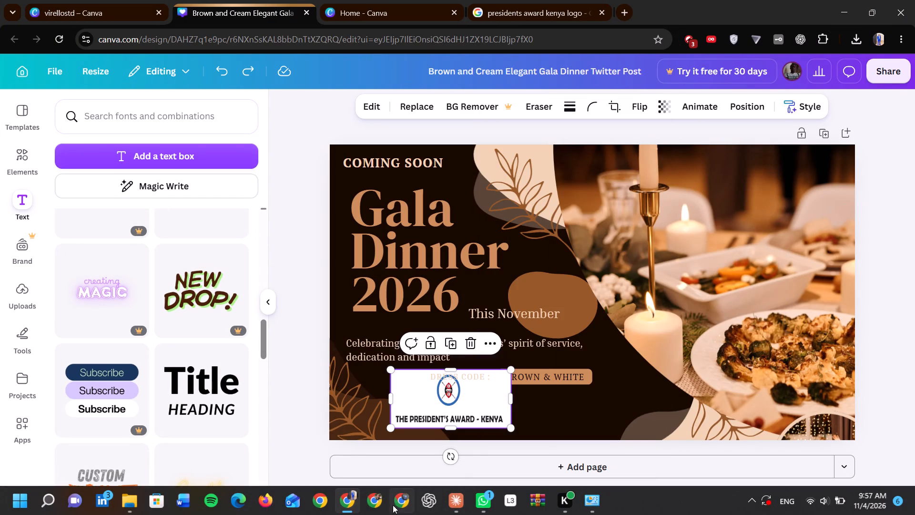
Add presidents-award-logo-cropped from the Downloads folder to the gala dinner design page.
left_click(130, 496)
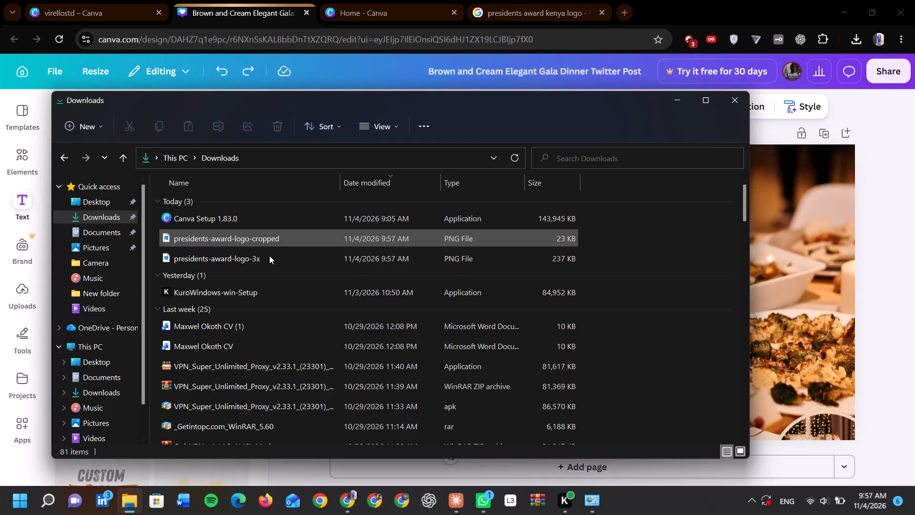
scroll(284, 292, "up", 3)
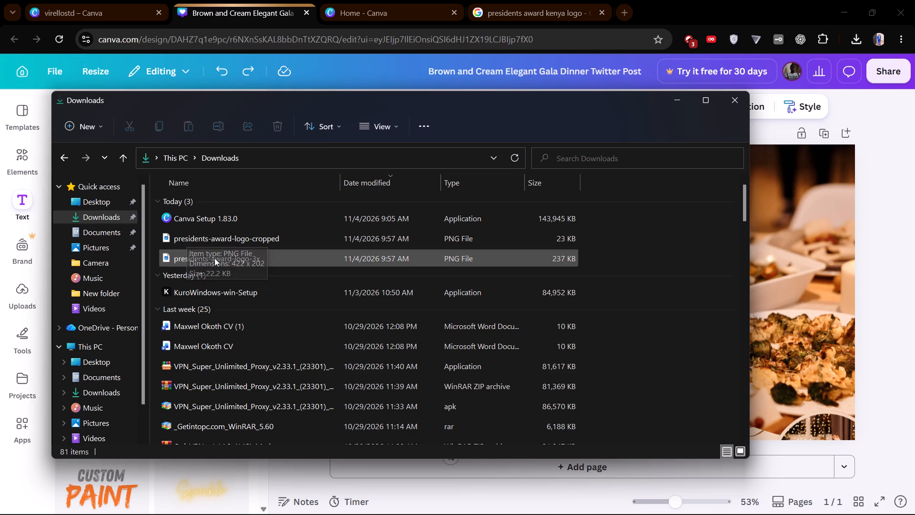
left_click_drag(187, 242, 803, 273)
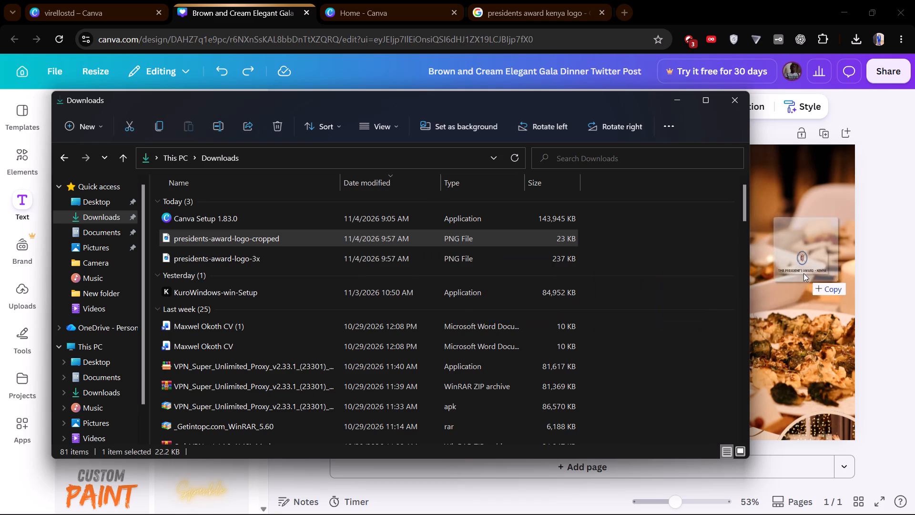
left_click_drag(803, 273, 803, 273)
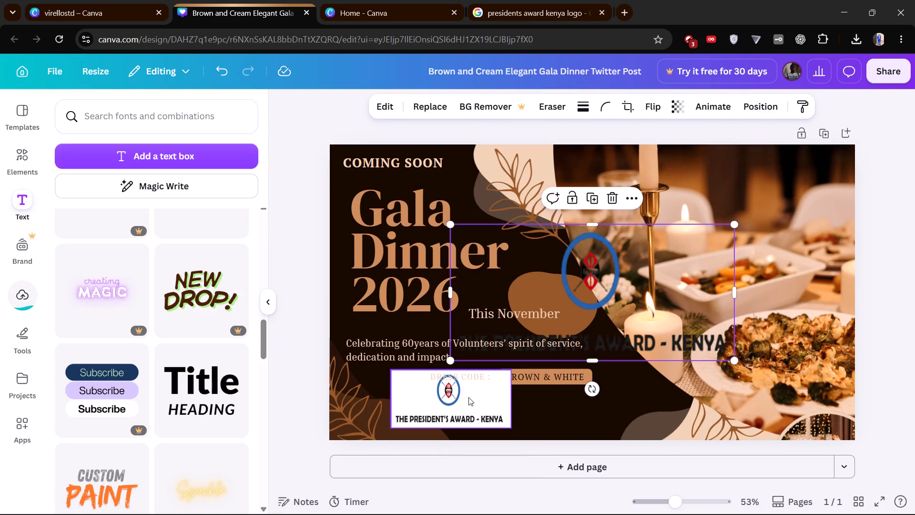
Delete the old white-background logo covering the dress code line.
left_click(468, 397)
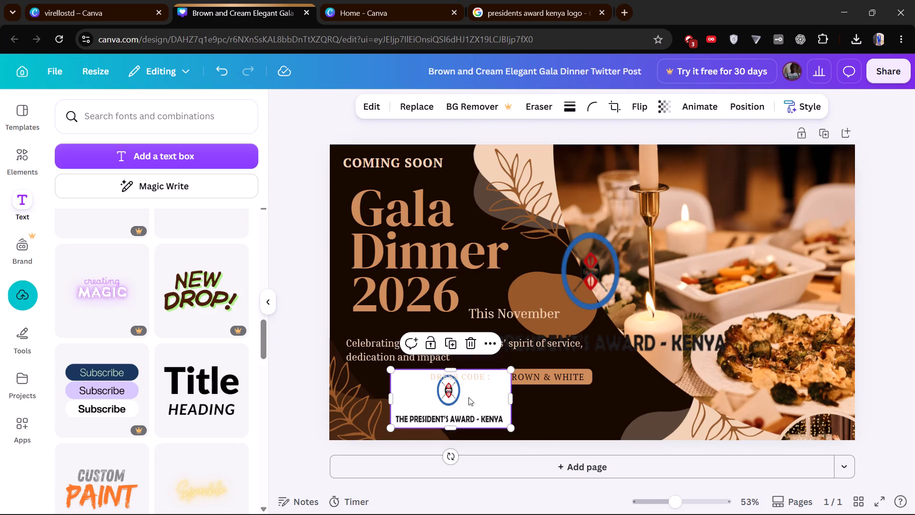
key("BackSpace")
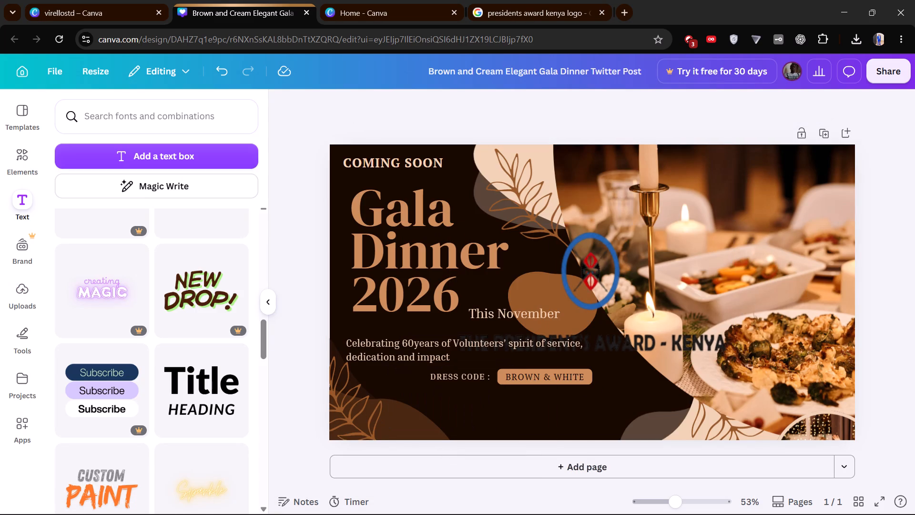
Shrink the transparent President's Award logo and place it in the design's lower-left corner, beneath the "dedication and impact" line.
left_click(705, 340)
left_click_drag(733, 359, 627, 227)
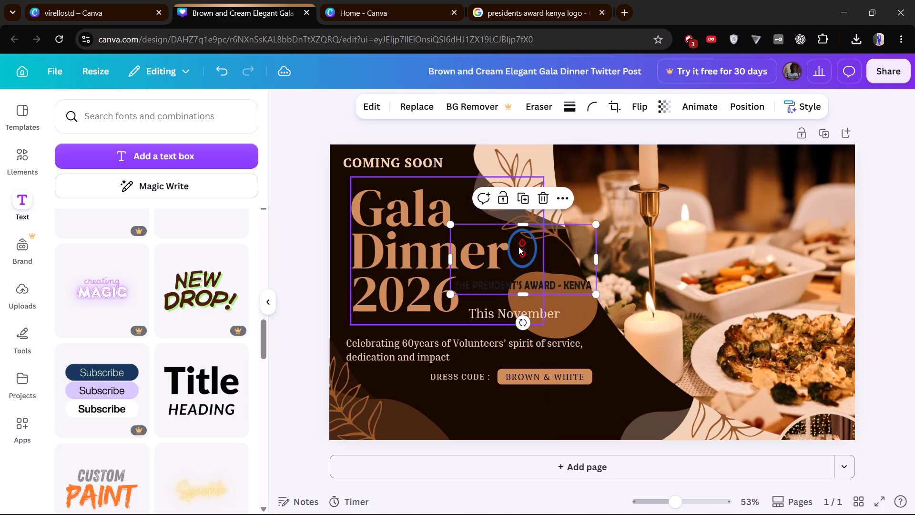
left_click_drag(518, 247, 604, 222)
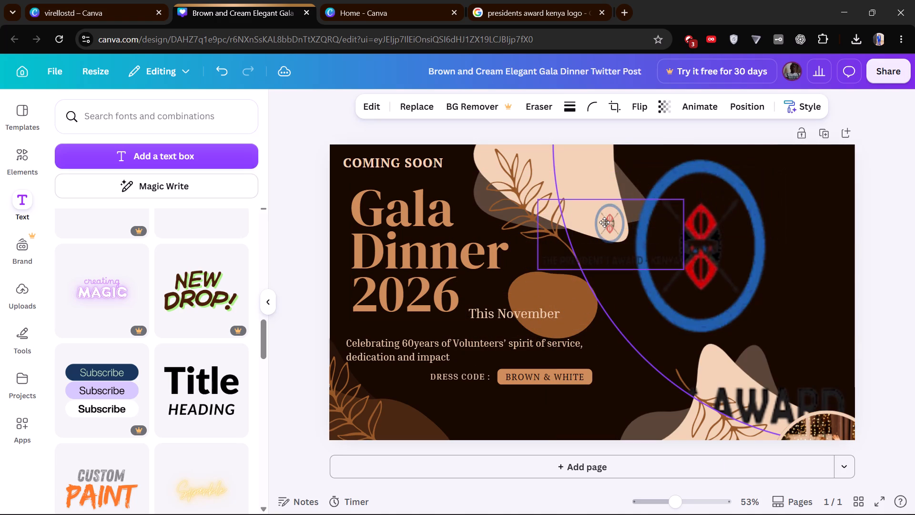
left_click_drag(604, 222, 526, 333)
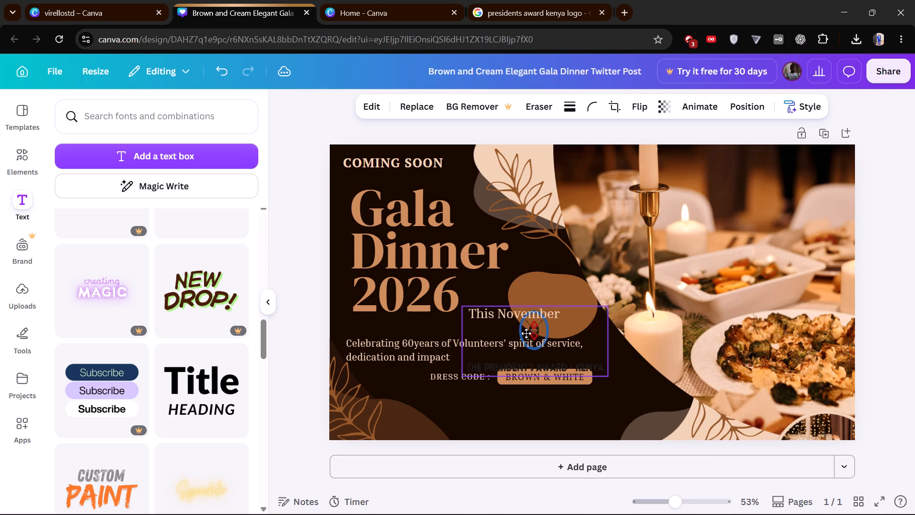
left_click_drag(526, 333, 402, 387)
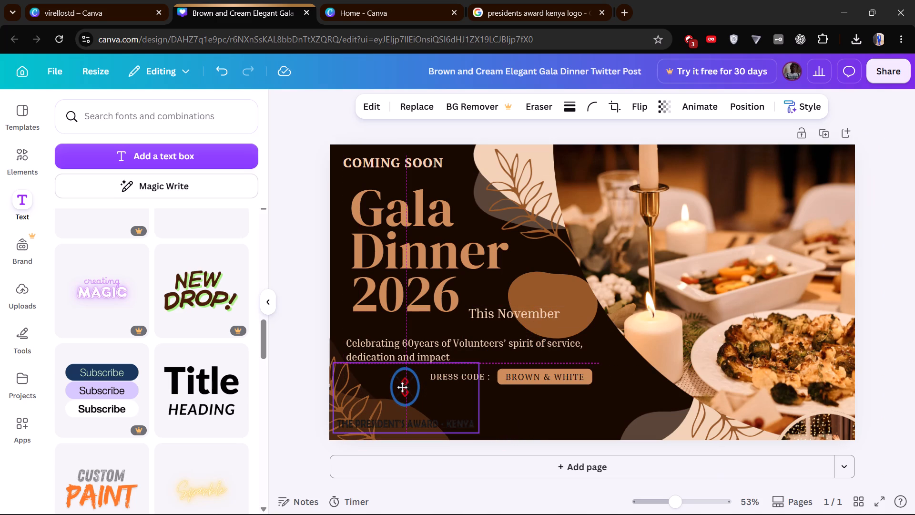
left_click_drag(402, 387, 407, 385)
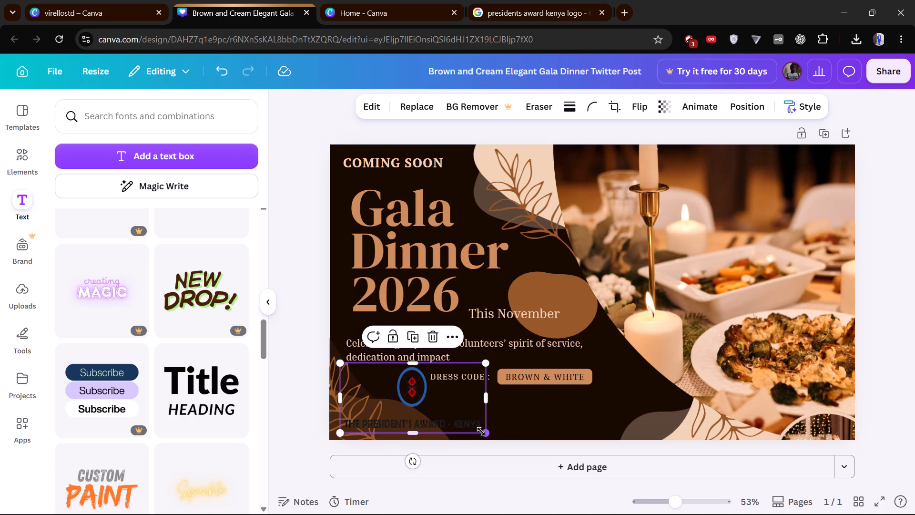
left_click_drag(486, 431, 458, 409)
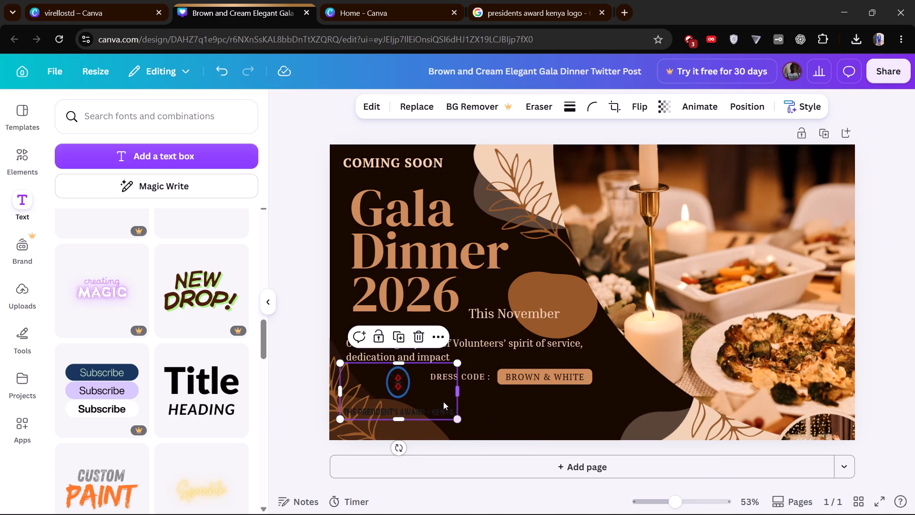
left_click_drag(405, 379, 447, 176)
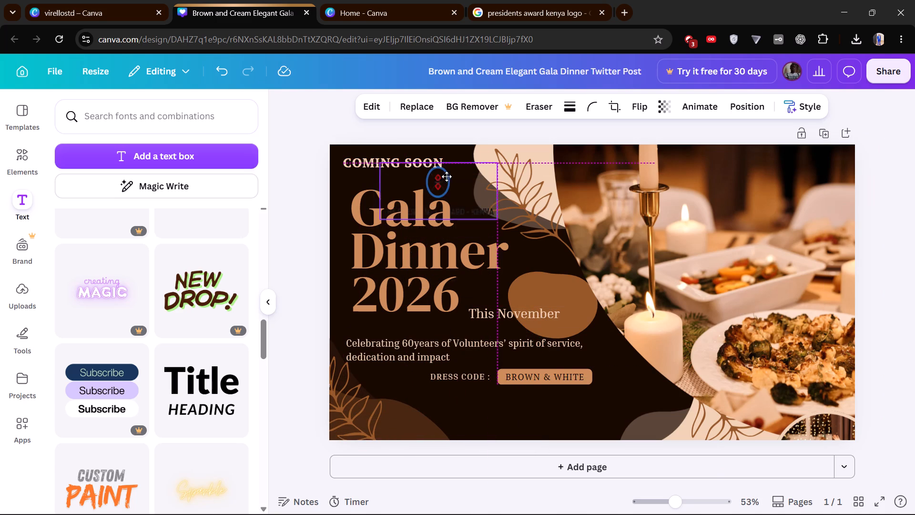
left_click_drag(447, 176, 573, 402)
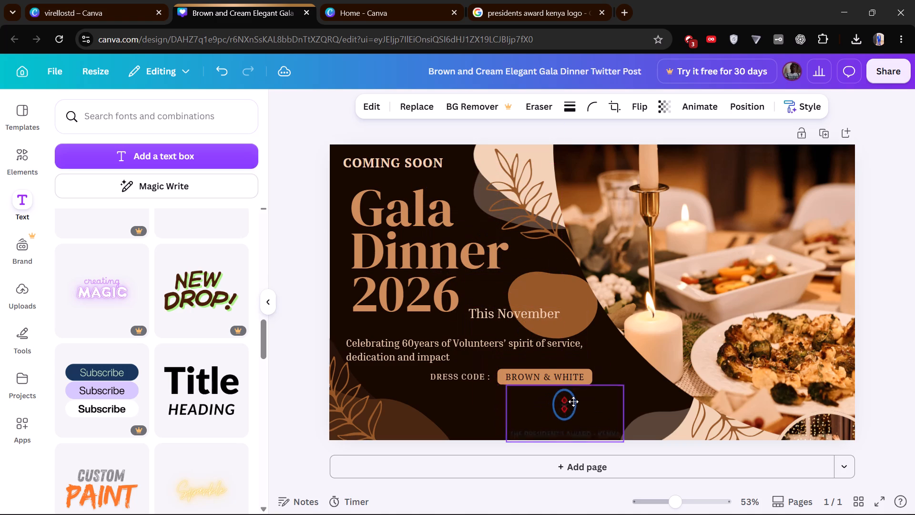
left_click_drag(573, 402, 409, 392)
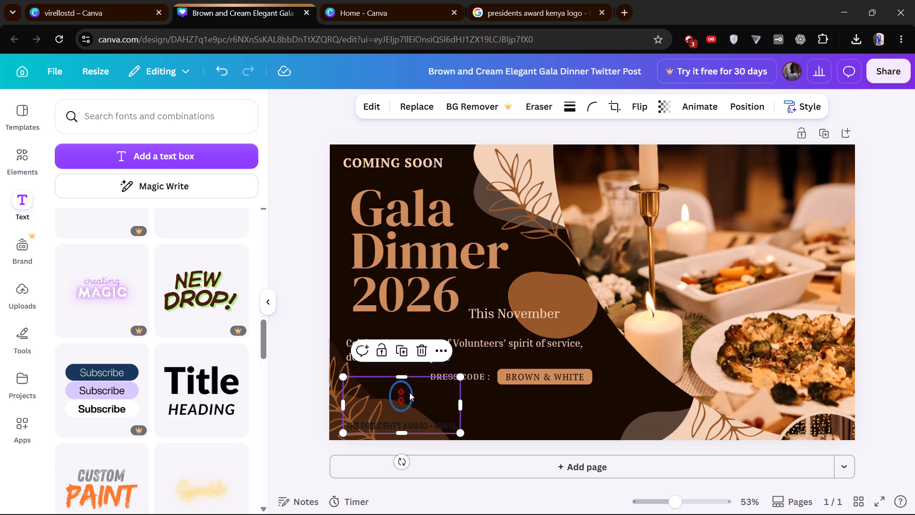
Open the placed President's Award logo in the design's lower-left corner for cropping.
left_click(418, 421)
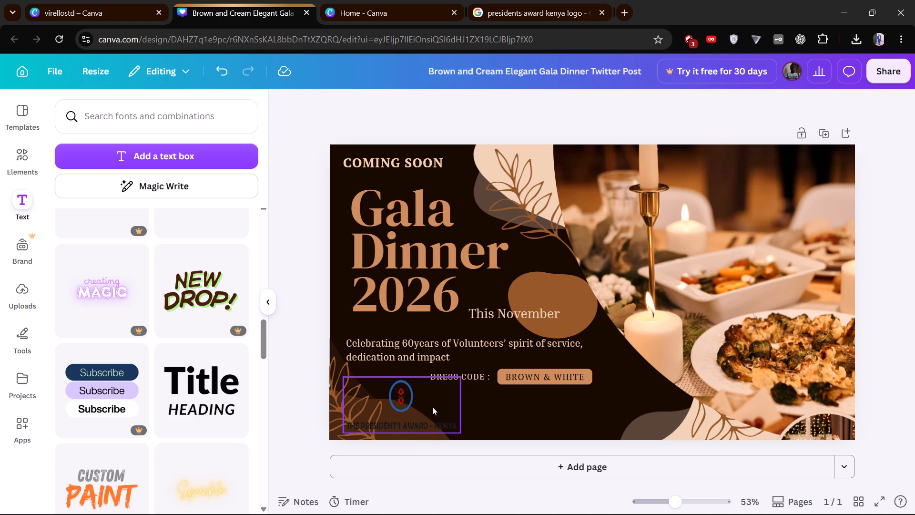
left_click(433, 406)
double_click(429, 419)
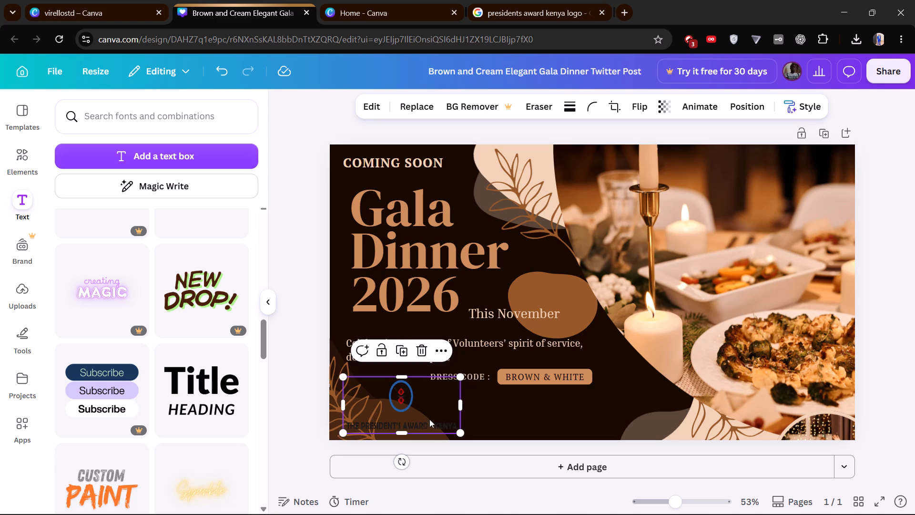
double_click(429, 422)
double_click(429, 422)
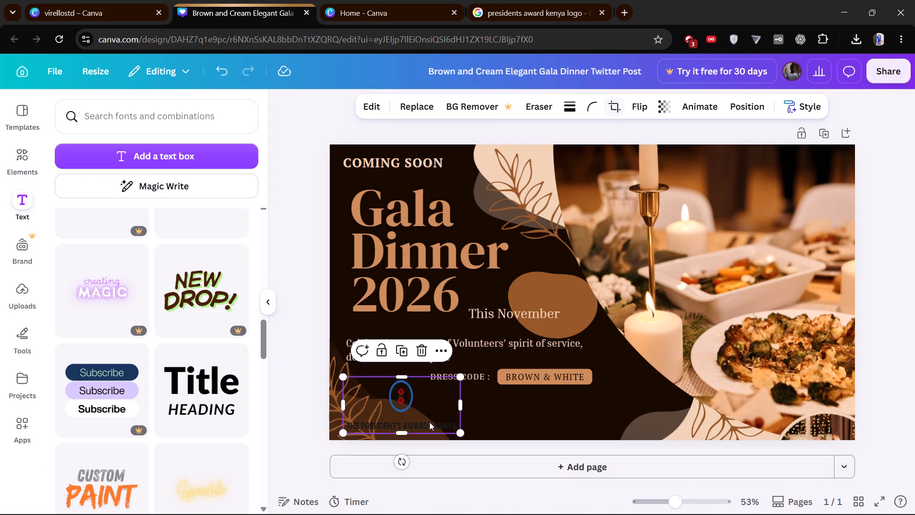
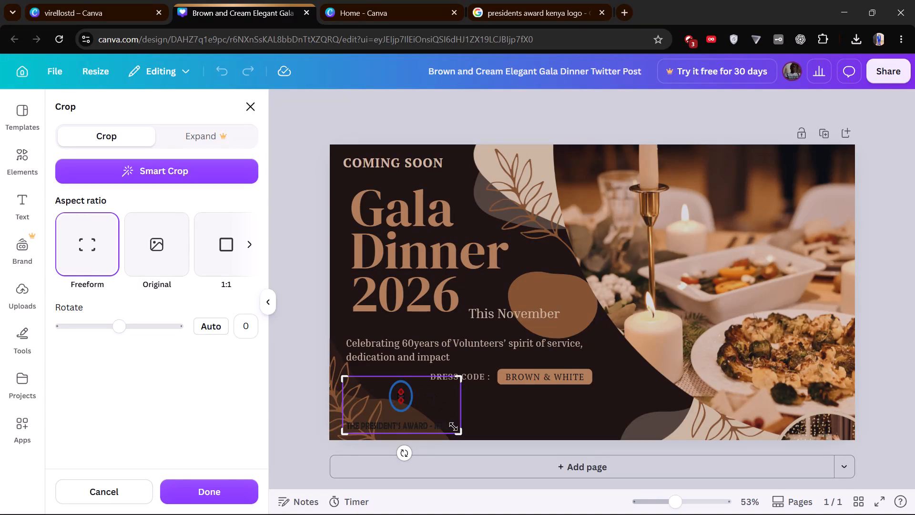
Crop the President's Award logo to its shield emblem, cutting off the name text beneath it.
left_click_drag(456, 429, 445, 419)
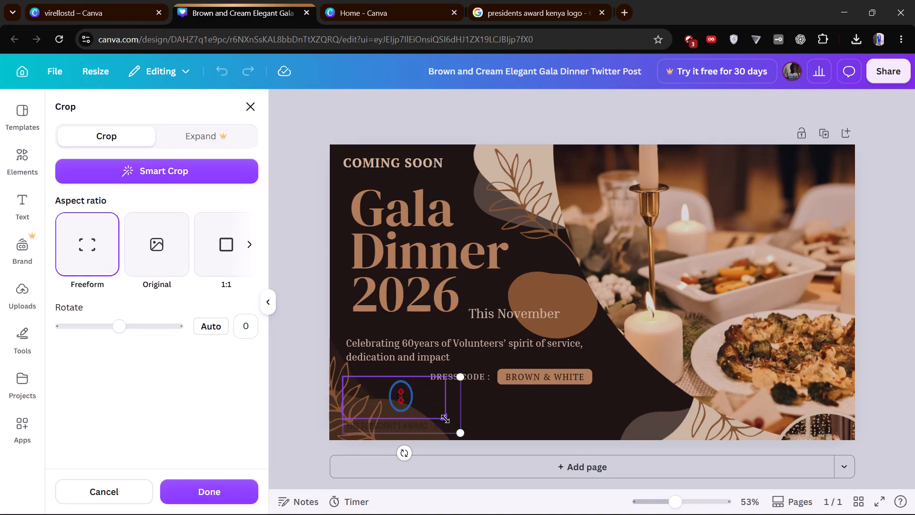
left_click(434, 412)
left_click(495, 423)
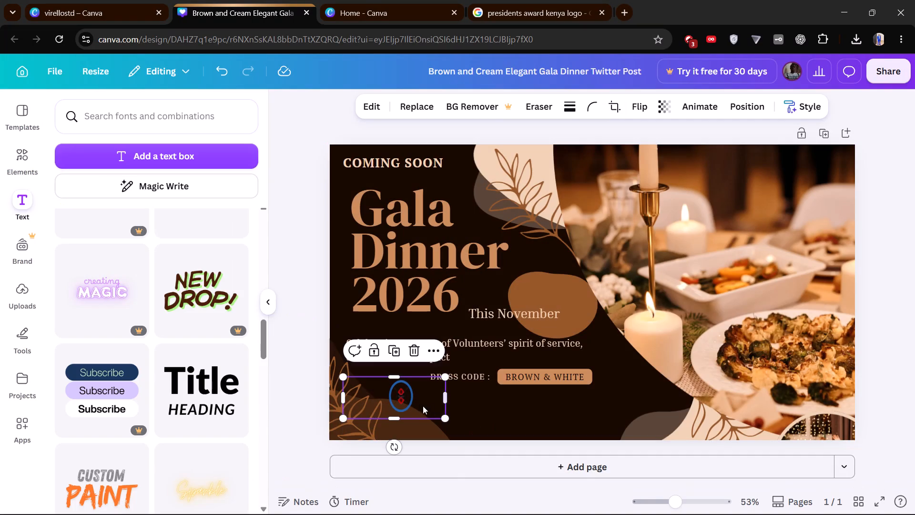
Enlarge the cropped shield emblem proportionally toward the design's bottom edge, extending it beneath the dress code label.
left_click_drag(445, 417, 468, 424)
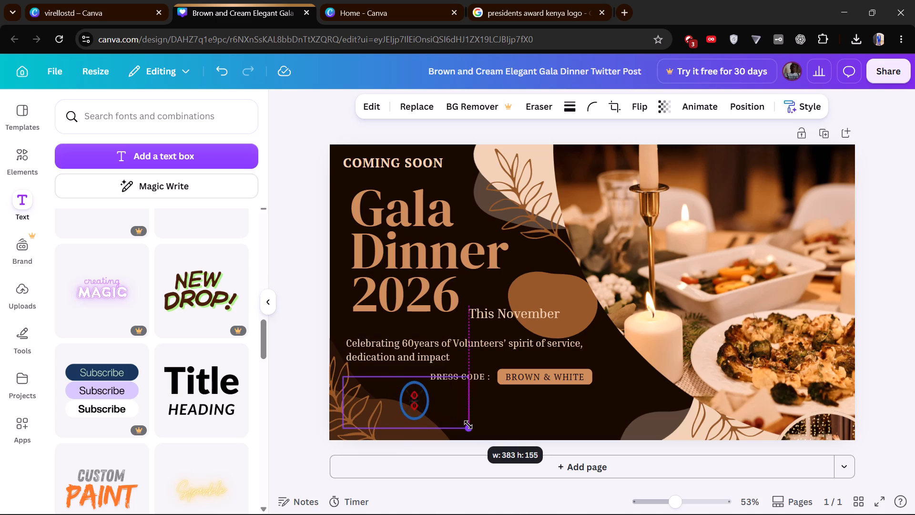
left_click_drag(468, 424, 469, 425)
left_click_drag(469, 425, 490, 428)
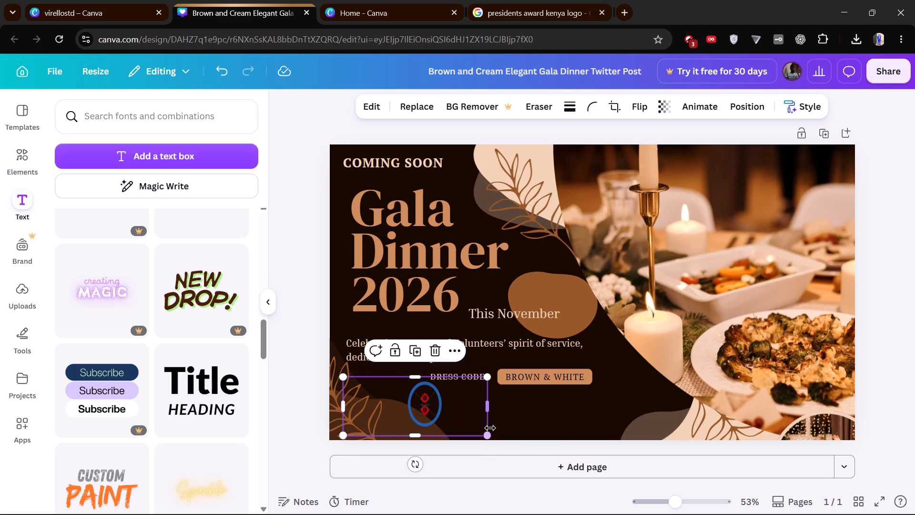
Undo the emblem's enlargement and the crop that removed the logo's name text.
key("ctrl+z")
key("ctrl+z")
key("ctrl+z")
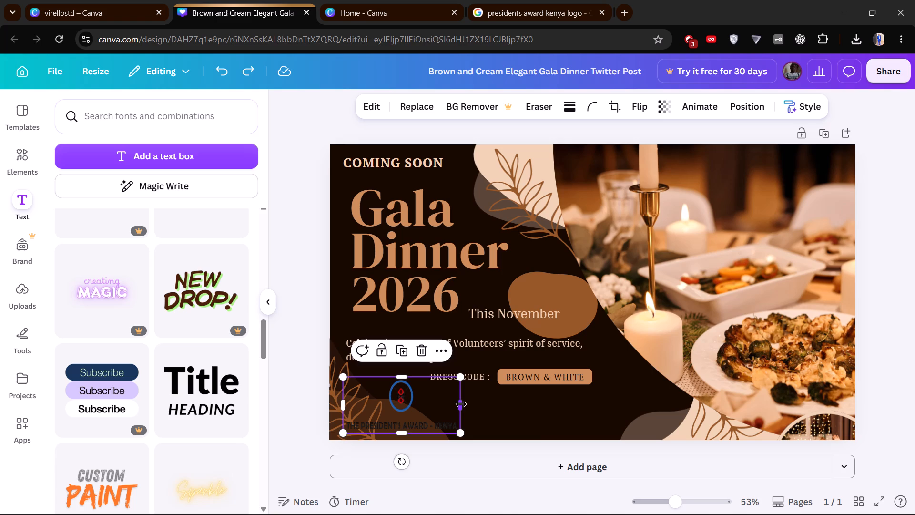
Widen the full President's Award logo slightly and move it to the design's bottom edge, right of centre, over the grey and cream shapes.
left_click_drag(461, 404, 469, 403)
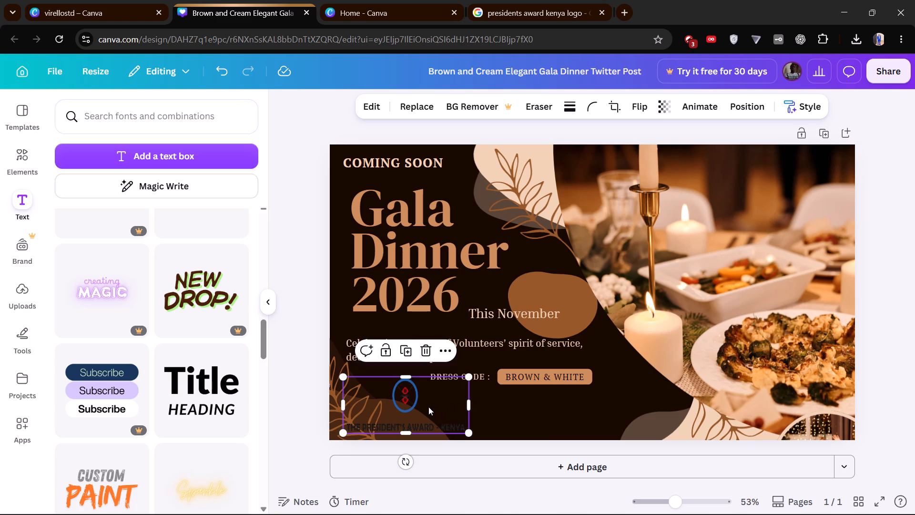
left_click_drag(428, 407, 690, 417)
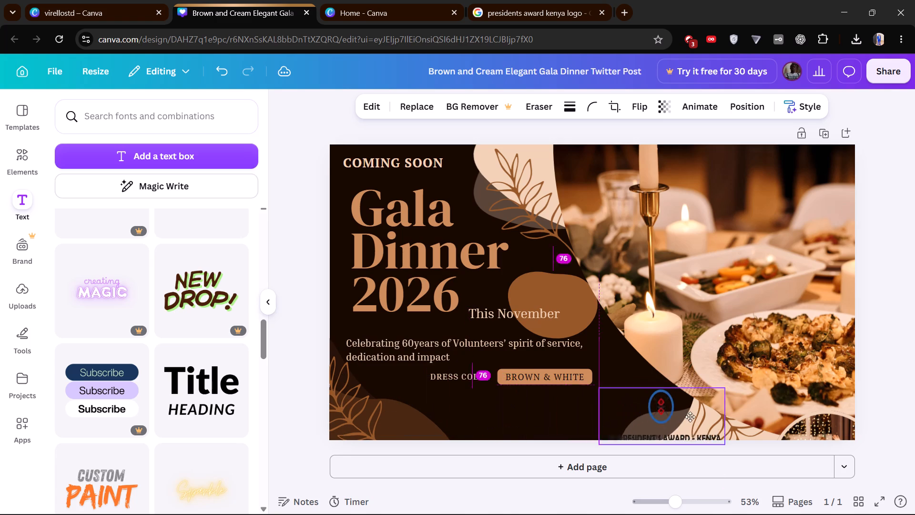
left_click_drag(690, 417, 733, 414)
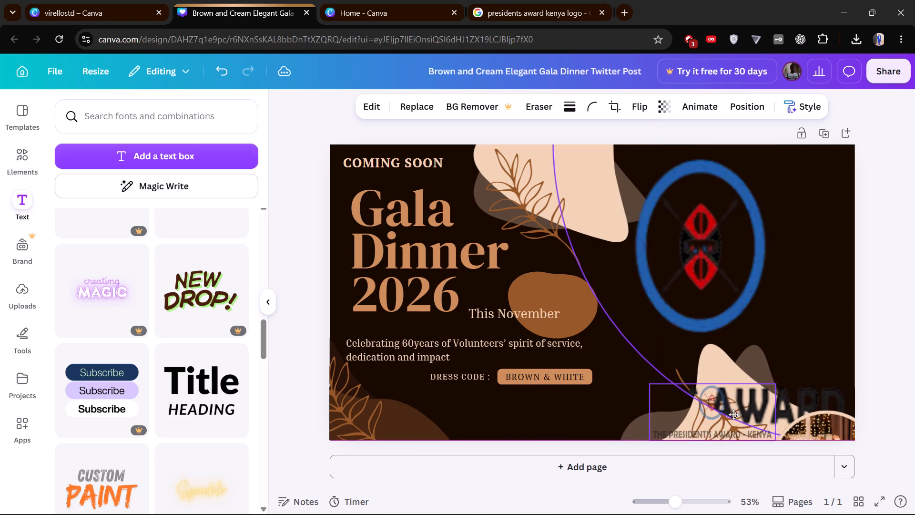
left_click_drag(733, 414, 712, 412)
left_click(583, 413)
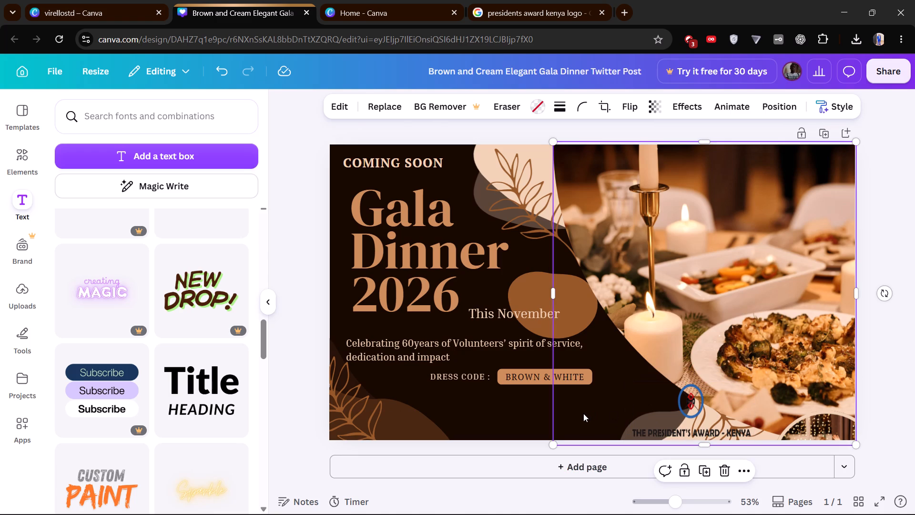
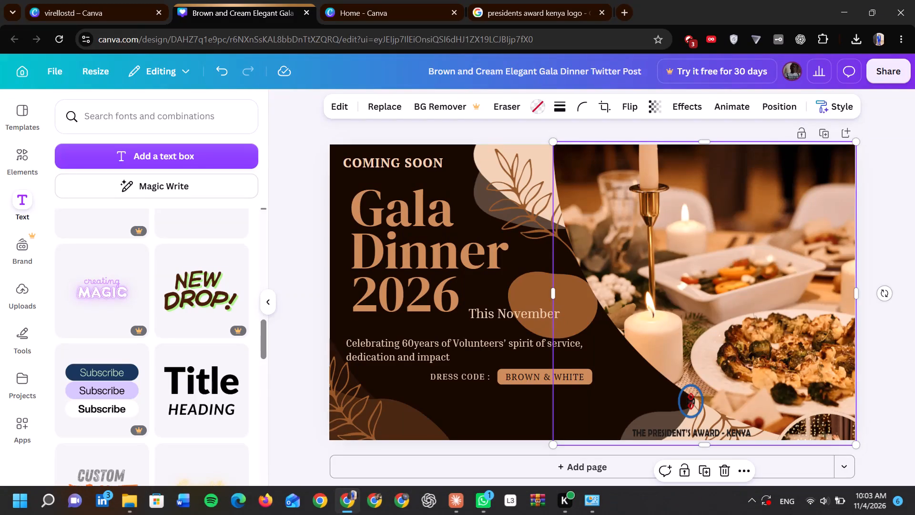
From the Google image results, save the CampusBiz picture pairing Kenya's coat of arms with the President's Award logo to the Desktop as the-presidents-award-kenya.
left_click(527, 0)
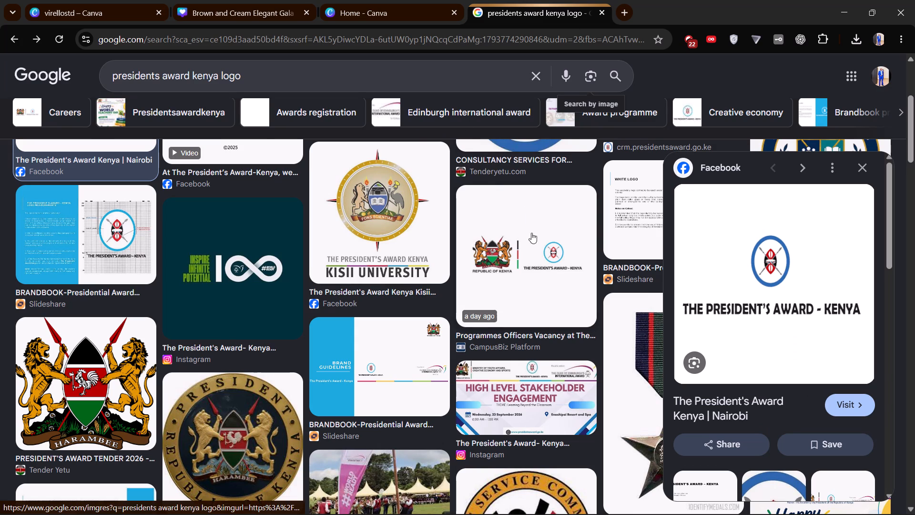
left_click(539, 261)
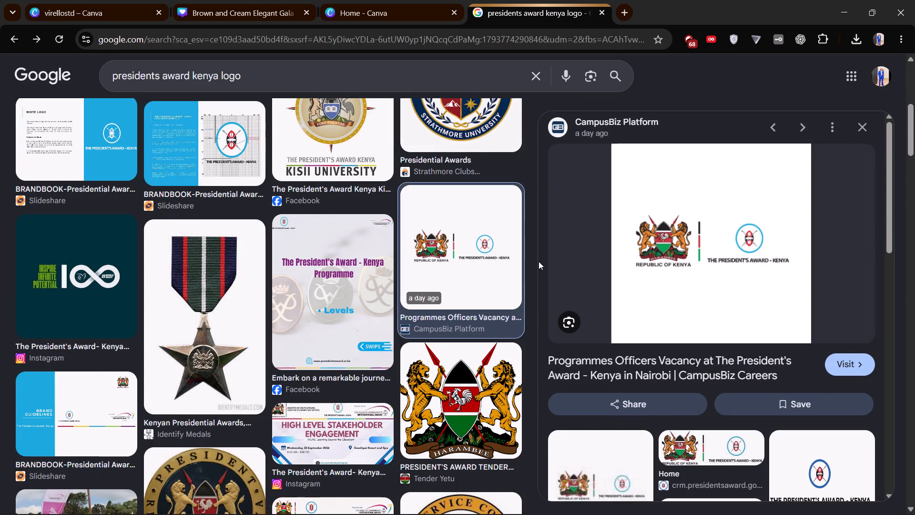
right_click(707, 236)
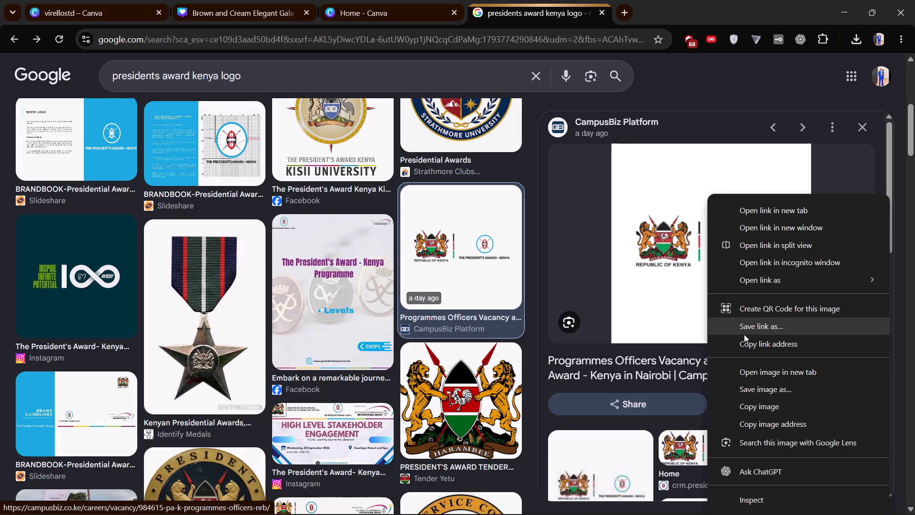
left_click(767, 392)
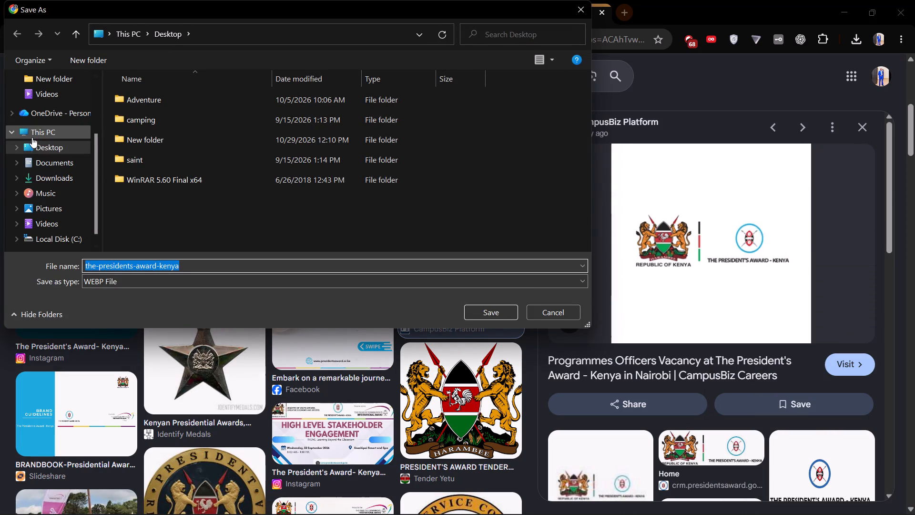
left_click(53, 147)
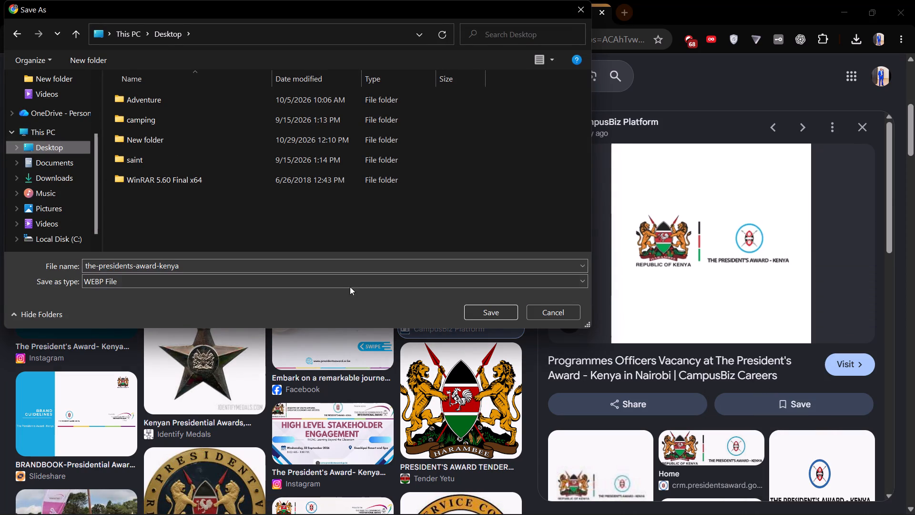
left_click(485, 315)
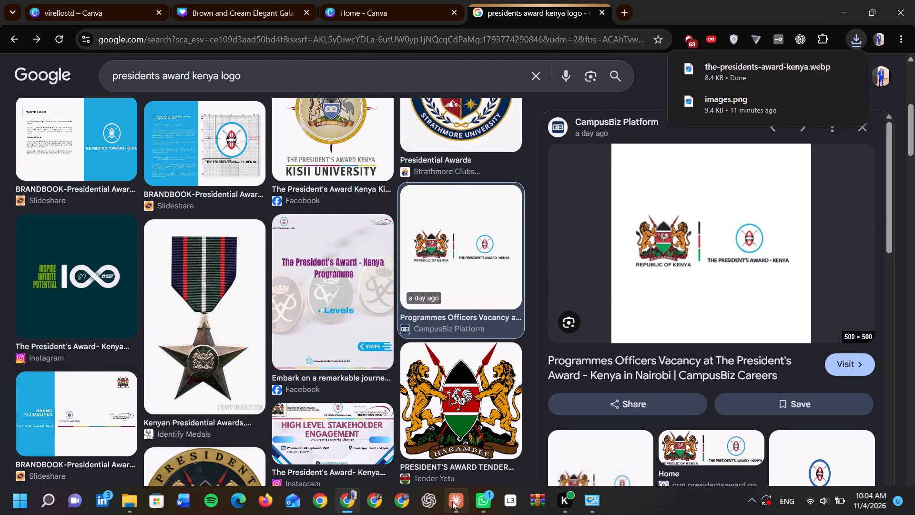
left_click(452, 501)
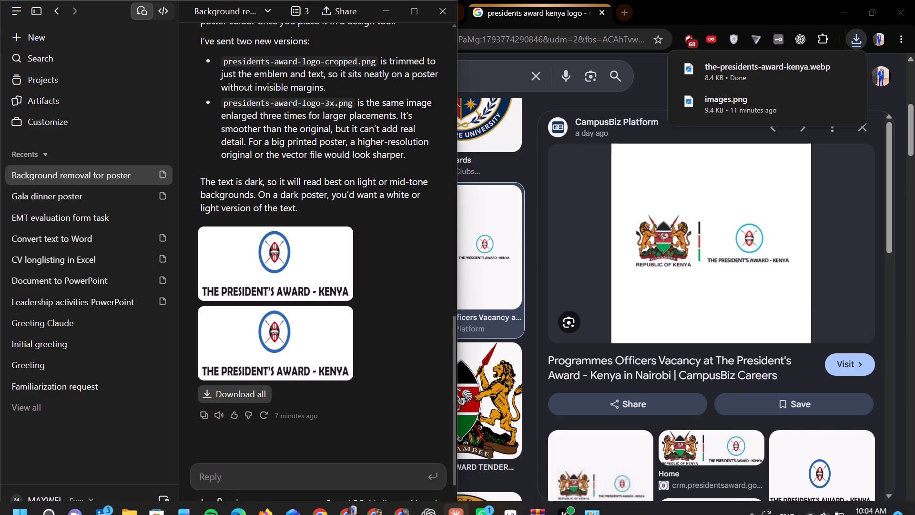
left_click(122, 503)
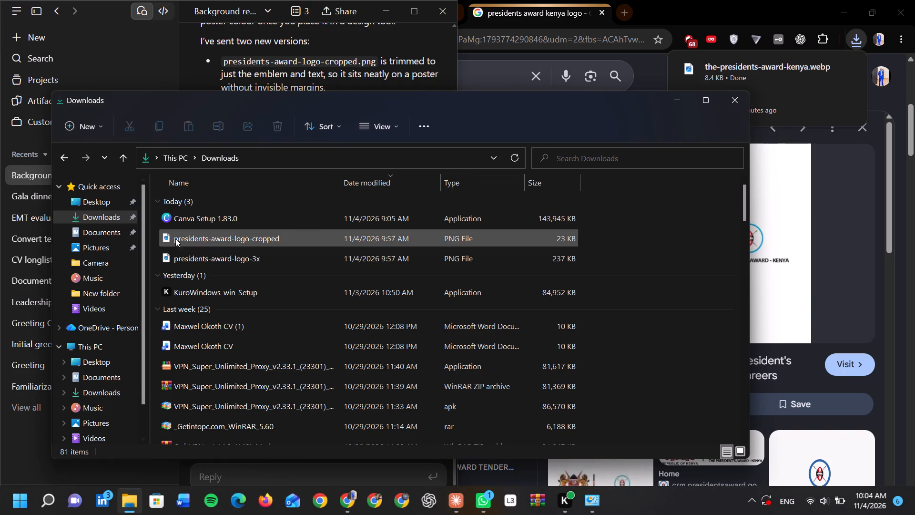
scroll(256, 283, "up", 4)
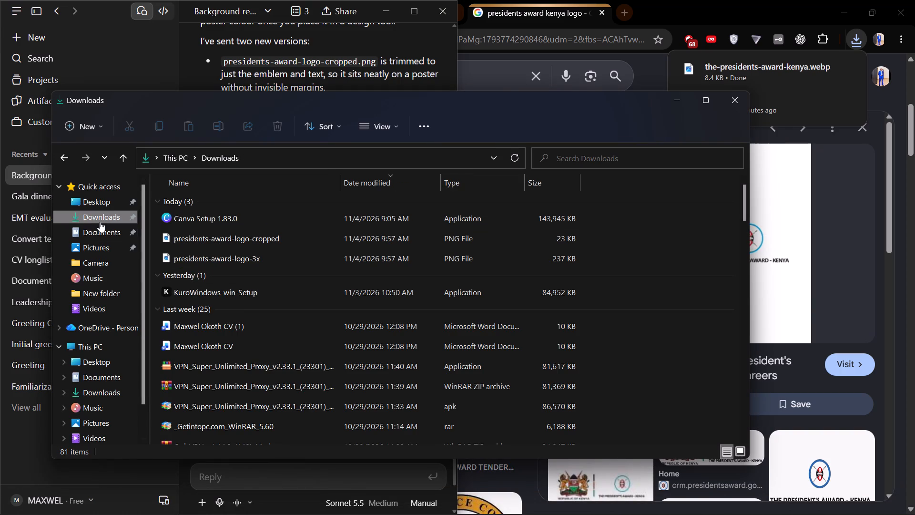
double_click(100, 222)
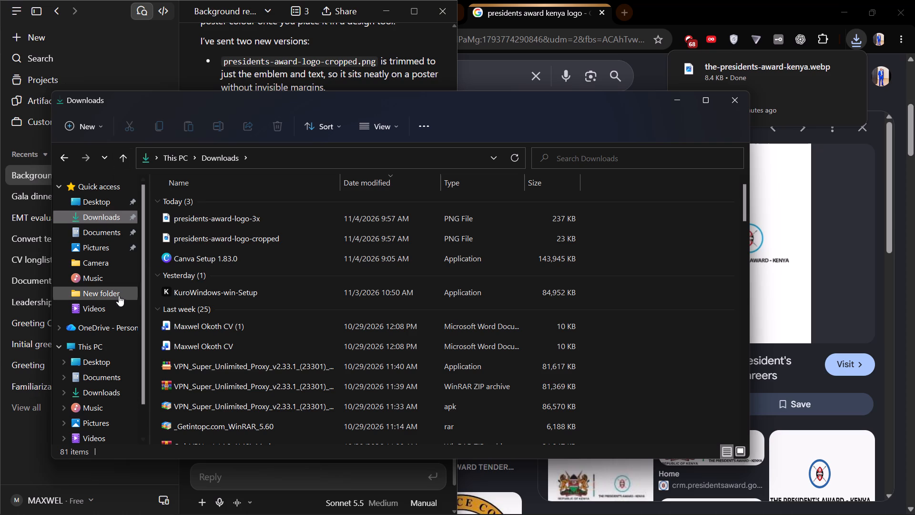
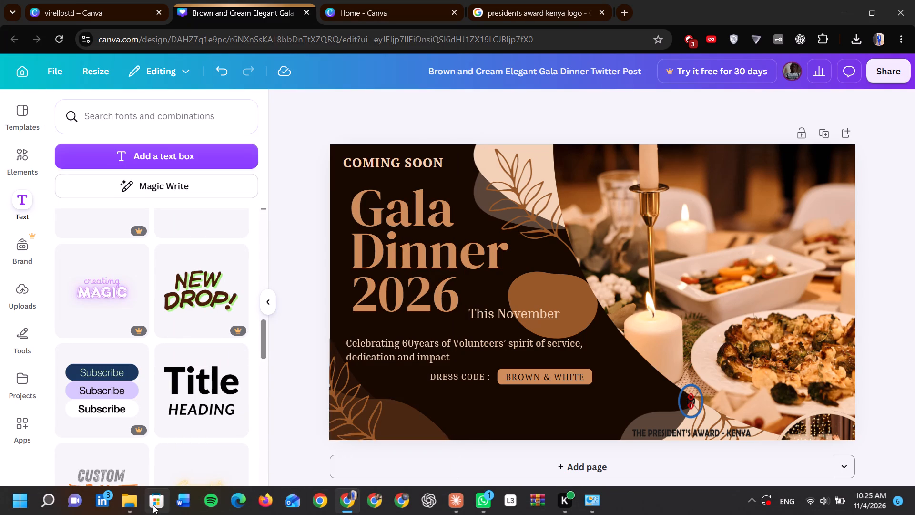
left_click(132, 502)
left_click(162, 442)
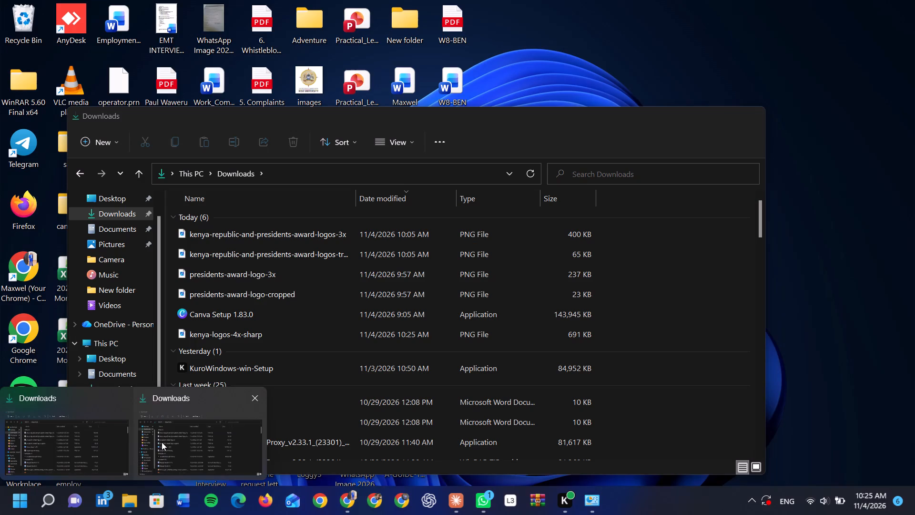
scroll(230, 280, "up", 4)
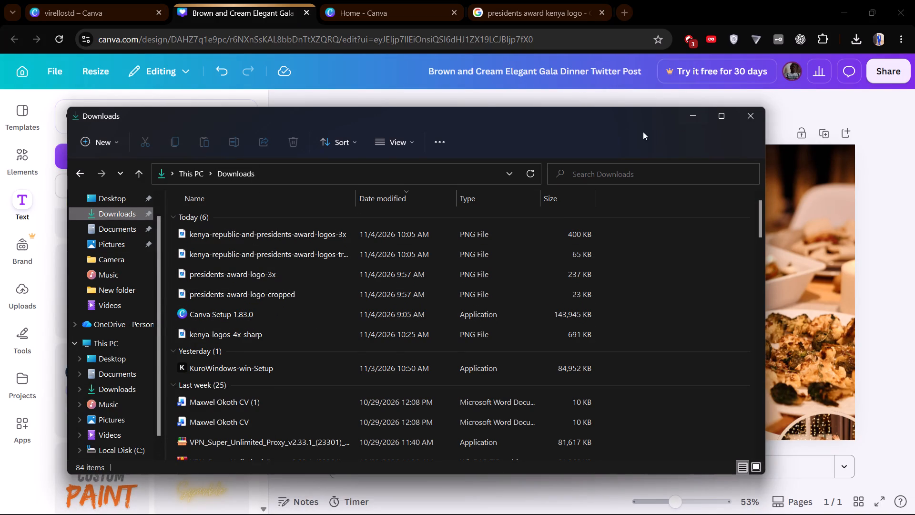
left_click_drag(575, 126, 445, 111)
left_click_drag(383, 125, 279, 122)
left_click_drag(307, 119, 189, 117)
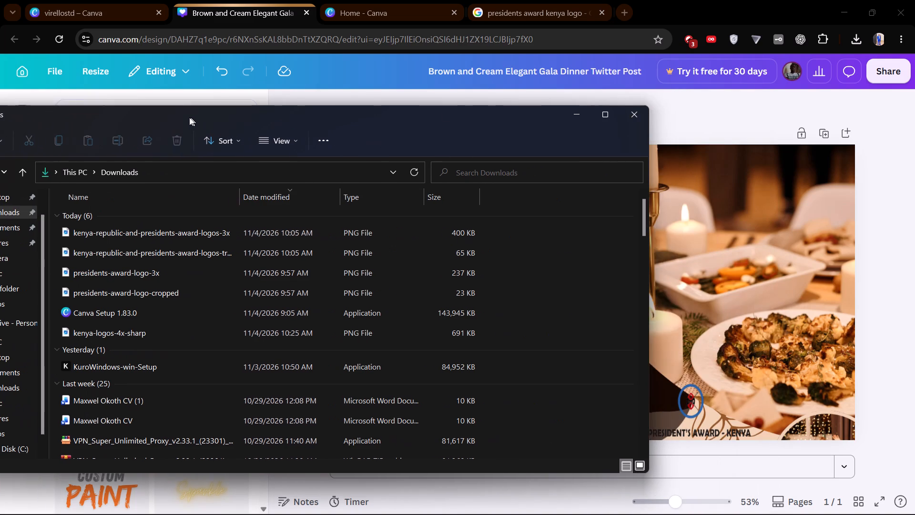
left_click_drag(189, 117, 145, 120)
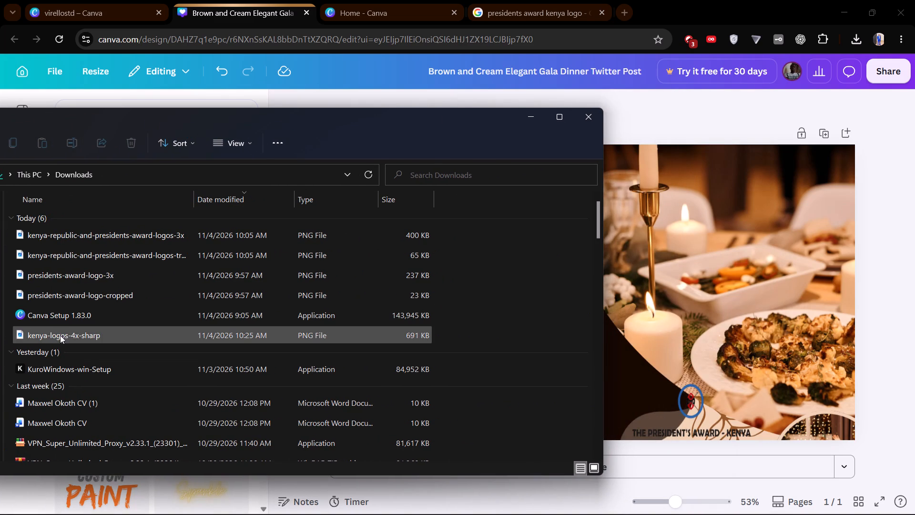
left_click_drag(64, 335, 680, 285)
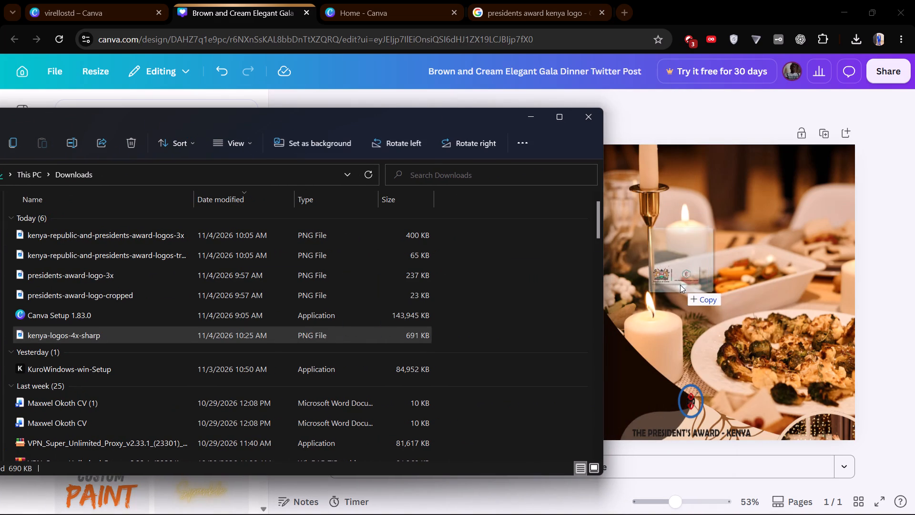
left_click_drag(680, 285, 678, 280)
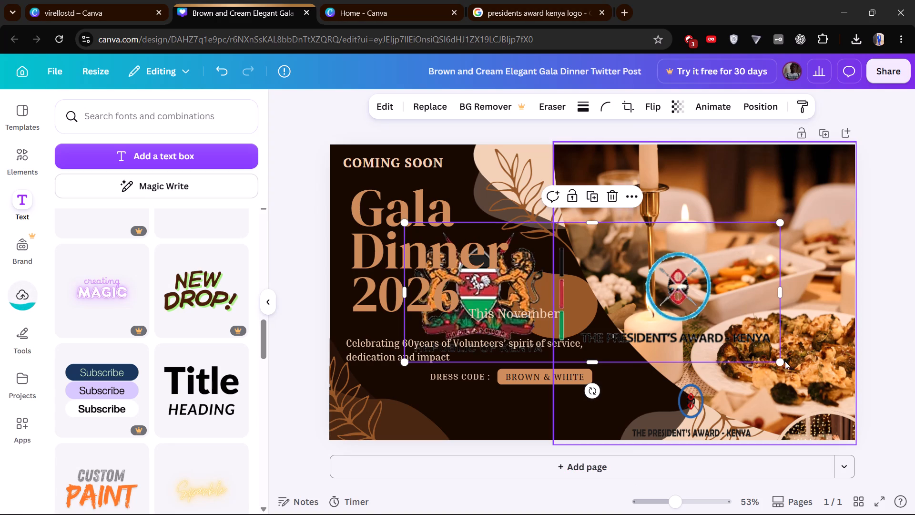
Shrink the new combined logo to a small size and place it in the design's bottom-left corner over the leaf decoration.
left_click_drag(782, 364, 737, 335)
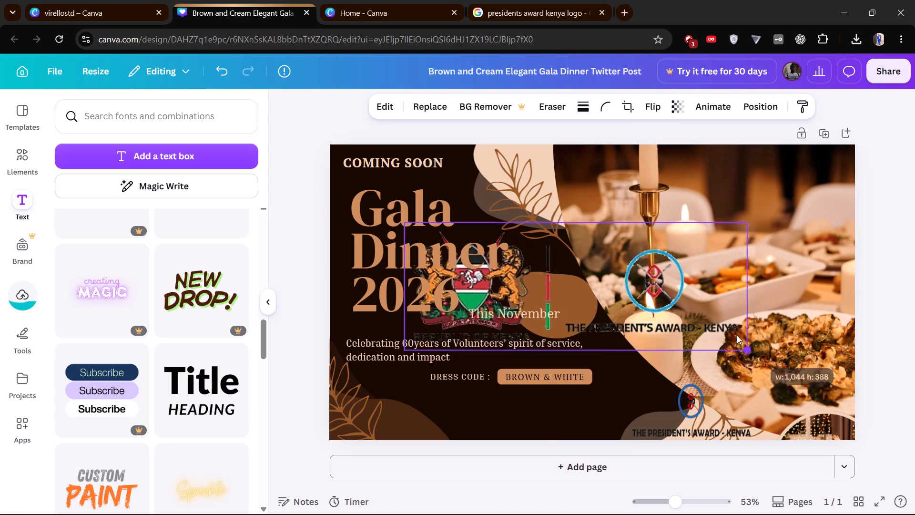
left_click_drag(737, 335, 534, 248)
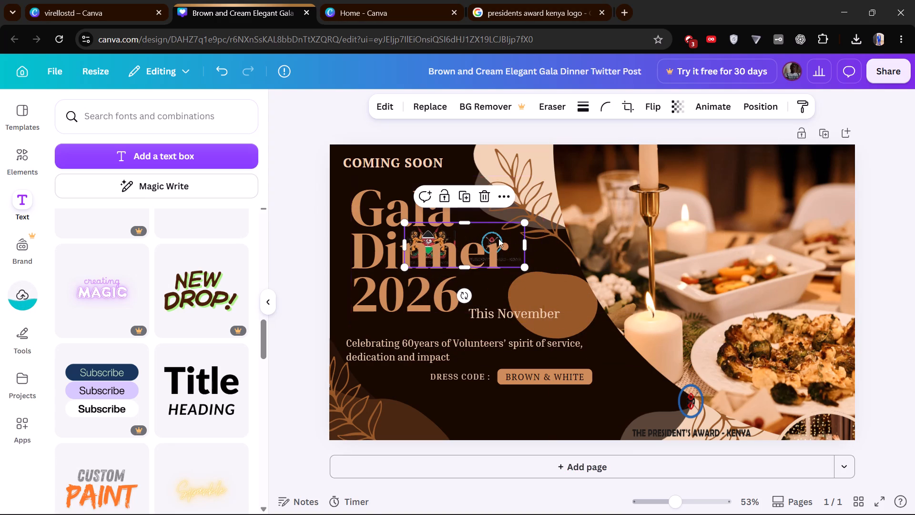
left_click_drag(484, 234, 801, 156)
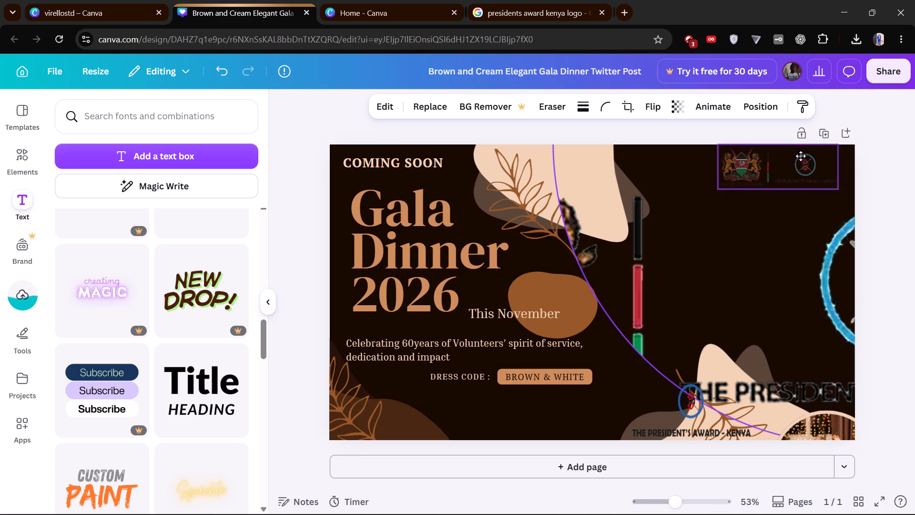
left_click_drag(801, 156, 657, 249)
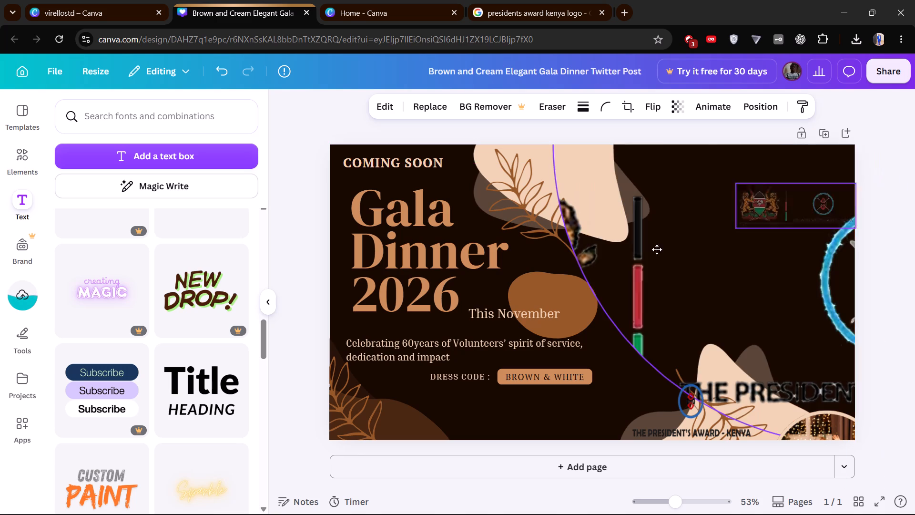
left_click_drag(657, 249, 418, 160)
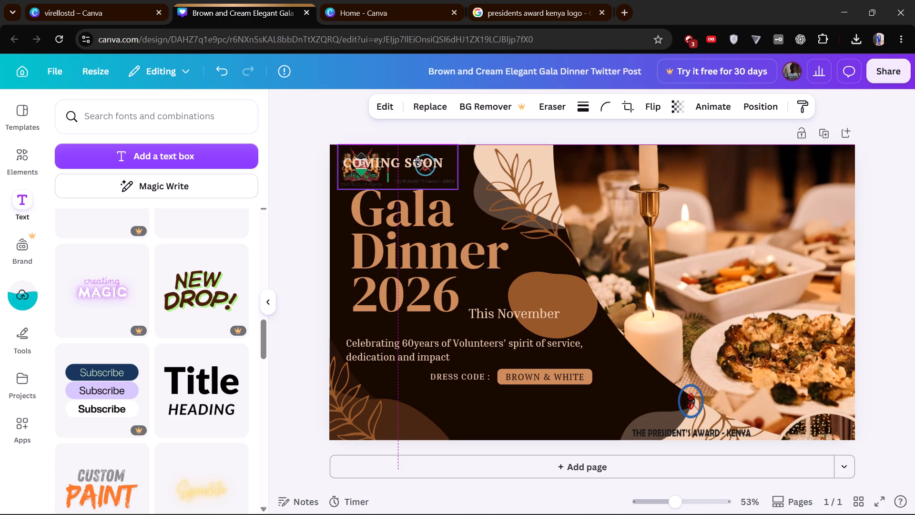
left_click_drag(418, 160, 477, 419)
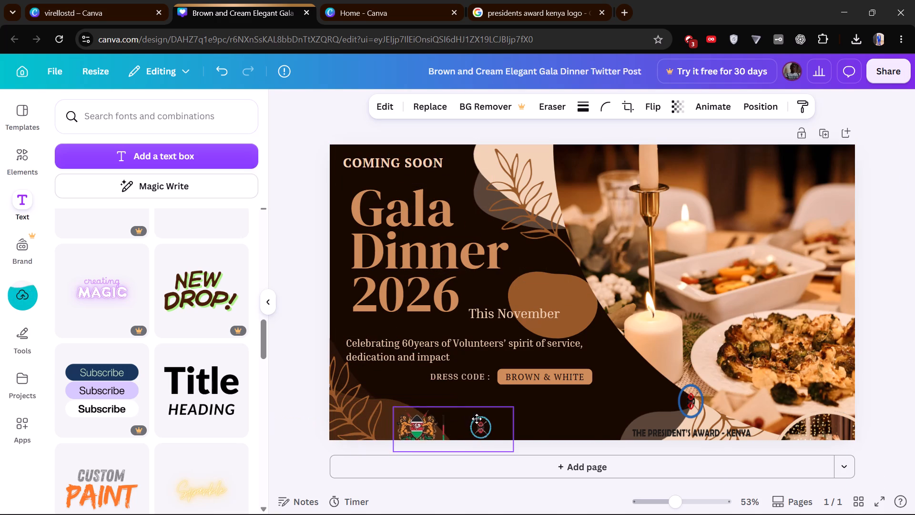
left_click_drag(477, 419, 581, 398)
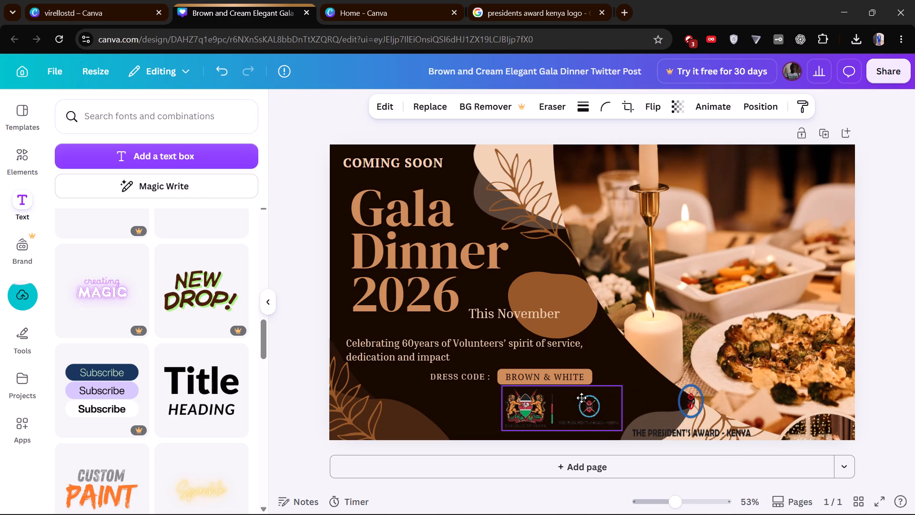
left_click_drag(581, 398, 418, 409)
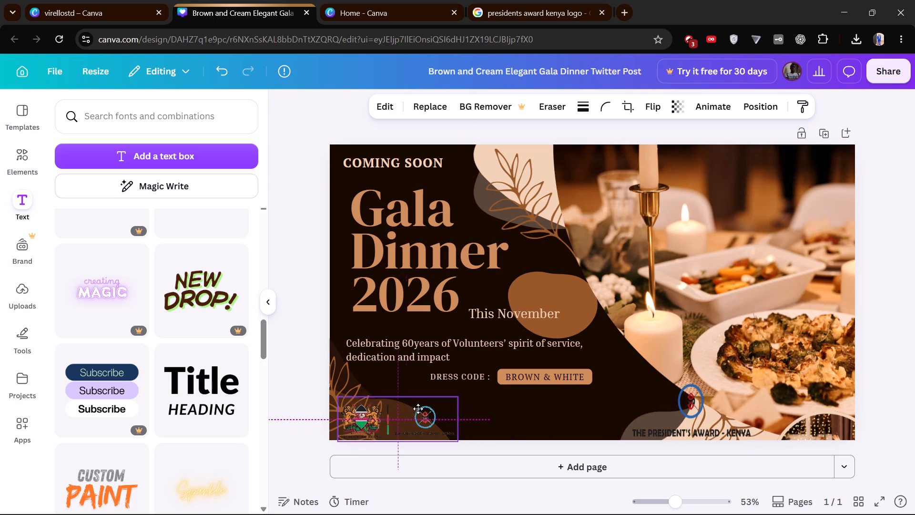
left_click_drag(418, 409, 408, 412)
left_click(526, 413)
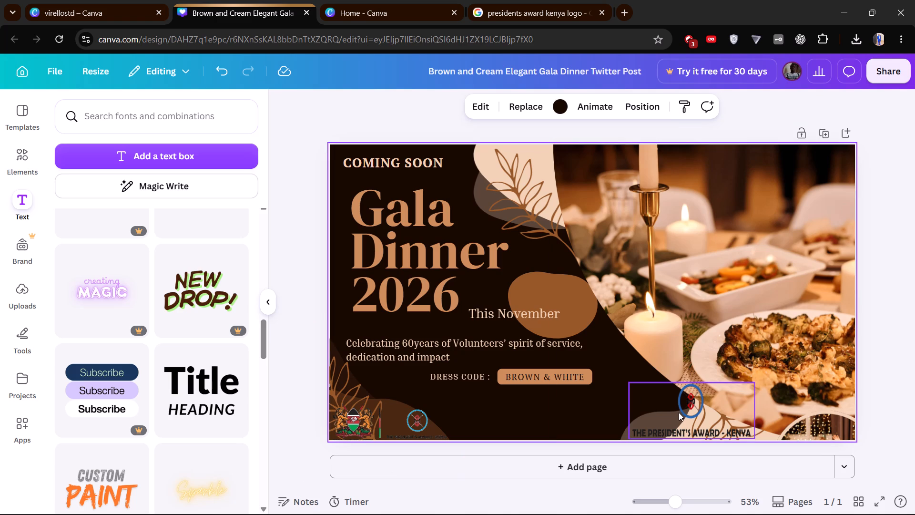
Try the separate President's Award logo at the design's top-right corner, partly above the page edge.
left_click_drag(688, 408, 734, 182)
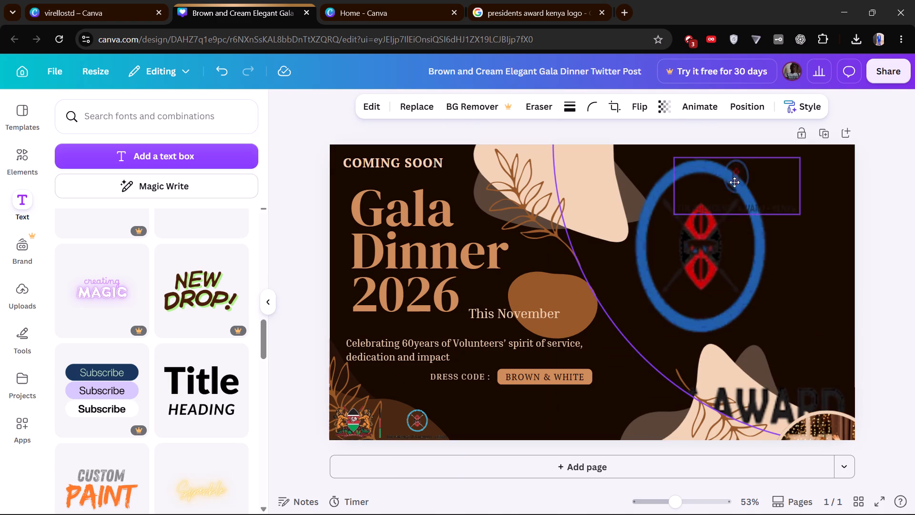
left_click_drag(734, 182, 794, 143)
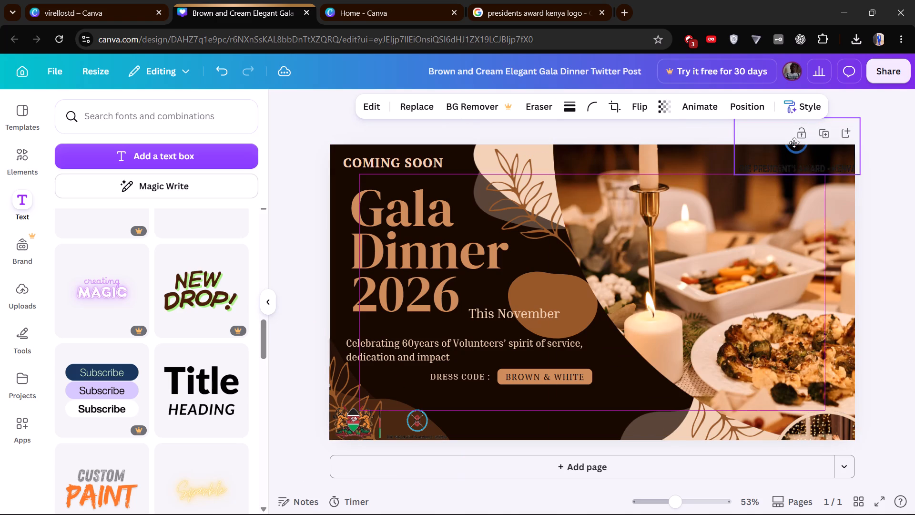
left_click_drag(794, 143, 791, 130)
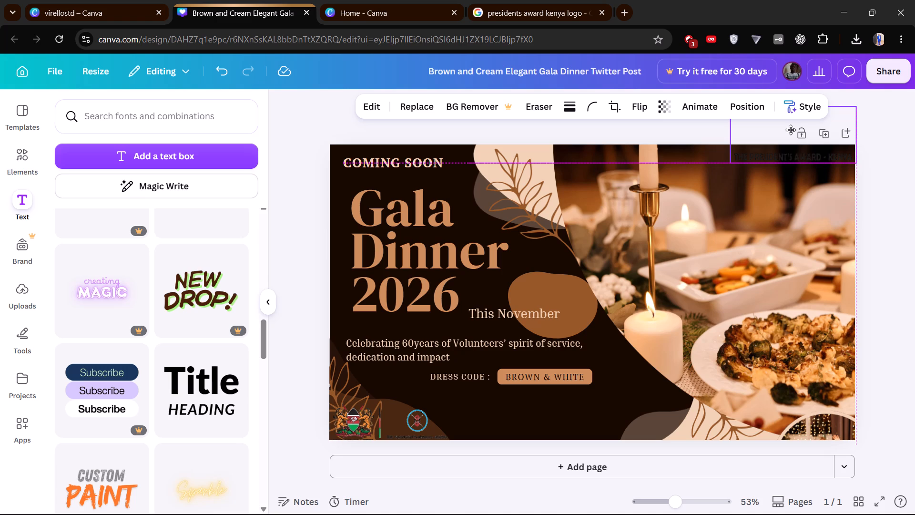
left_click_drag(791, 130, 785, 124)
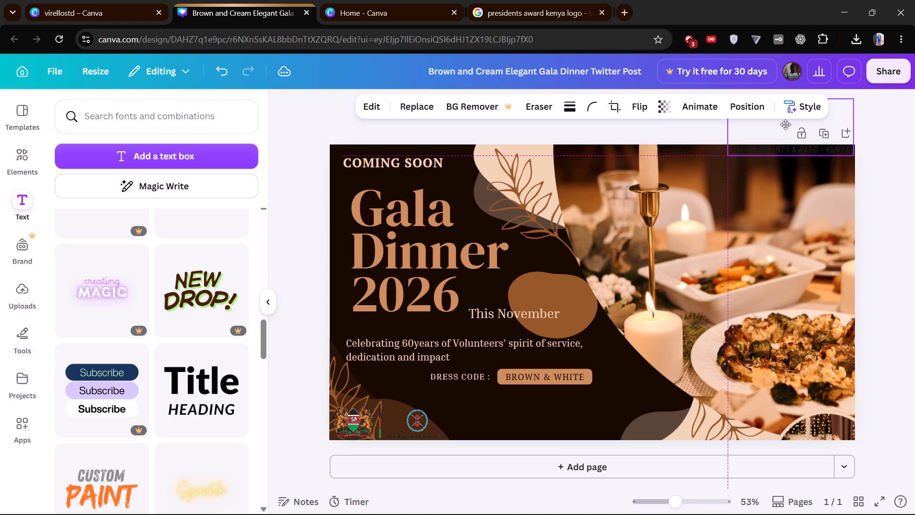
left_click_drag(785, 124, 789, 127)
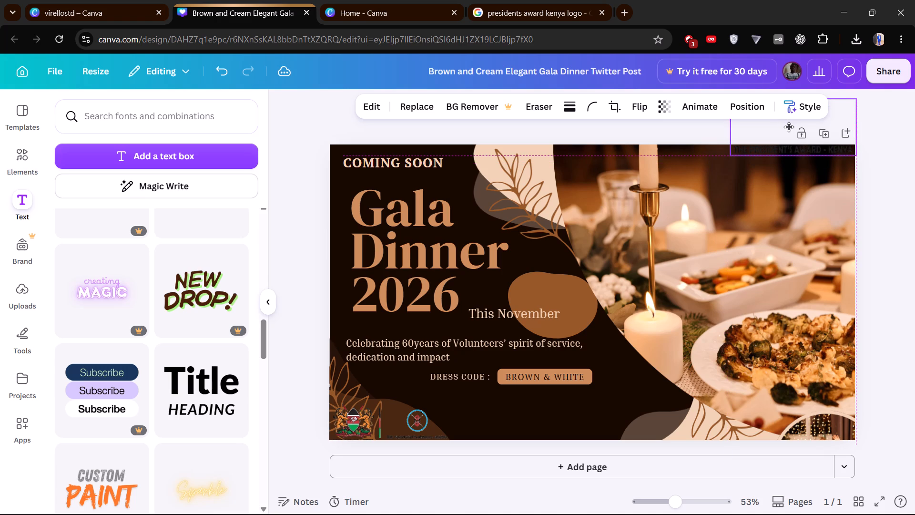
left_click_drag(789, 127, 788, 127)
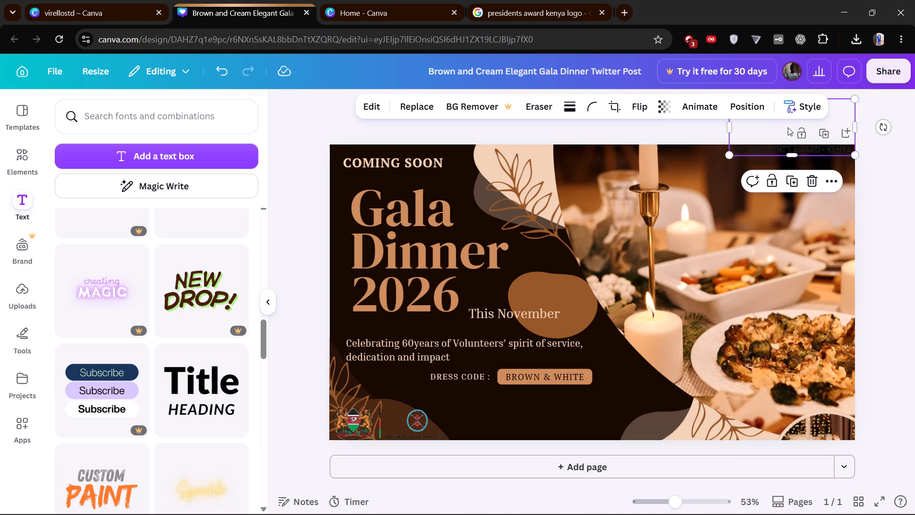
Shift the dinner photo slightly to the right on the design.
left_click(761, 230)
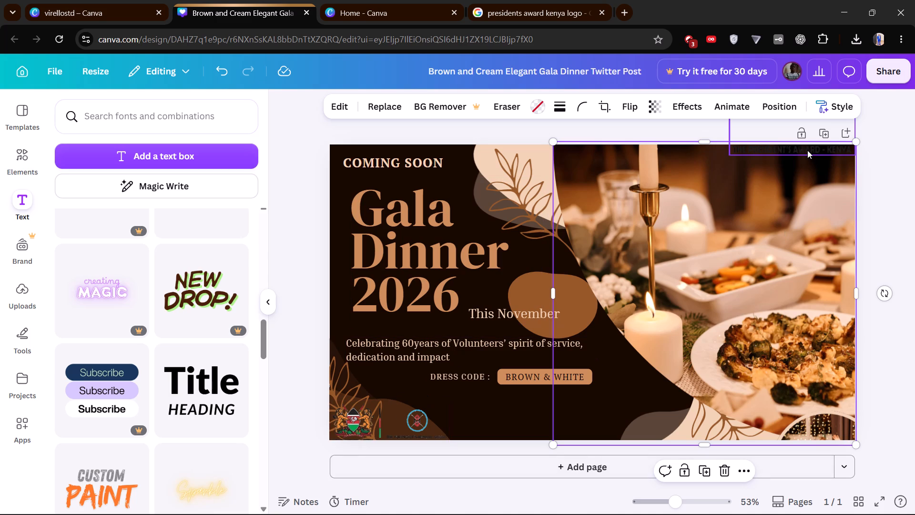
left_click_drag(807, 150, 813, 151)
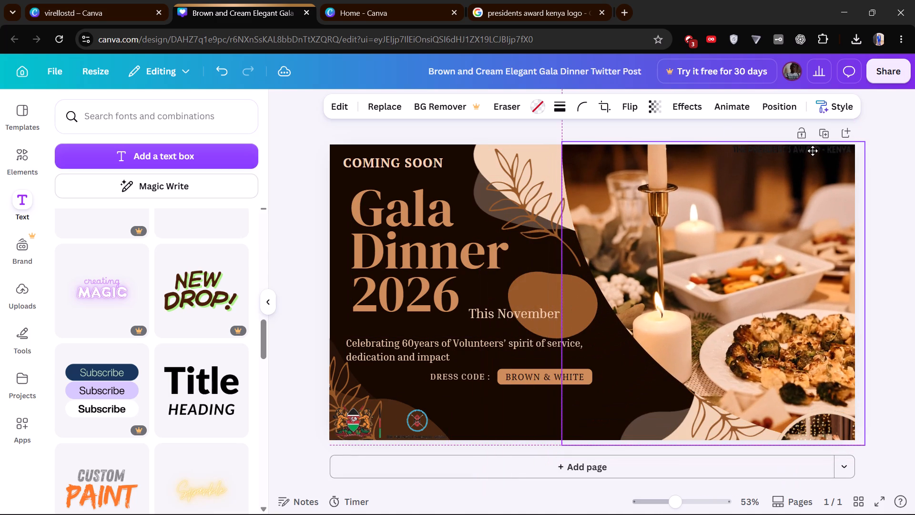
left_click_drag(813, 151, 813, 150)
left_click(813, 149)
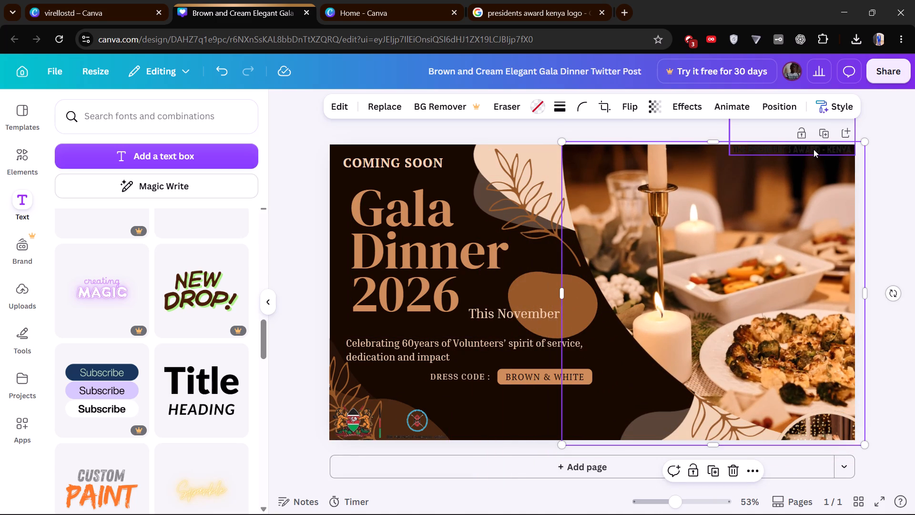
Move the separate President's Award logo back down to the design's bottom edge, over the cream shape beneath the candle.
left_click_drag(813, 149, 607, 319)
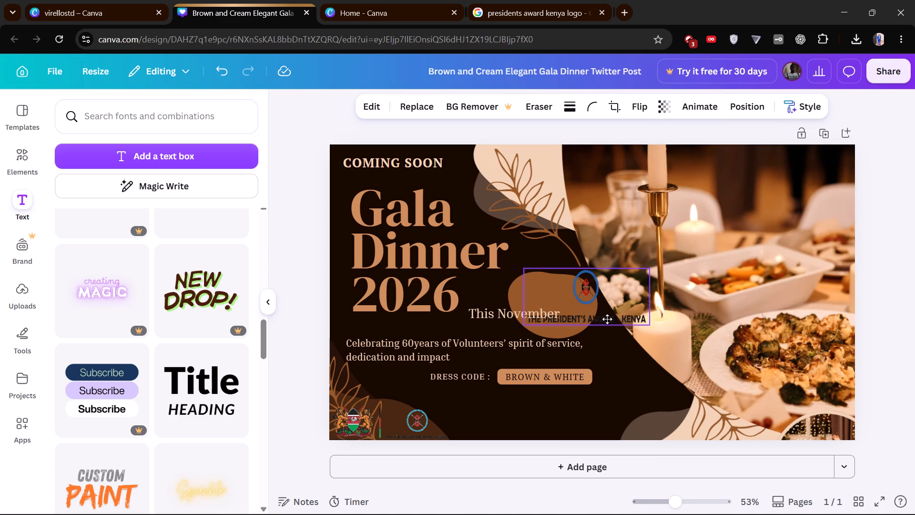
left_click_drag(607, 319, 708, 431)
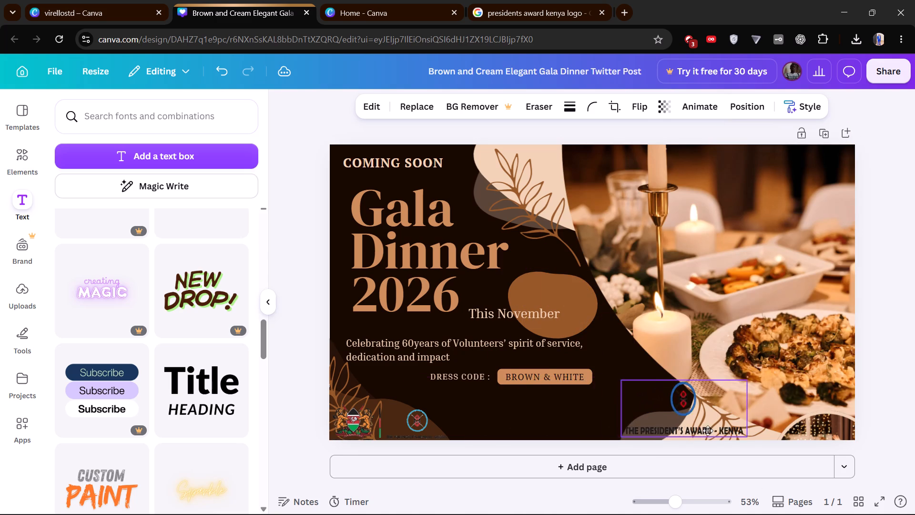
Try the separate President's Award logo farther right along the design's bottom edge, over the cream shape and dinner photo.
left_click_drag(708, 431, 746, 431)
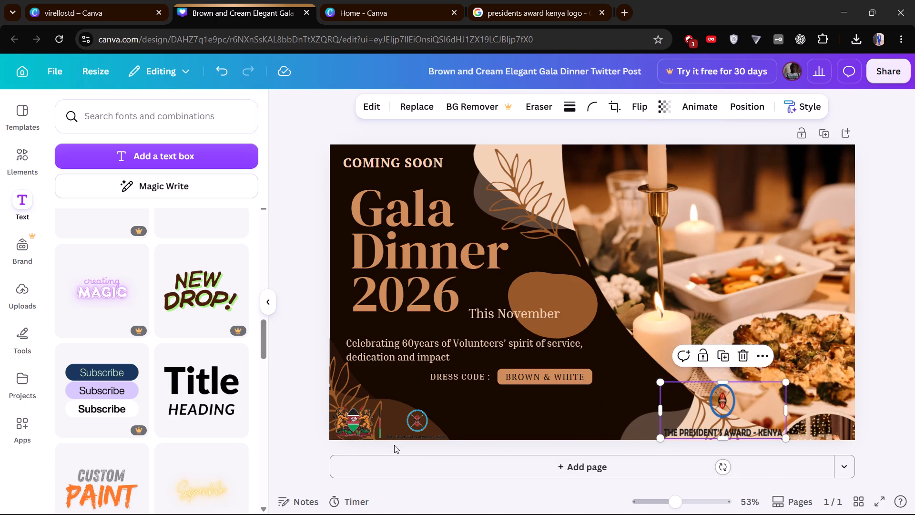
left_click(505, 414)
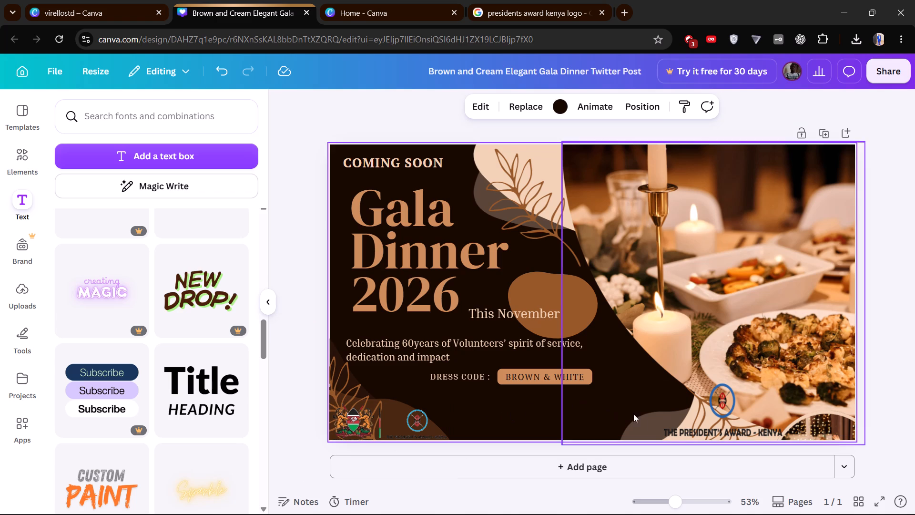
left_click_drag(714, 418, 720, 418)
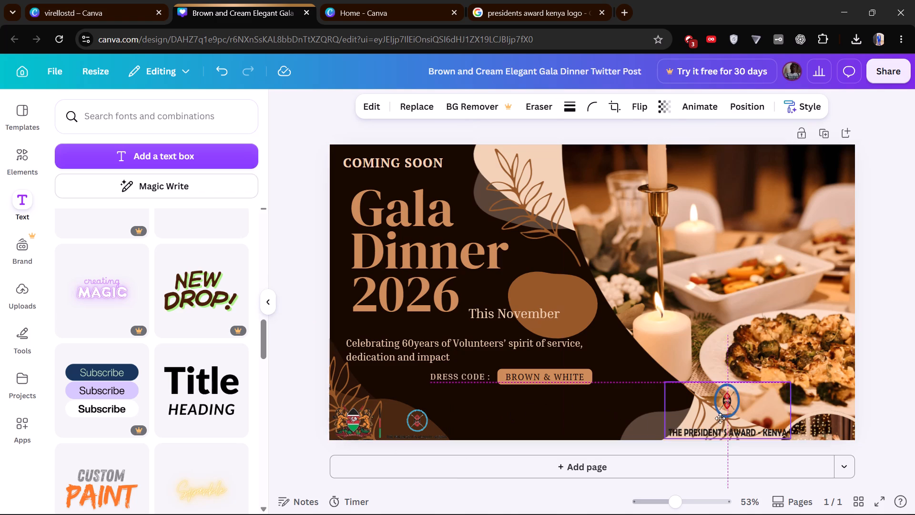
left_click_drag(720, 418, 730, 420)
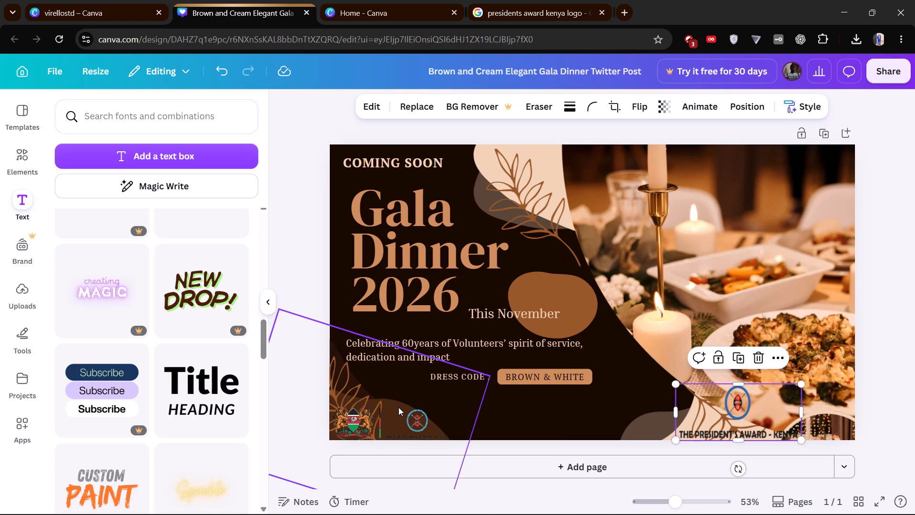
Move the combined coat-of-arms and award logo out of the design's bottom-left corner to the bottom middle, below the dress code.
left_click_drag(398, 407, 734, 408)
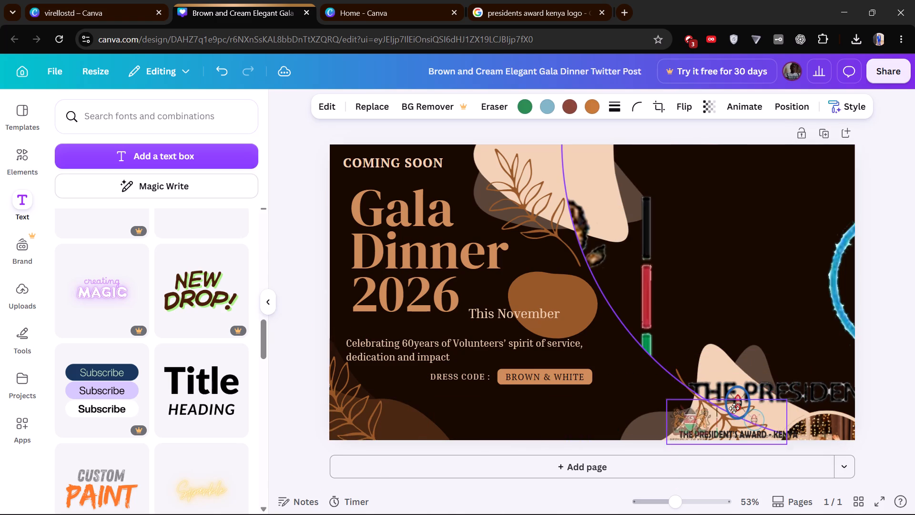
left_click_drag(734, 408, 632, 392)
Move the separate President's Award logo to the design's bottom-left corner, over the leaf decoration and partly beyond the page edge.
left_click_drag(741, 421, 719, 426)
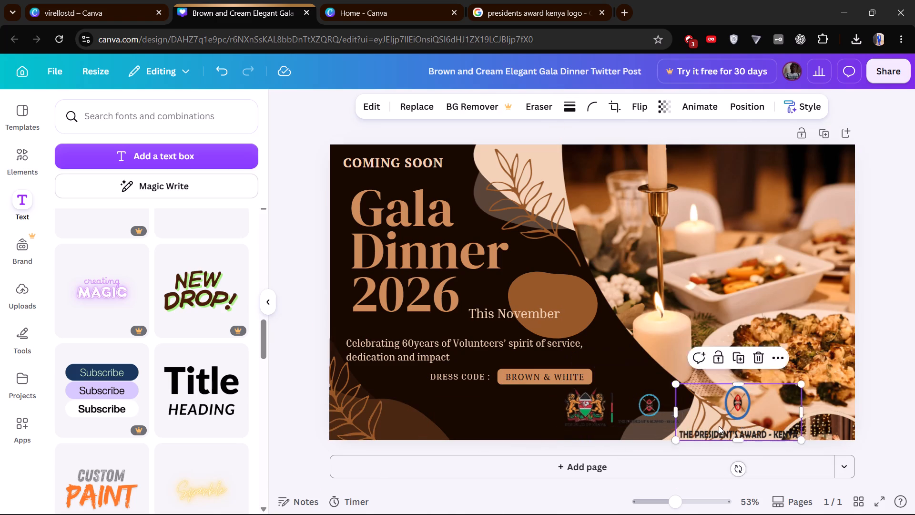
left_click_drag(719, 426, 370, 435)
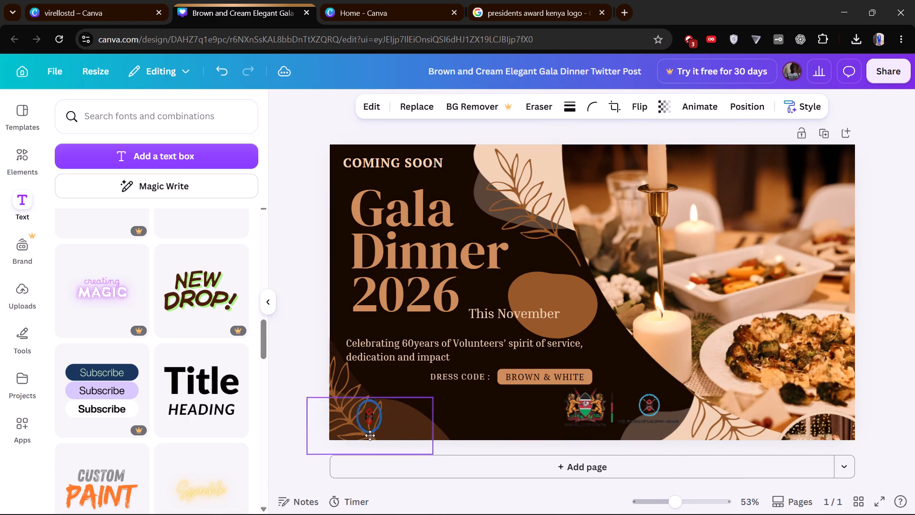
left_click_drag(370, 435, 345, 439)
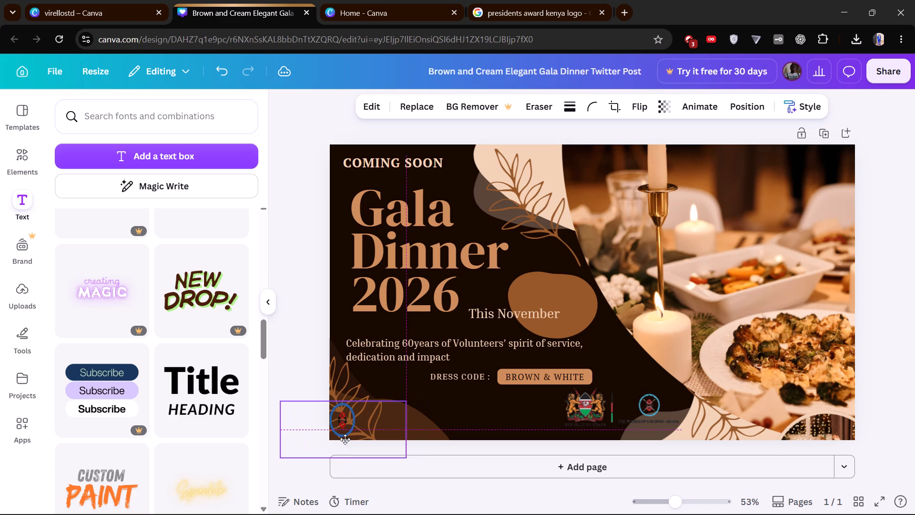
left_click_drag(345, 439, 347, 439)
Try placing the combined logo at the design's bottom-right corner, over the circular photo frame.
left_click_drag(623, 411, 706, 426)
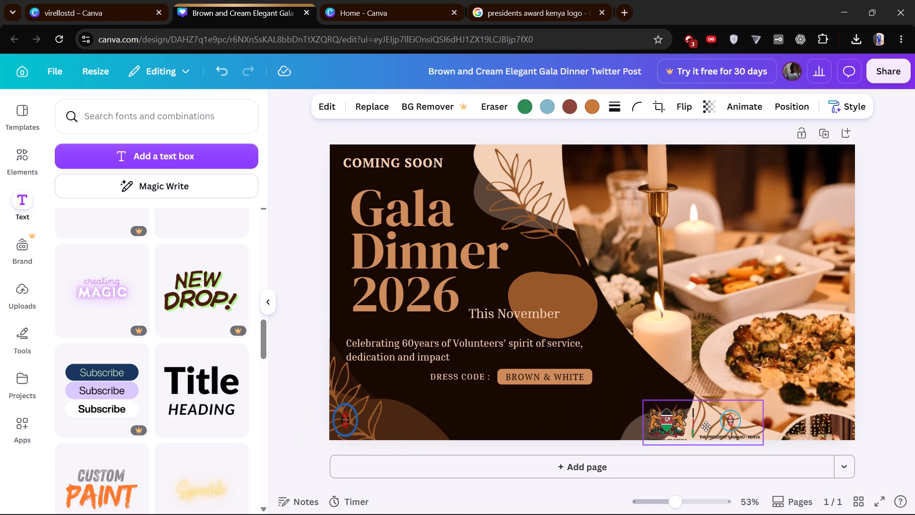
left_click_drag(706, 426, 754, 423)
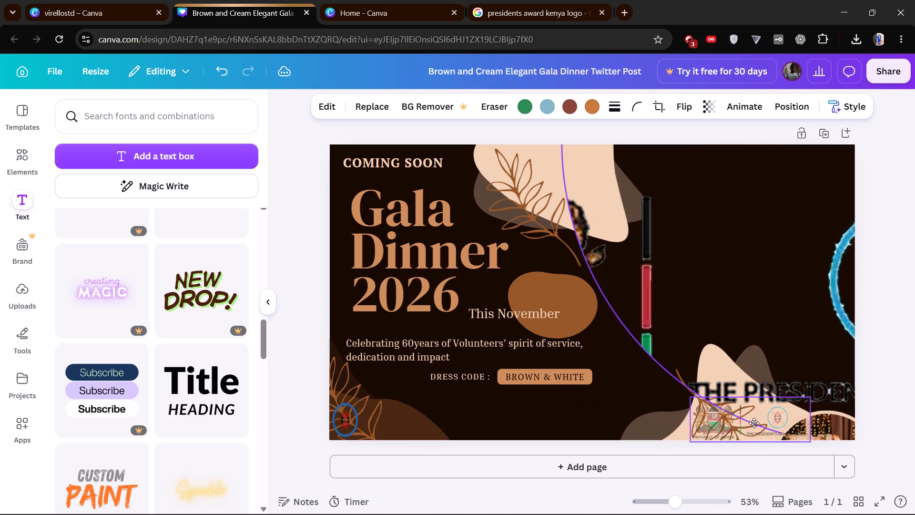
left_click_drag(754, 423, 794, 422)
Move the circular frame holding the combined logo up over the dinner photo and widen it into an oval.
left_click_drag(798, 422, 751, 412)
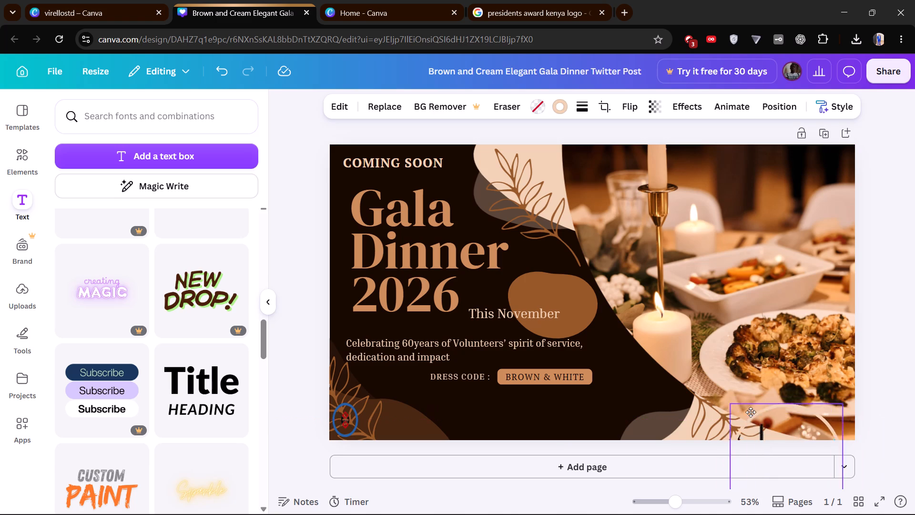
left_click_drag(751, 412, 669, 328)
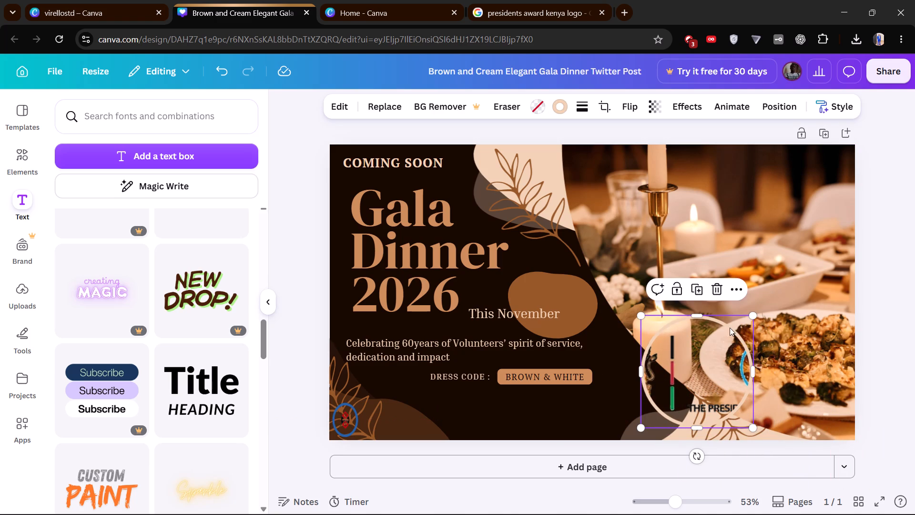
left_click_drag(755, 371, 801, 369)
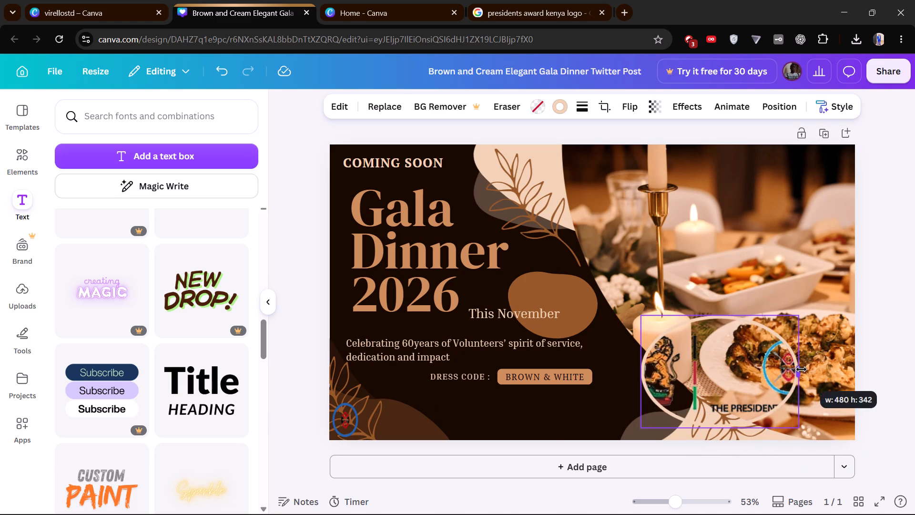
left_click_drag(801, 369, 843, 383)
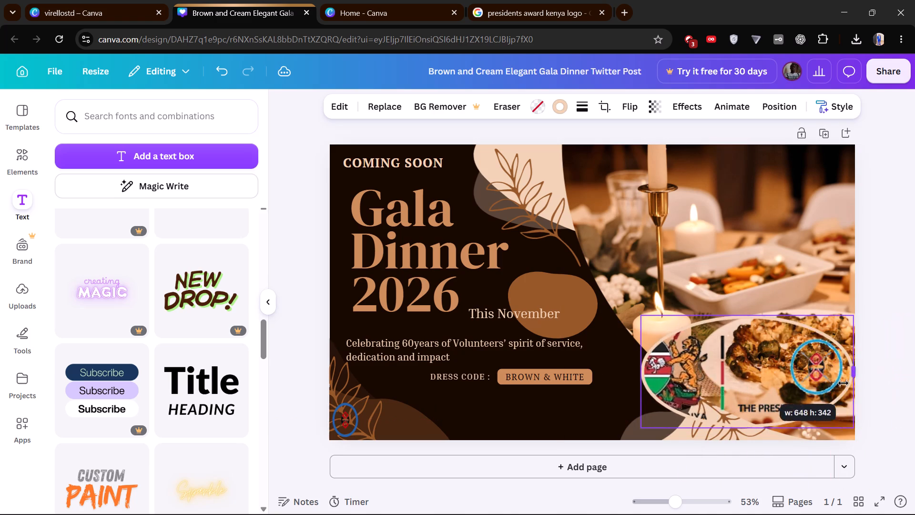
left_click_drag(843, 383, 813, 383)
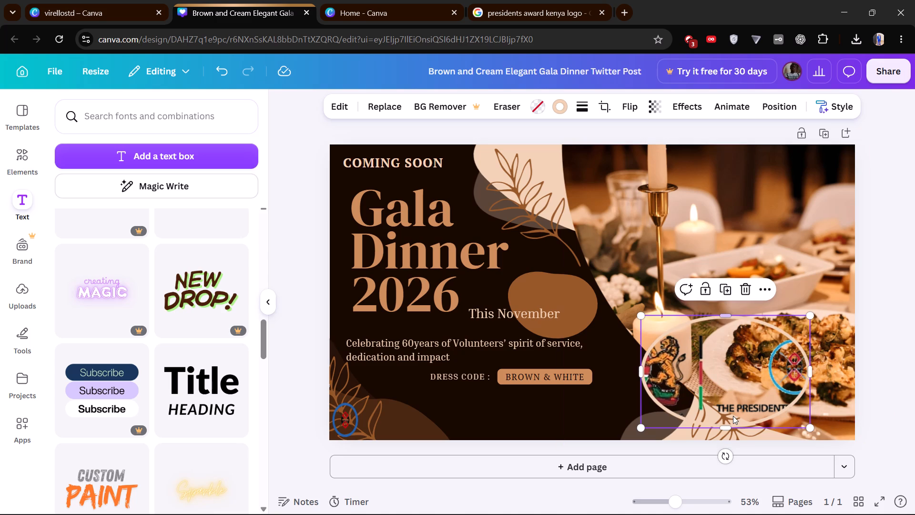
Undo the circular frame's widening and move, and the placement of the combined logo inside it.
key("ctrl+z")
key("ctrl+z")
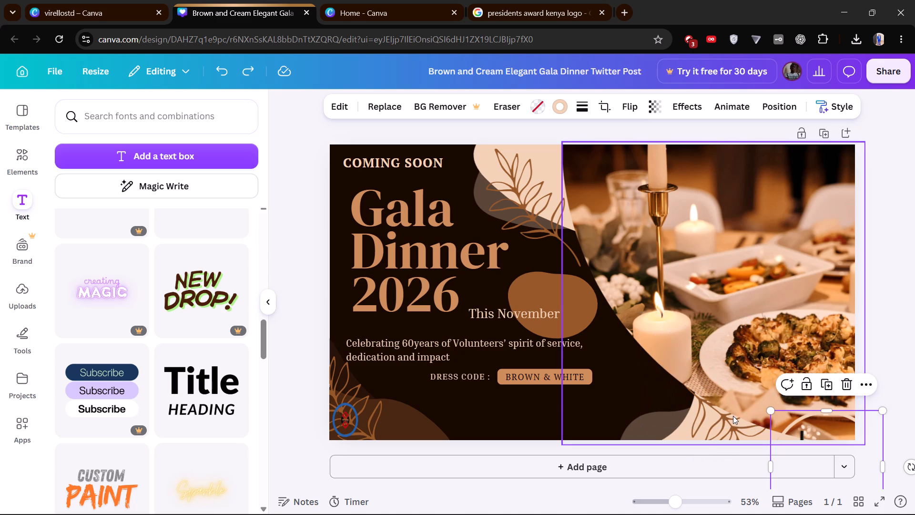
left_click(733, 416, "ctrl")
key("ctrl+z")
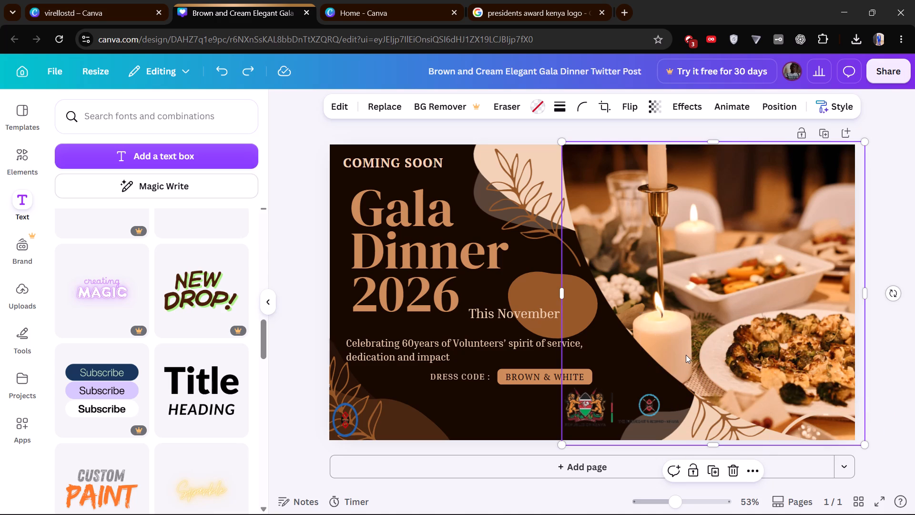
Place the combined logo at the design's bottom edge over the cream shape, just left of the circular photo frame.
left_click_drag(627, 408, 724, 421)
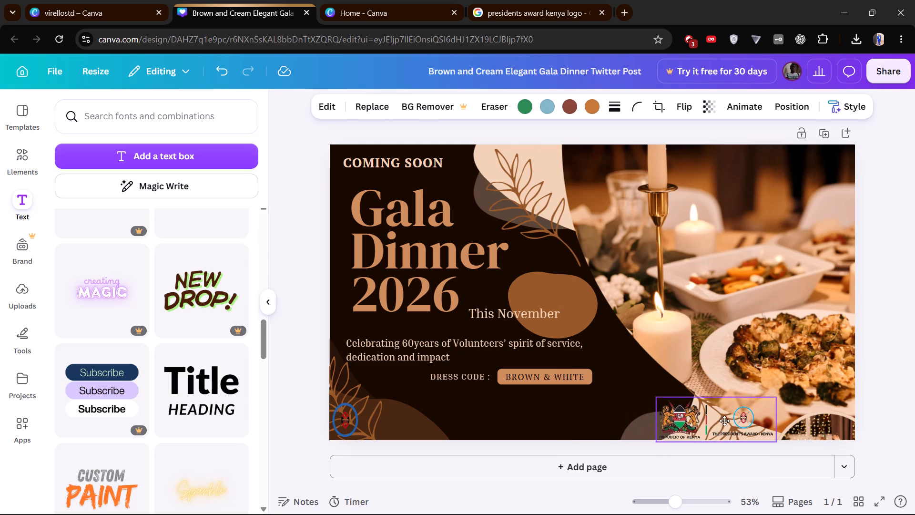
left_click_drag(724, 421, 741, 421)
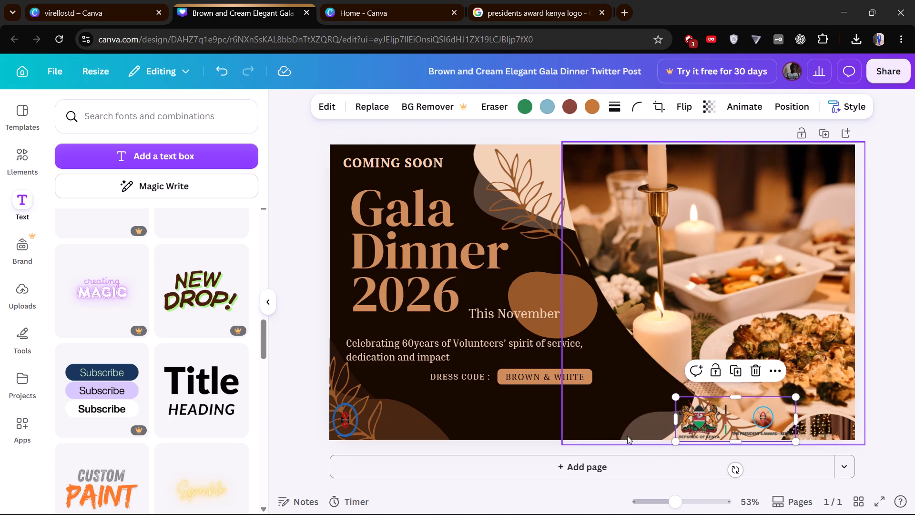
left_click(310, 375)
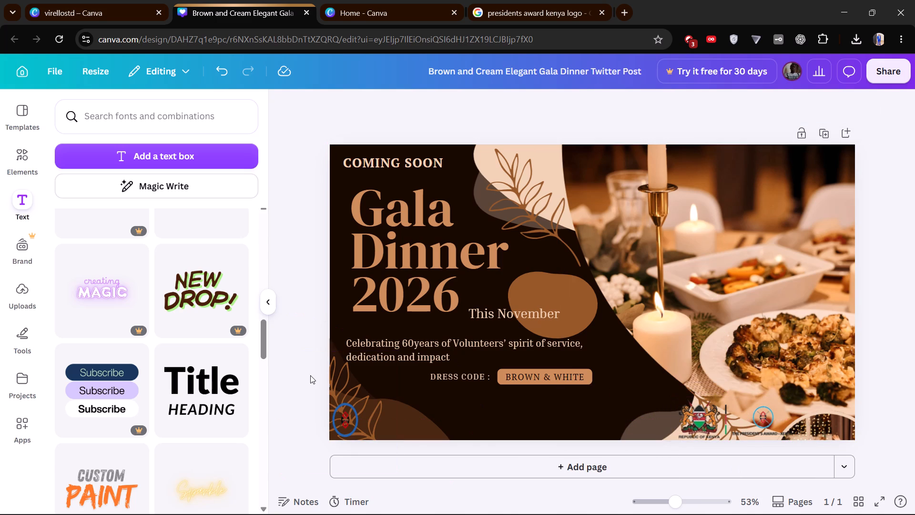
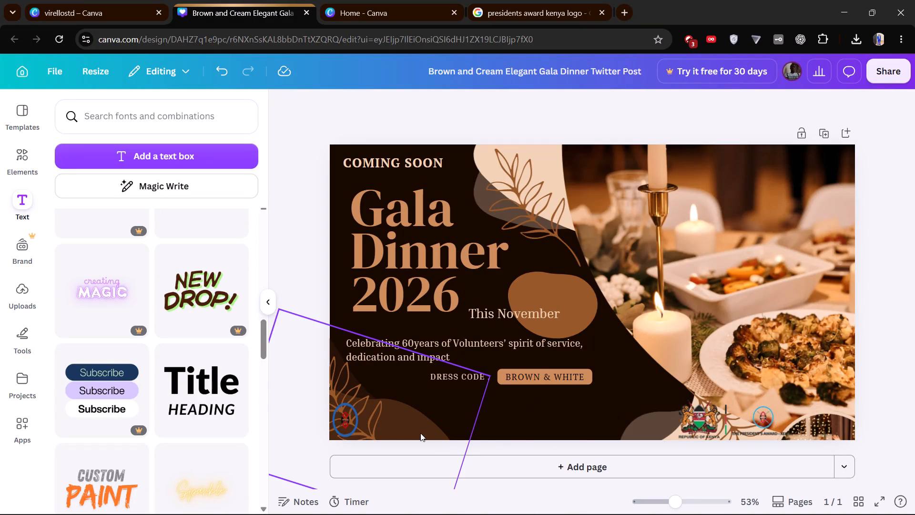
Delete the "DRESS CODE :" label beside the brown and white badge.
left_click(451, 377)
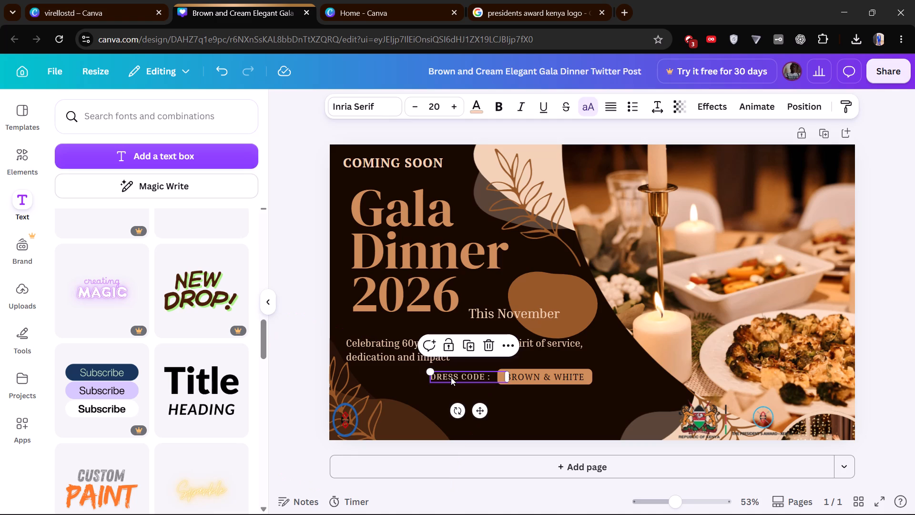
key("BackSpace")
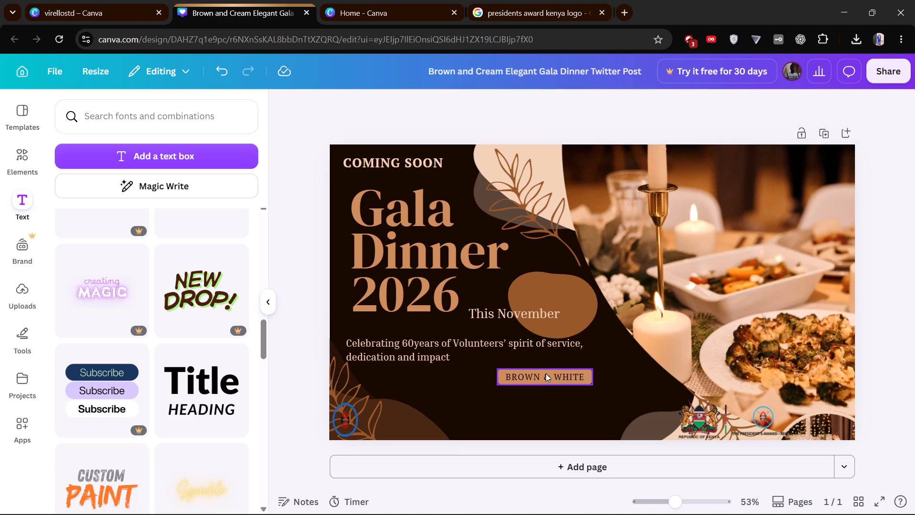
Change the badge text below the volunteers' tagline to "BLACK & WHITE", then deselect everything.
left_click(546, 373)
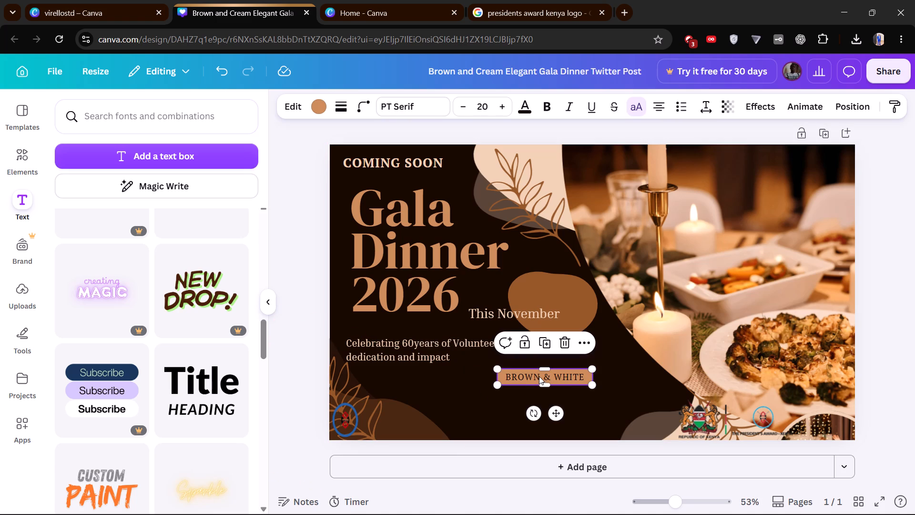
left_click(540, 376)
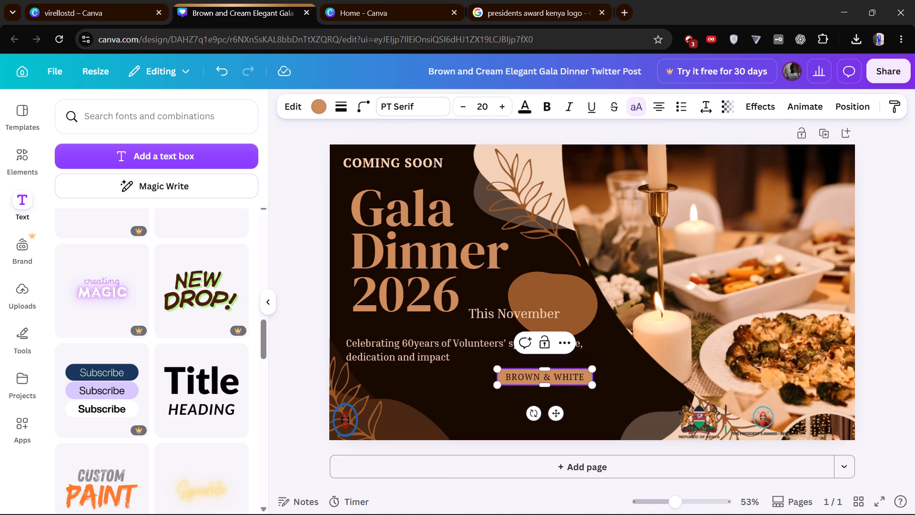
left_click(540, 376)
key("BackSpace")
key("BackSpace")
key("BackSpace")
key("BackSpace")
type("lack")
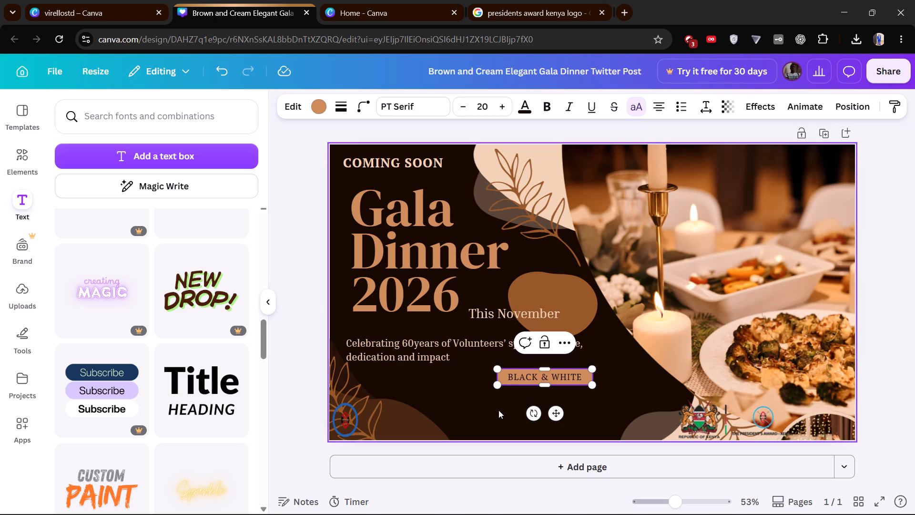
left_click(468, 410)
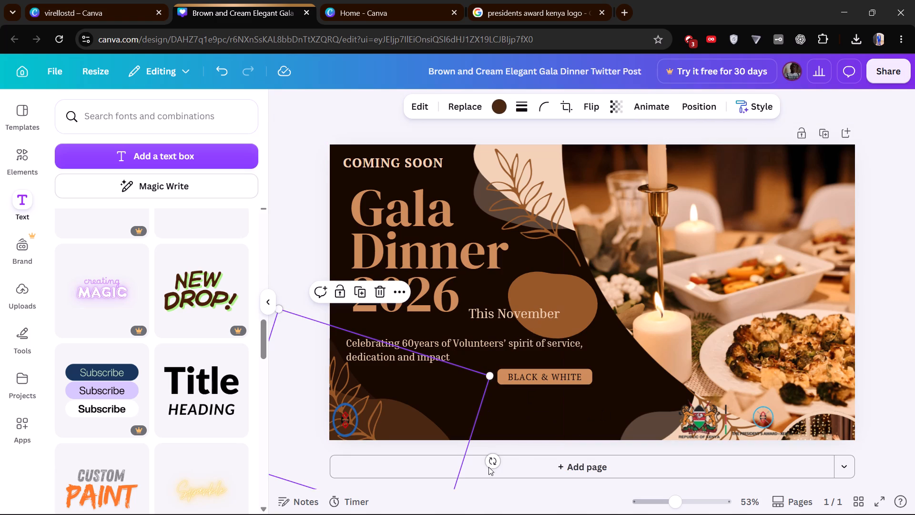
left_click(543, 479)
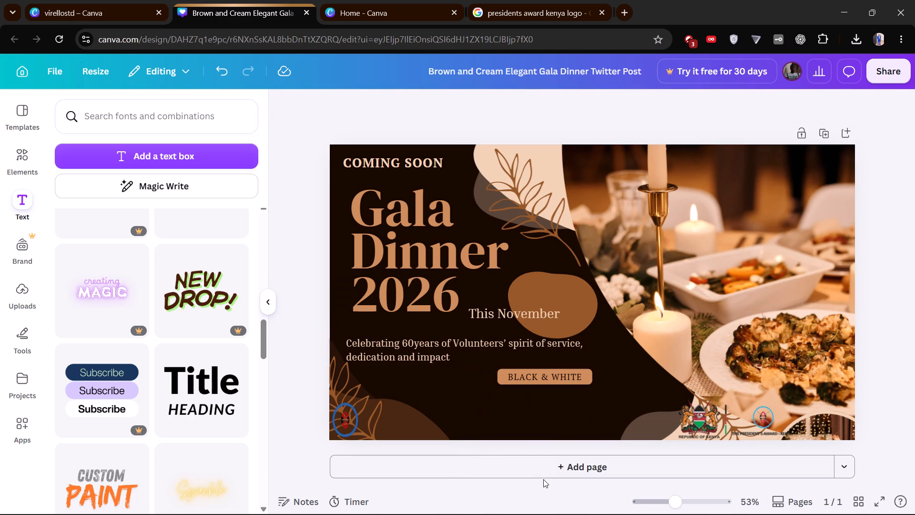
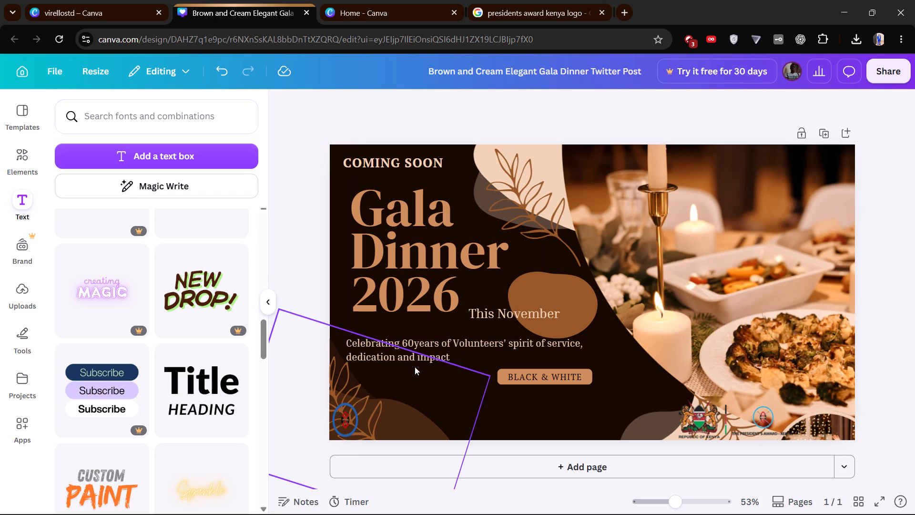
Move the "BLACK & WHITE" badge down to the design's bottom edge, beside the combined logo, and deselect it.
left_click_drag(515, 371, 519, 376)
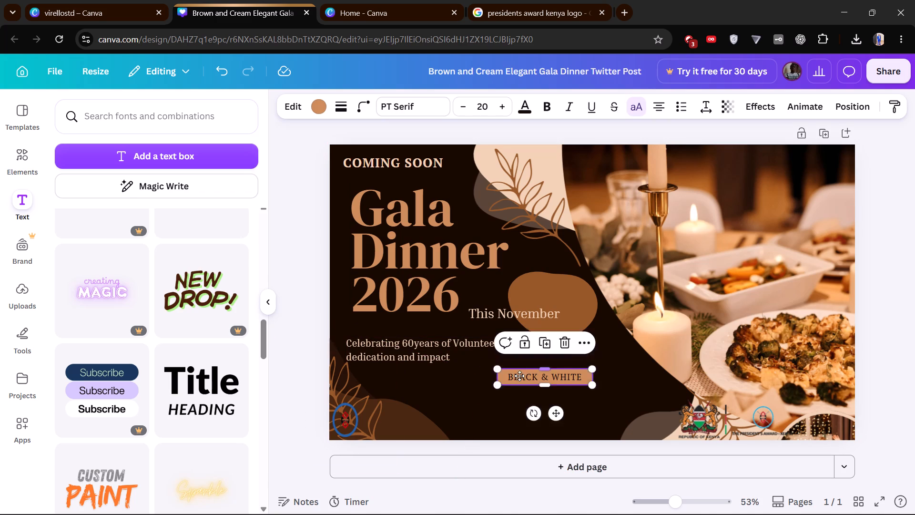
left_click_drag(519, 376, 560, 417)
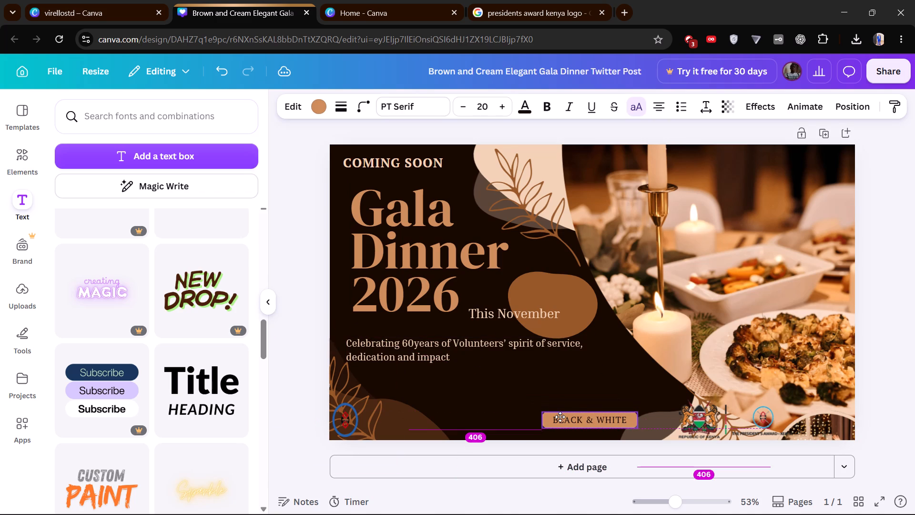
left_click_drag(560, 417, 560, 420)
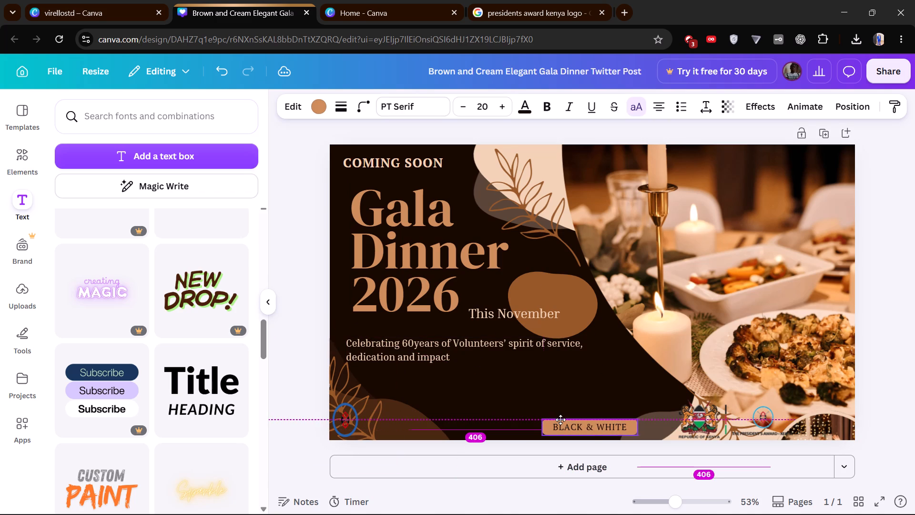
left_click_drag(560, 420, 561, 420)
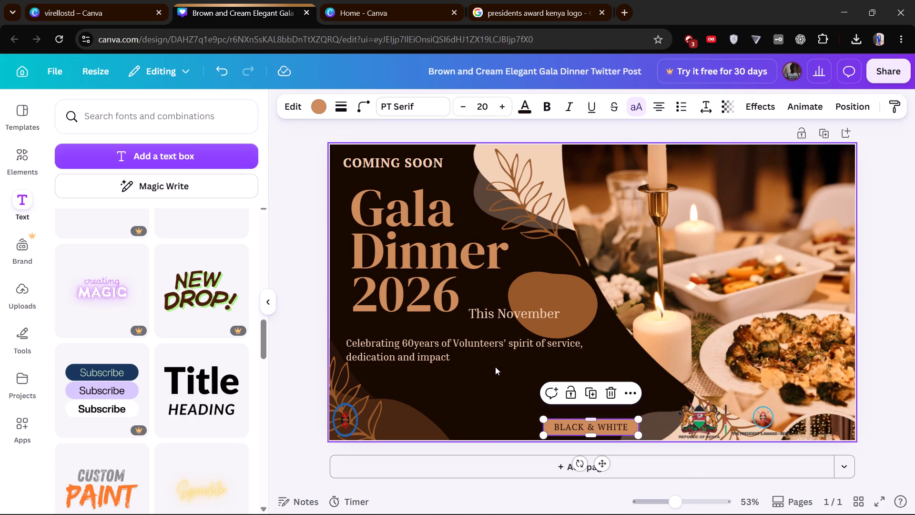
left_click(495, 367)
Move the "Celebrating 60years of Volunteers'" tagline down and across to sit just above the "BLACK & WHITE" badge.
left_click_drag(453, 341, 453, 380)
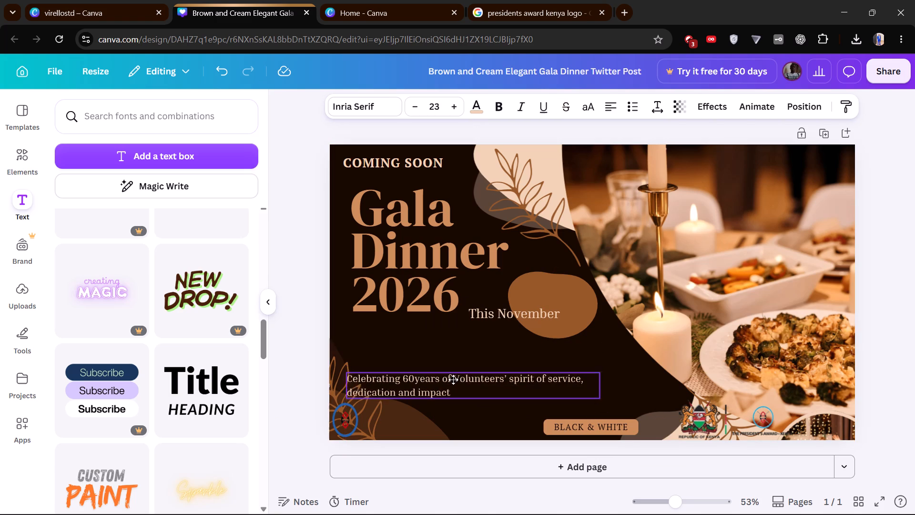
left_click_drag(453, 380, 453, 408)
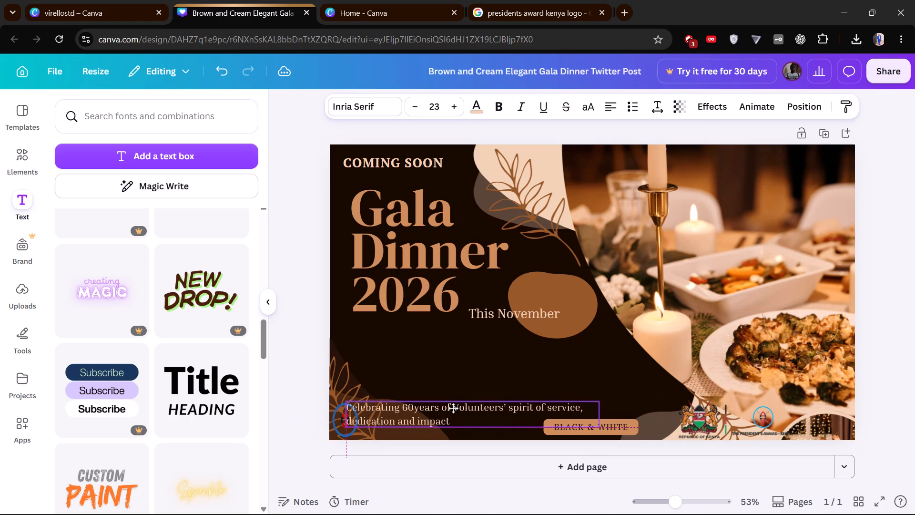
left_click_drag(453, 408, 497, 389)
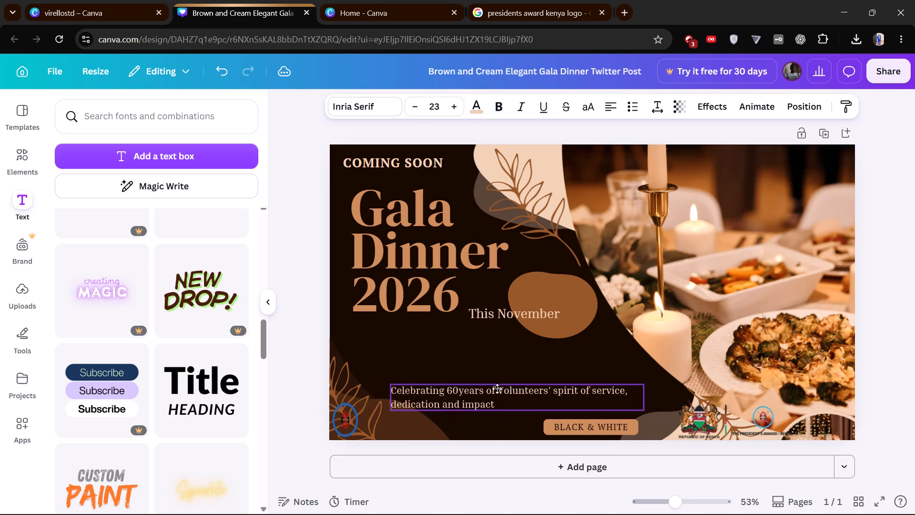
left_click_drag(497, 389, 537, 404)
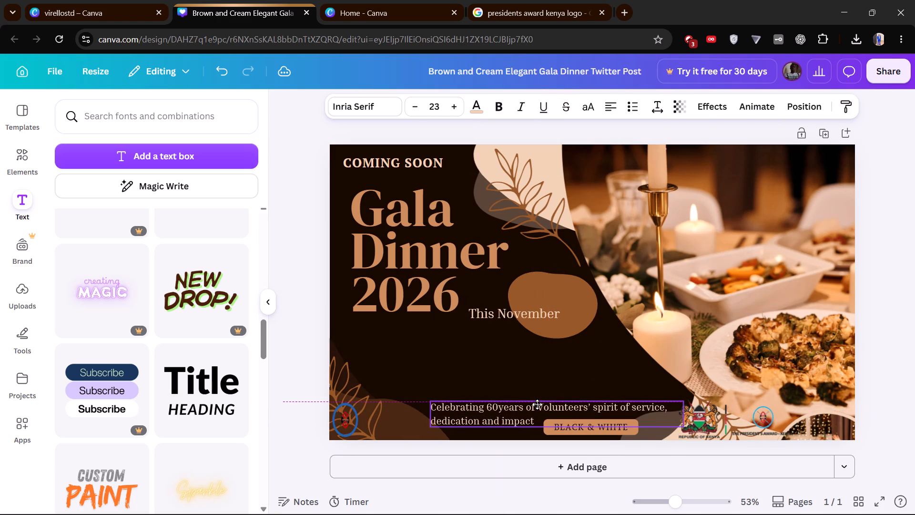
left_click_drag(537, 404, 537, 401)
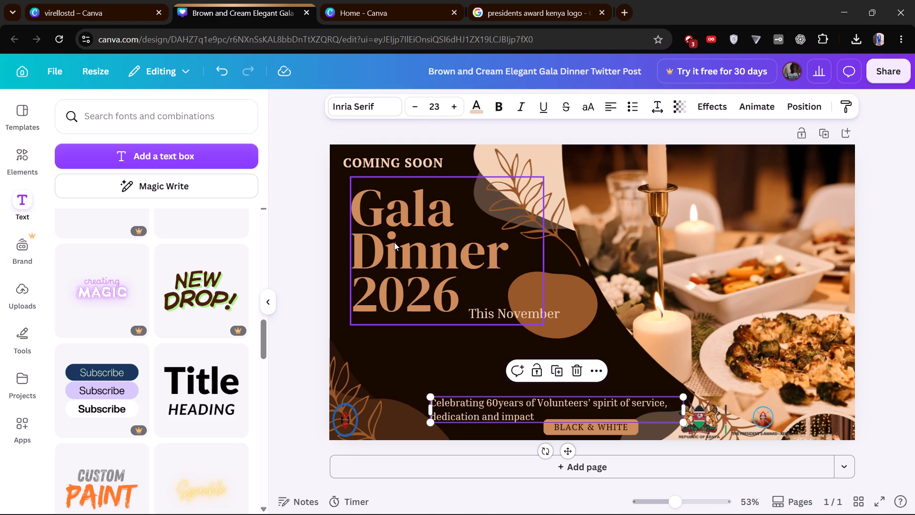
Move the "Gala Dinner 2026" title and "This November" down above the tagline, with "This November" right beside "2026".
left_click_drag(389, 221, 392, 241)
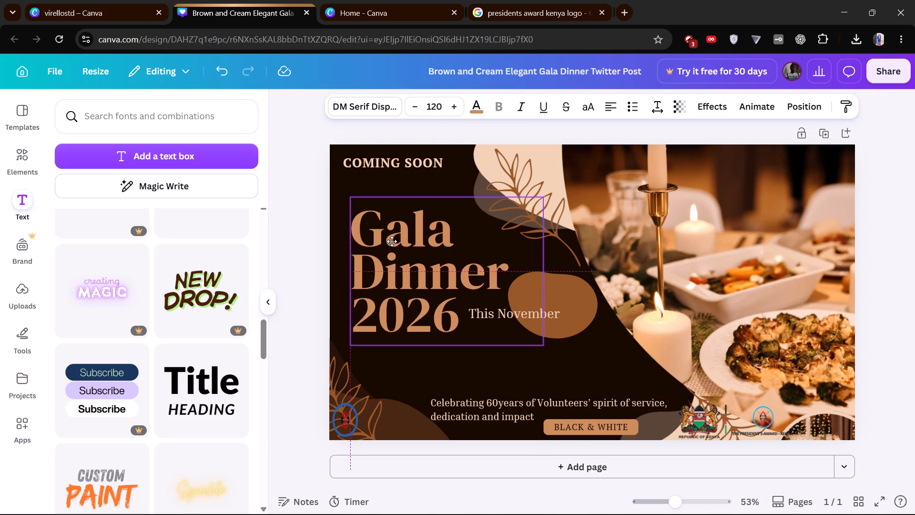
left_click_drag(392, 241, 396, 251)
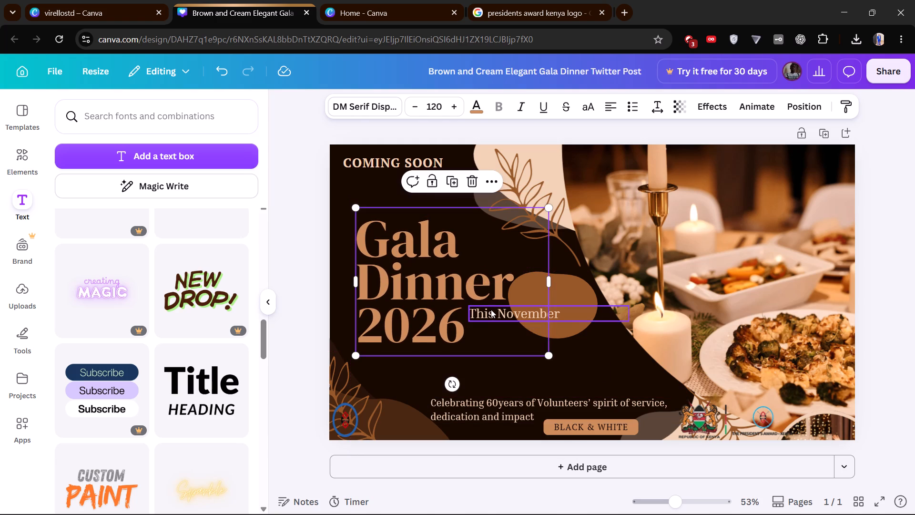
left_click(491, 309)
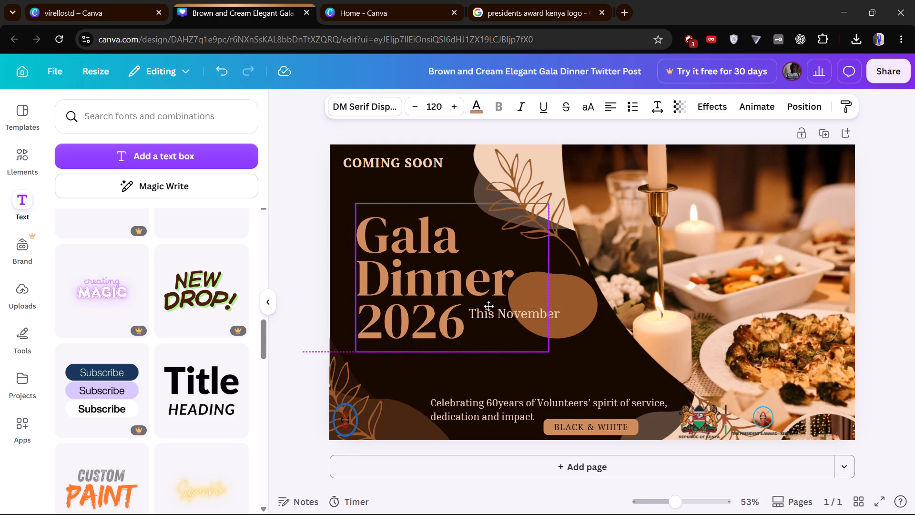
left_click(586, 359)
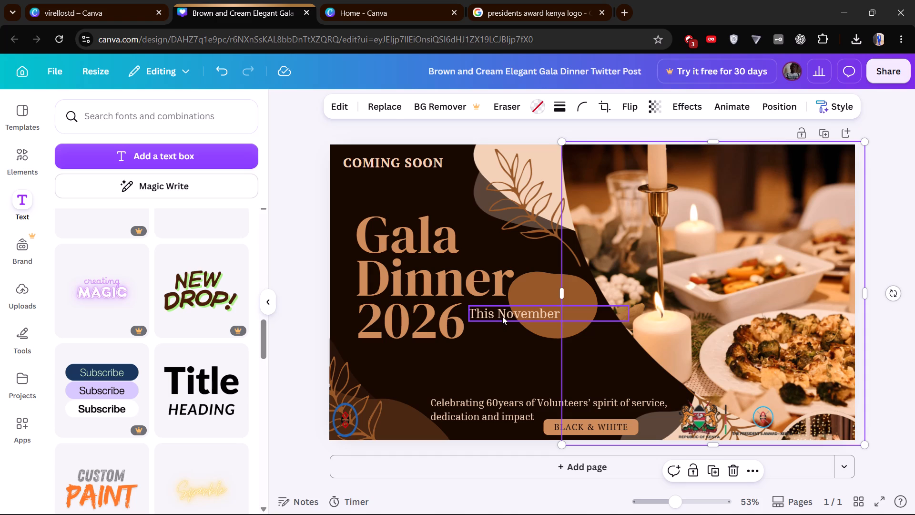
left_click_drag(502, 316, 509, 375)
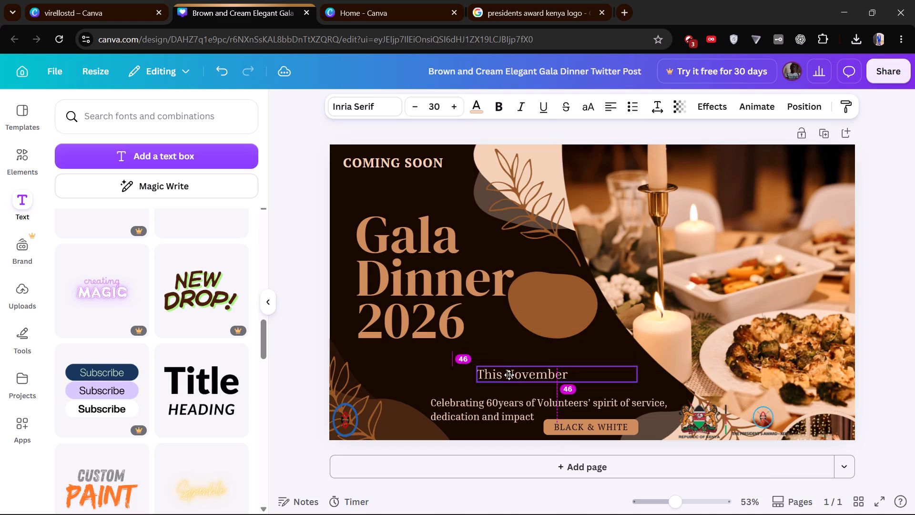
left_click_drag(509, 375, 509, 378)
left_click_drag(509, 378, 519, 378)
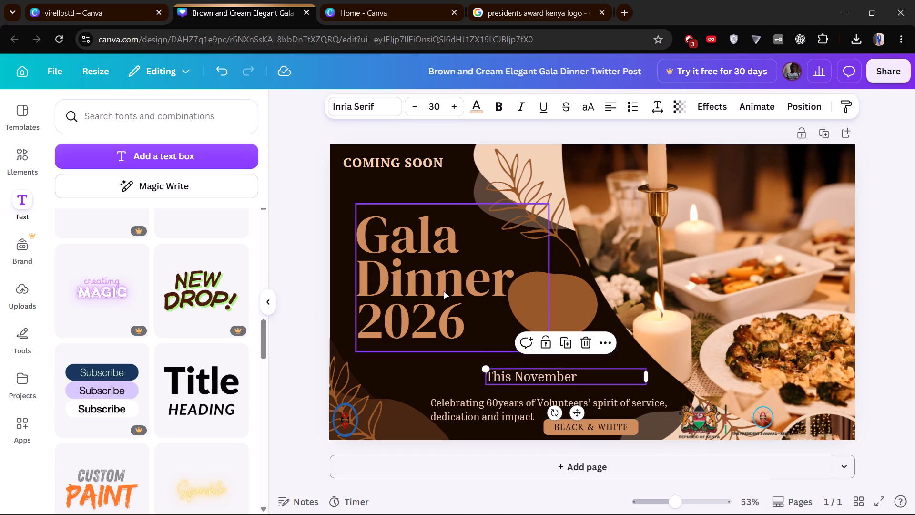
left_click_drag(444, 291, 457, 342)
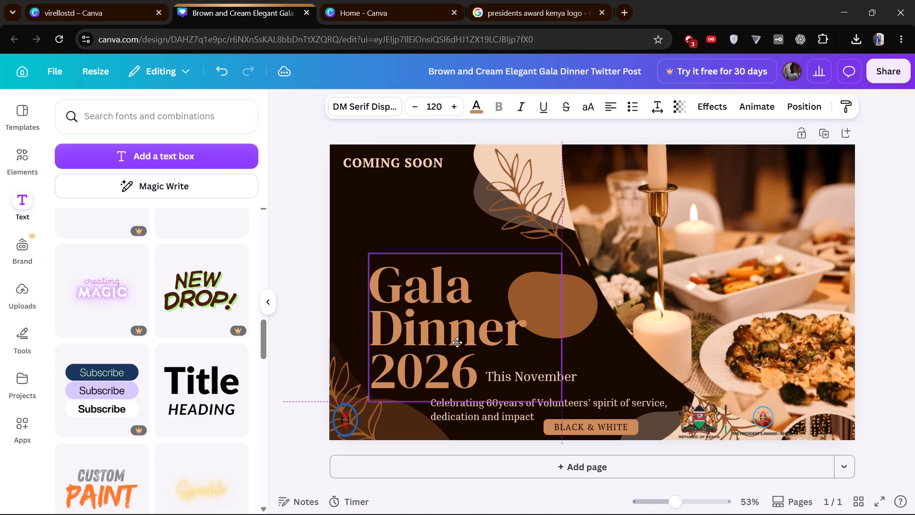
left_click_drag(457, 342, 451, 347)
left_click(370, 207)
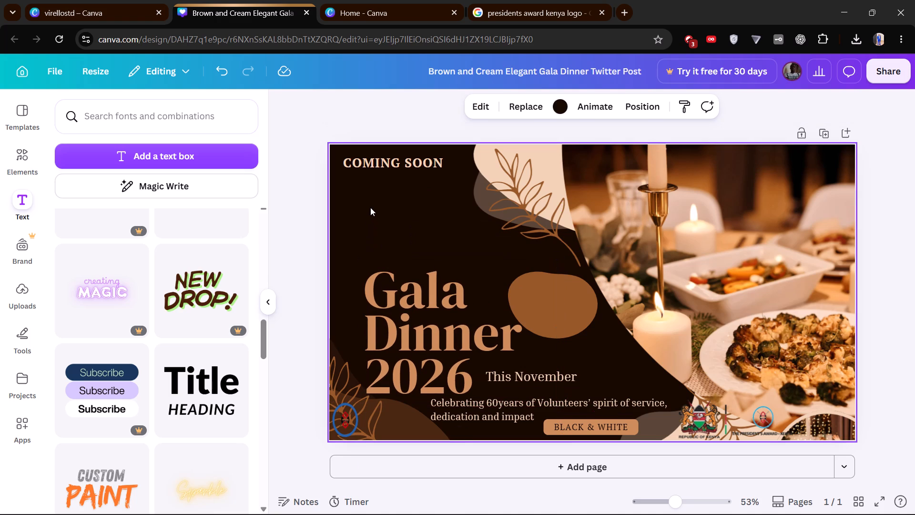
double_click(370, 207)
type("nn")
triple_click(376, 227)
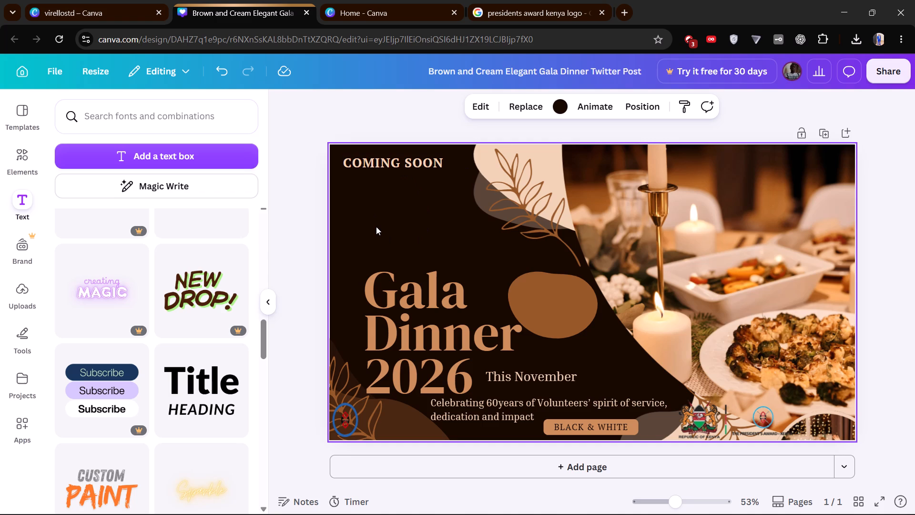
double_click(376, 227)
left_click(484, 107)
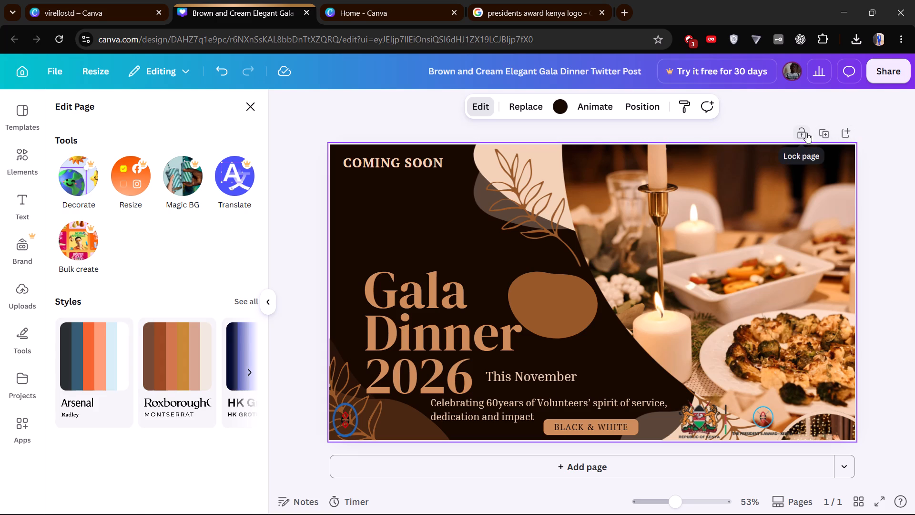
Add a new text box and place it in the empty dark area between "COMING SOON" and the gala title.
left_click(20, 194)
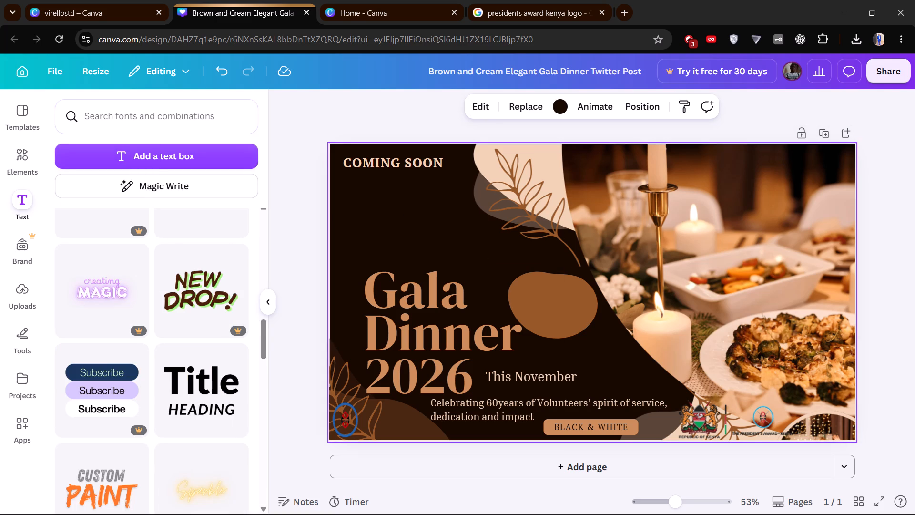
left_click(159, 154)
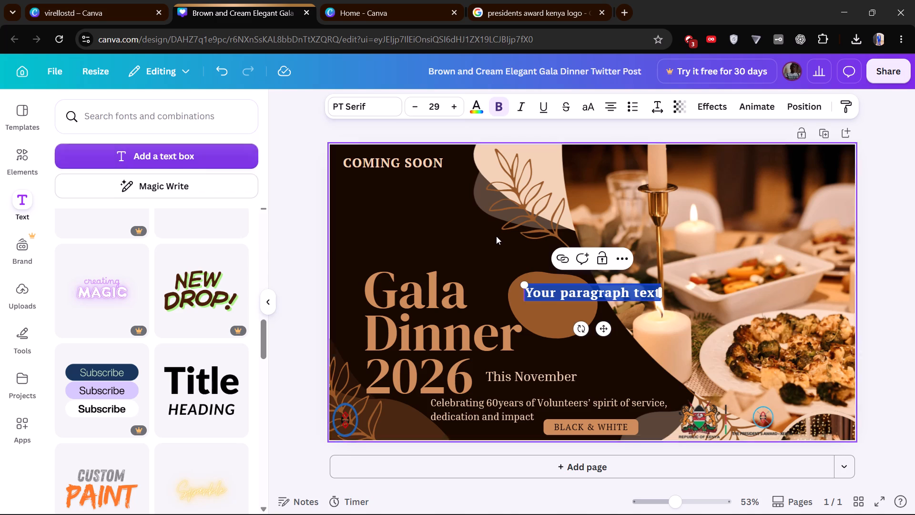
left_click_drag(588, 292, 562, 285)
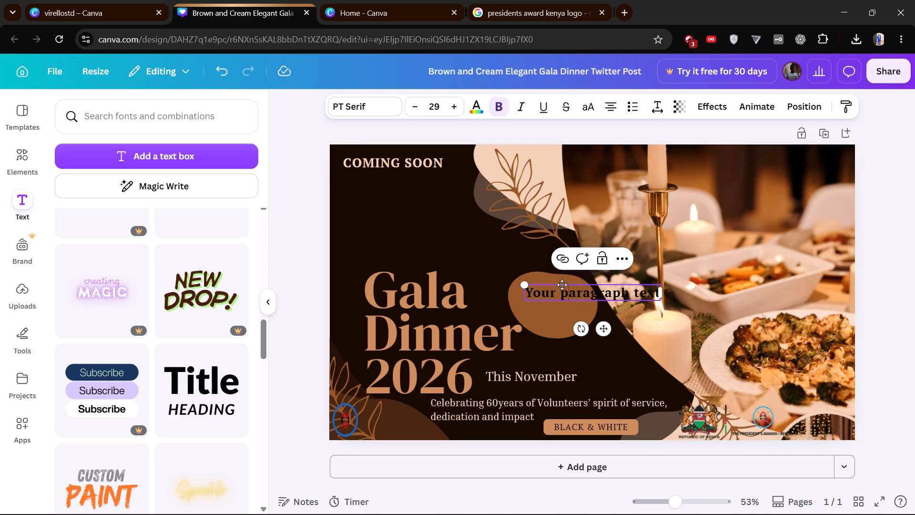
left_click_drag(562, 285, 564, 282)
left_click(600, 288)
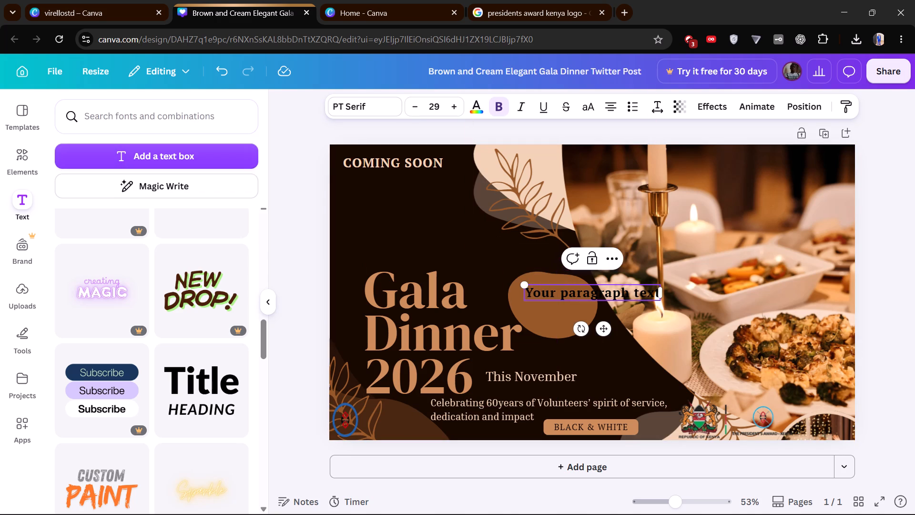
left_click_drag(559, 280, 374, 220)
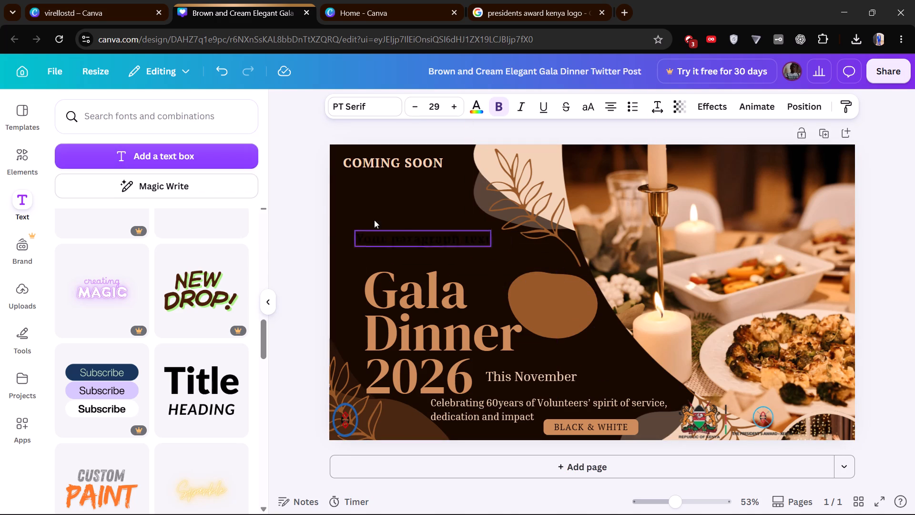
left_click_drag(374, 220, 384, 214)
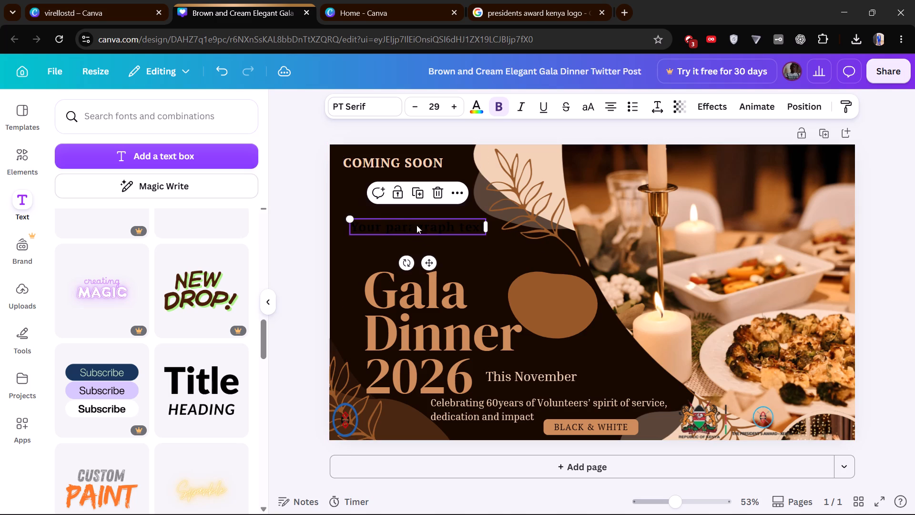
Replace the new text box's default wording with the filler text "hhxhs".
left_click(430, 226)
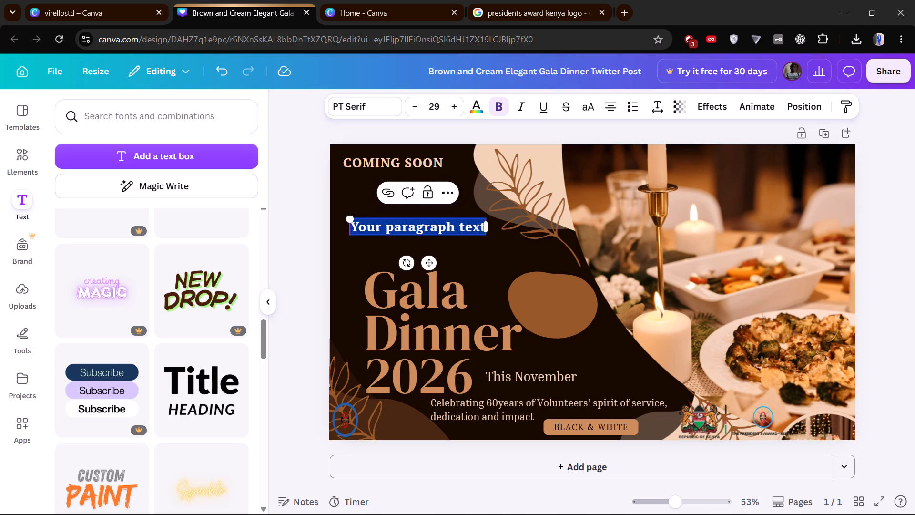
type("hhxhs")
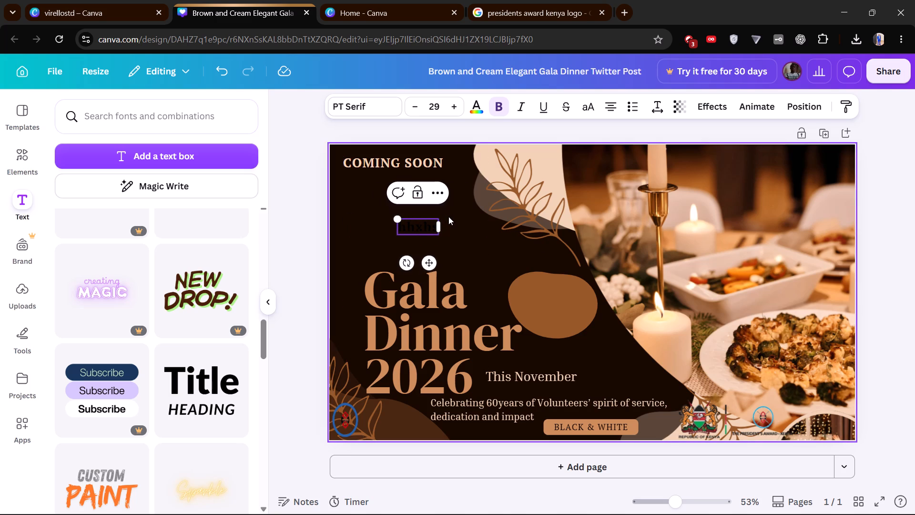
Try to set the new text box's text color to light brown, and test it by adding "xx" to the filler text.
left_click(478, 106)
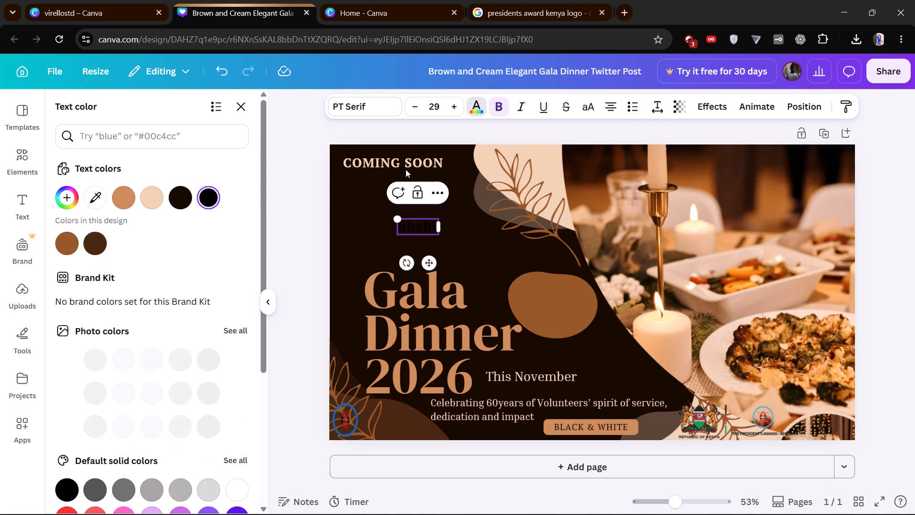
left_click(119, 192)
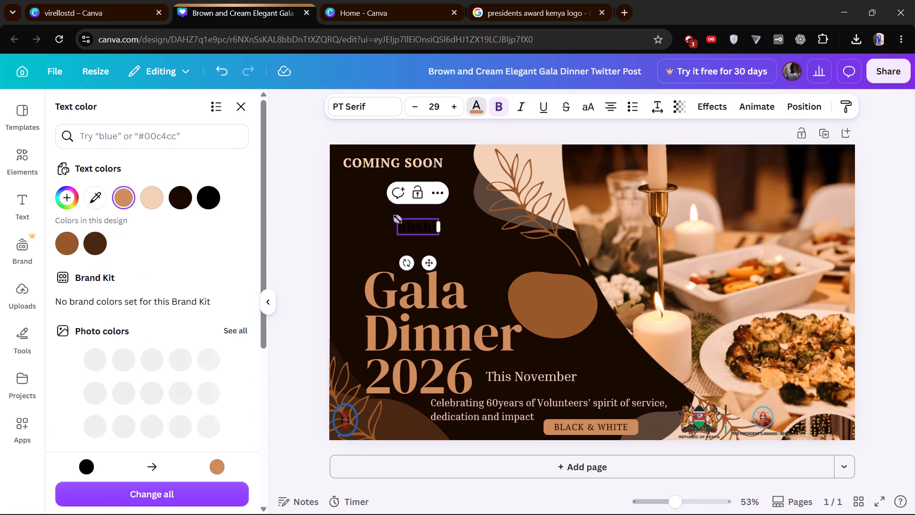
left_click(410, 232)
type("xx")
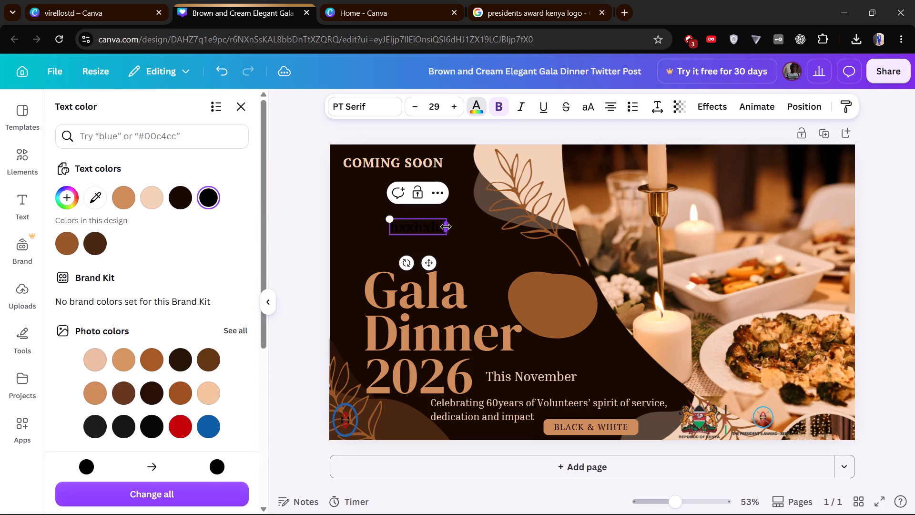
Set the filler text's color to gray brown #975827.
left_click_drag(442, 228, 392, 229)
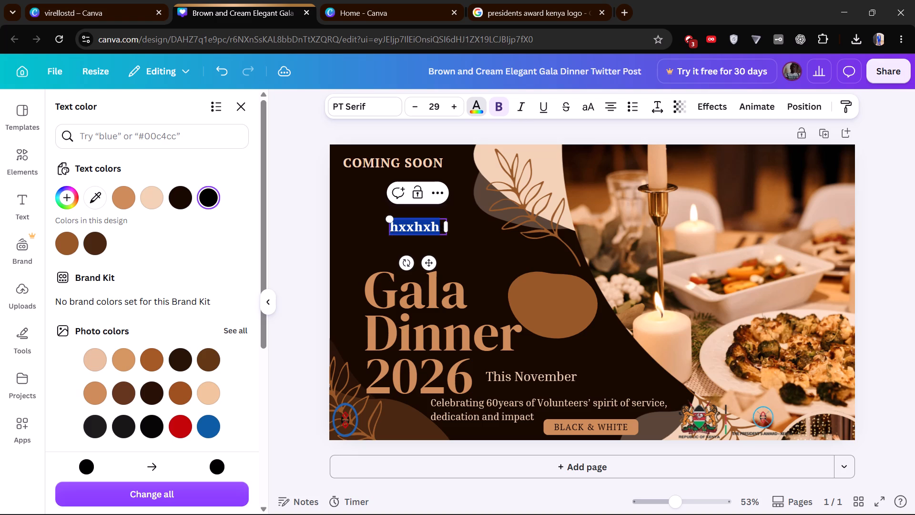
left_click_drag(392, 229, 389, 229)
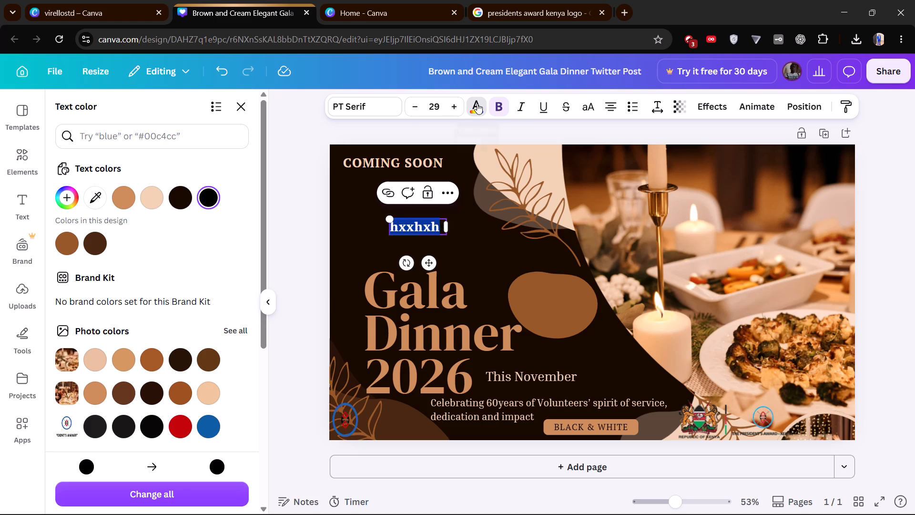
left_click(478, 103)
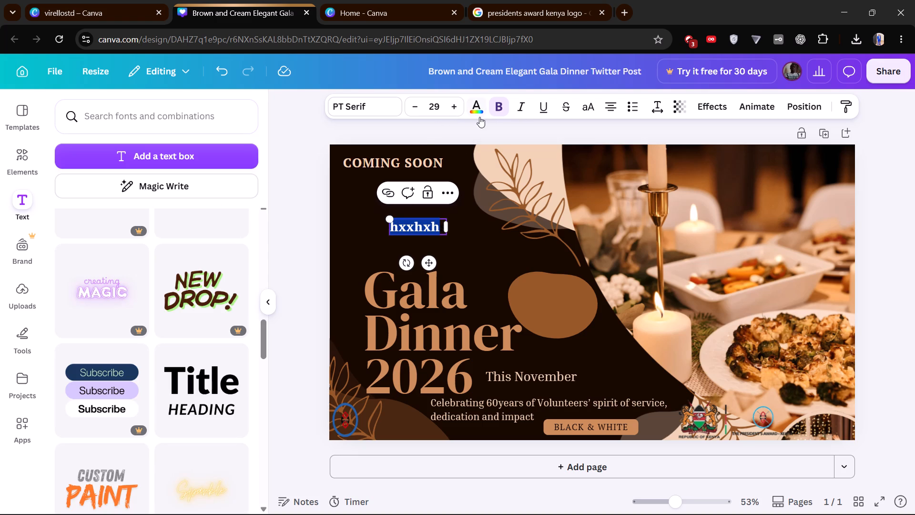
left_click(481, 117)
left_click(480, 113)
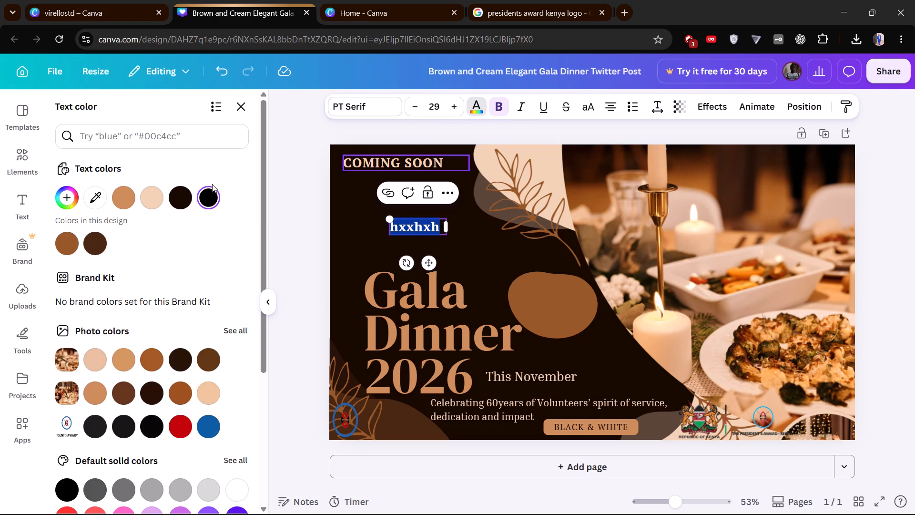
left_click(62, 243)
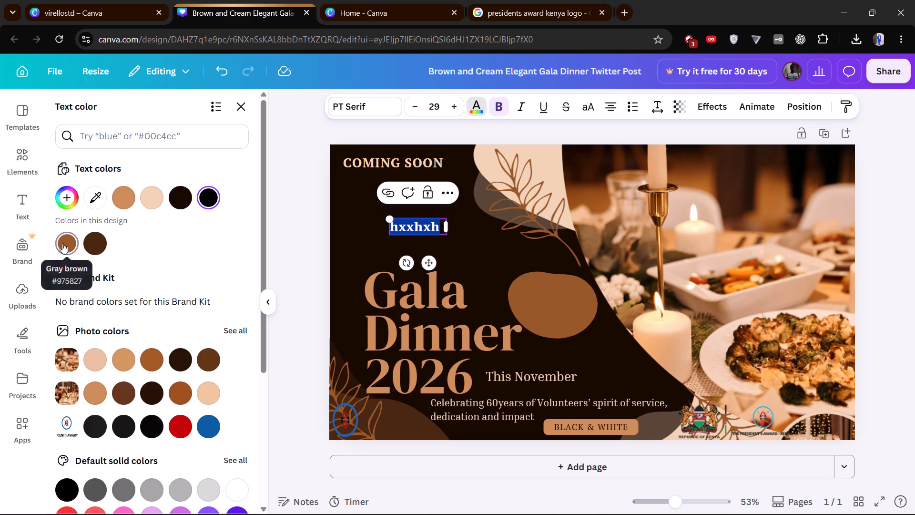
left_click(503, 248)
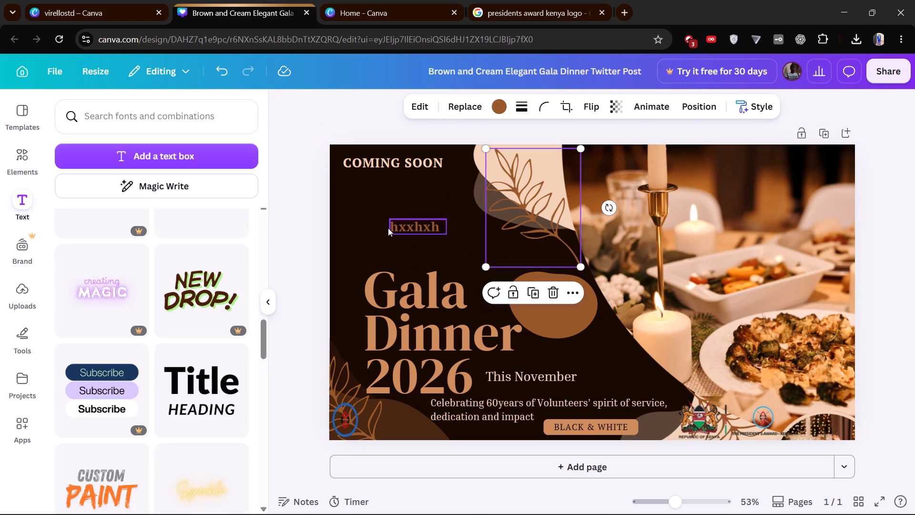
Replace the filler text with "The President's Award".
left_click(436, 227)
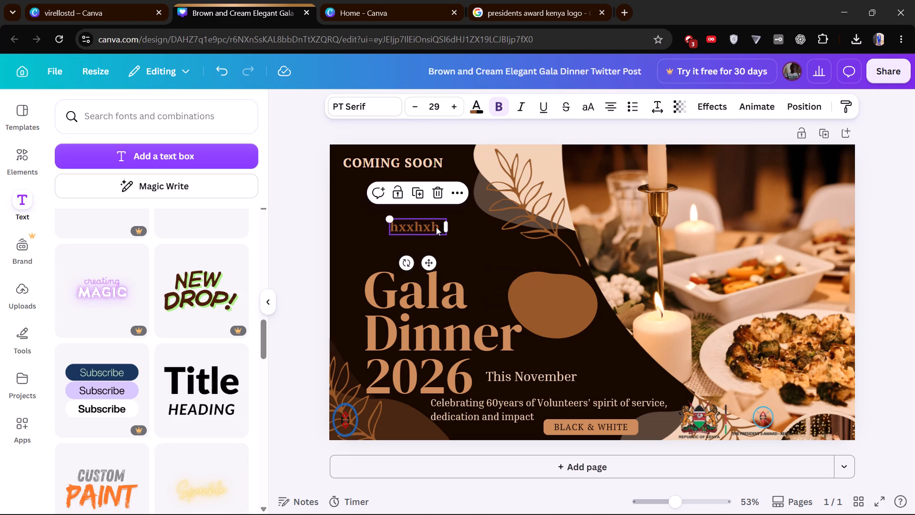
left_click(438, 227)
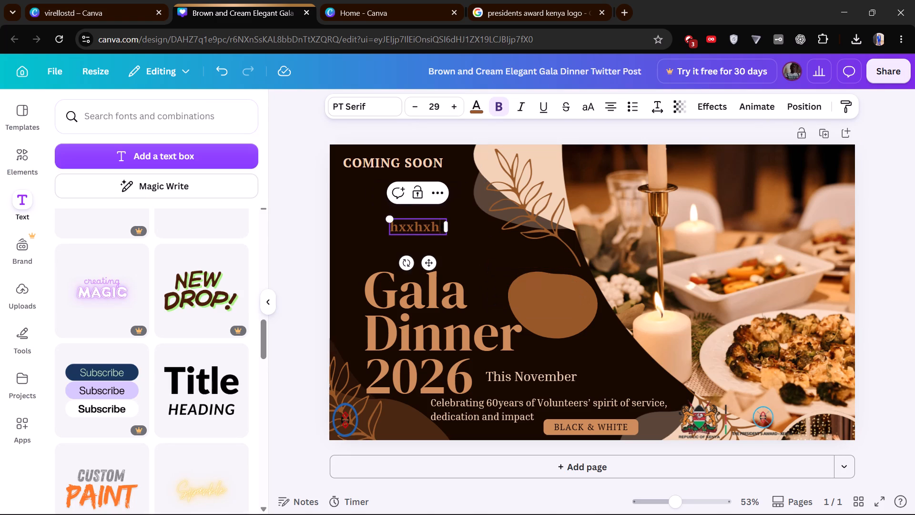
key("BackSpace")
key("BackSpace")
key("BackSpace")
key("BackSpace")
key("BackSpace")
key("BackSpace")
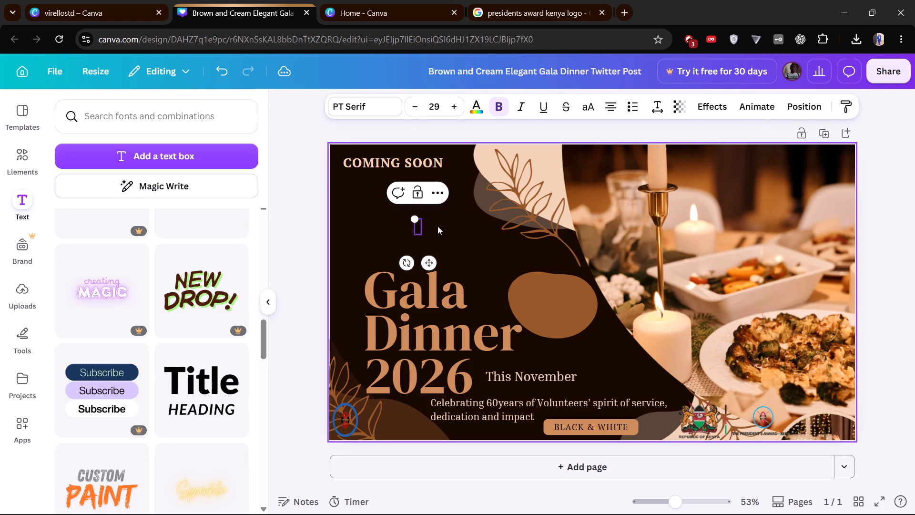
key("t")
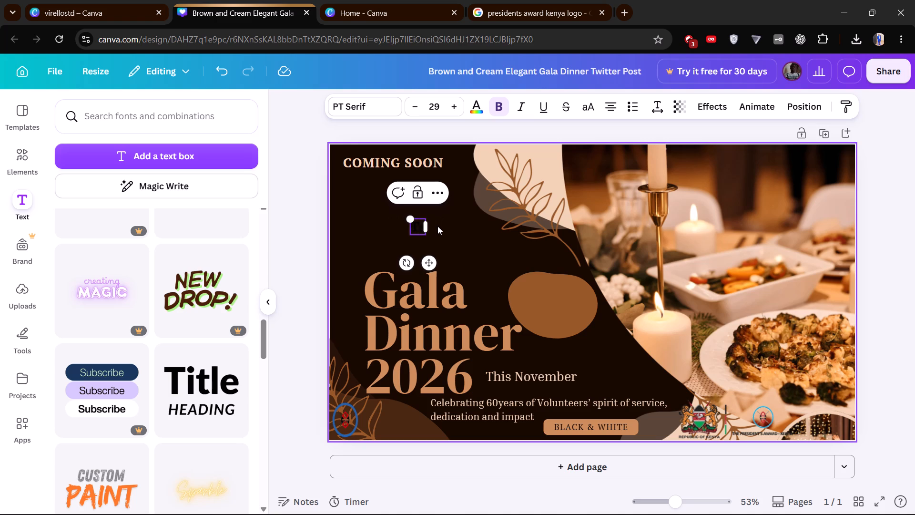
type("he")
key("space")
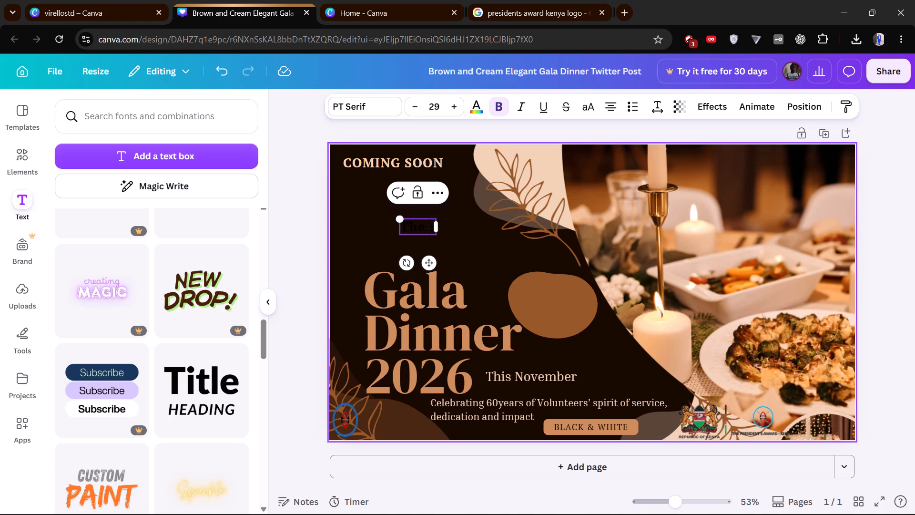
type("resident")
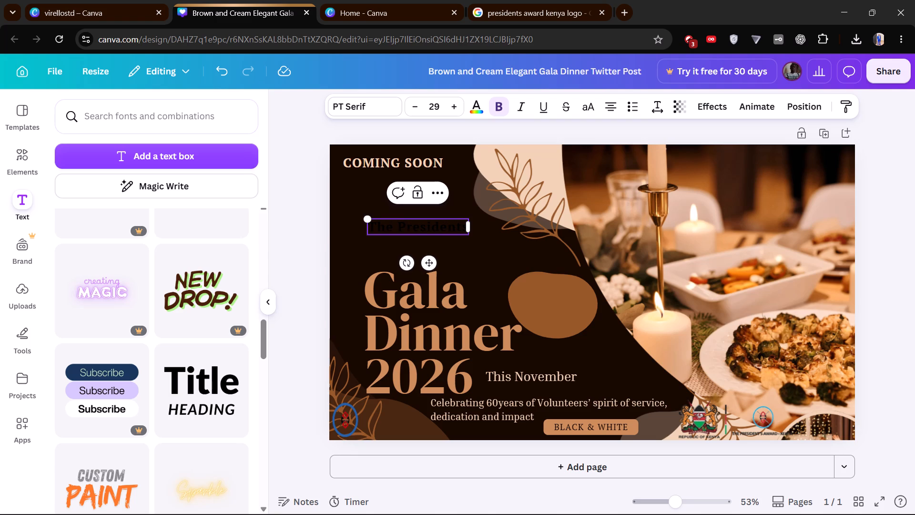
type("'s")
key("space")
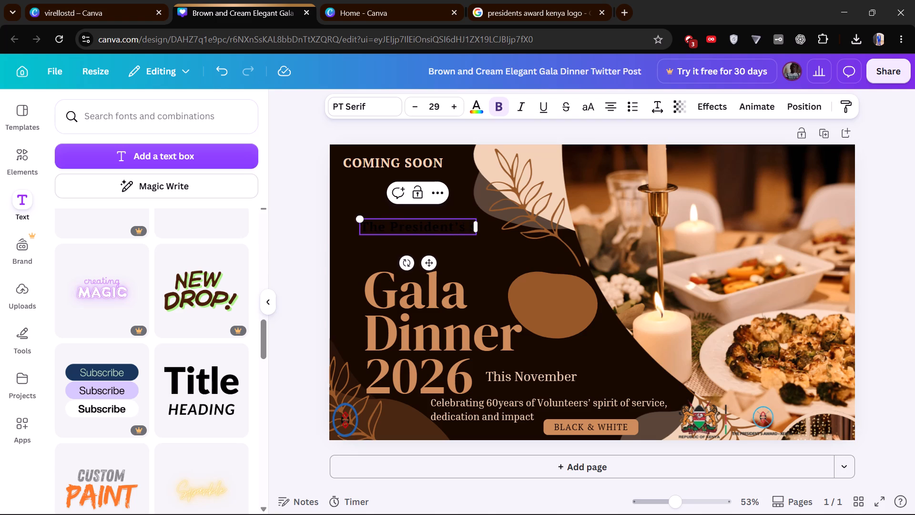
key("a")
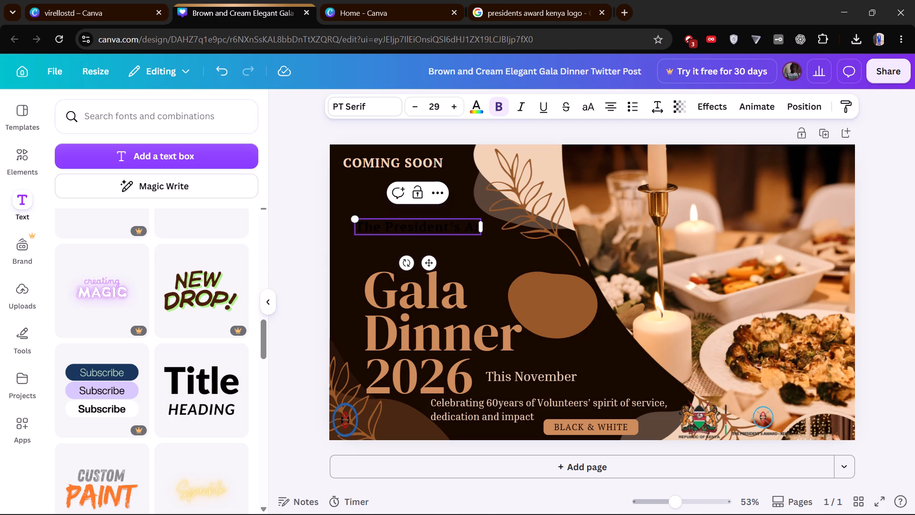
type("ward")
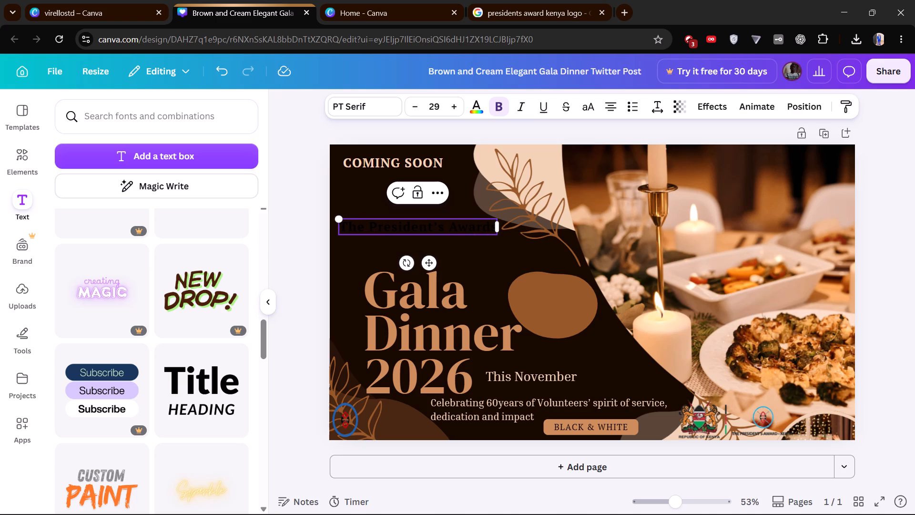
key("Right")
key("BackSpace")
Set the text color of the whole "The President's Award" line to gray brown #975827.
left_click_drag(492, 227, 341, 230)
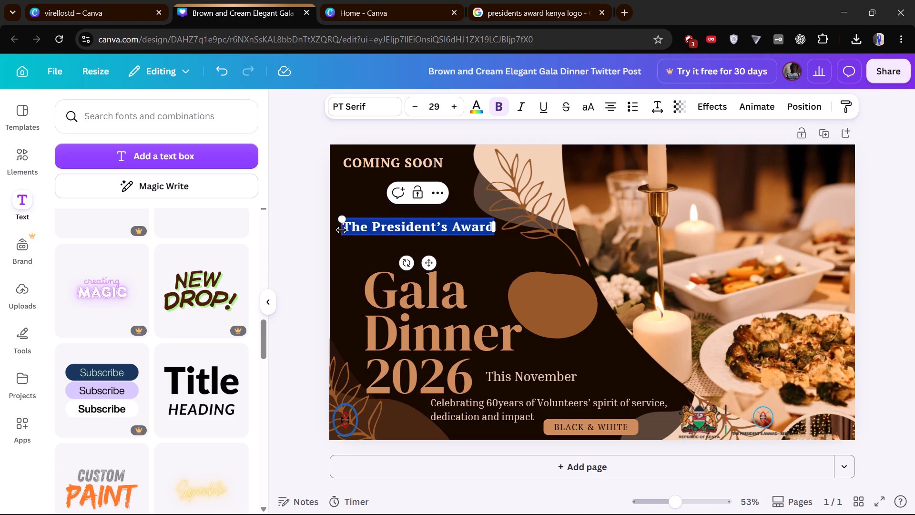
left_click_drag(341, 230, 347, 228)
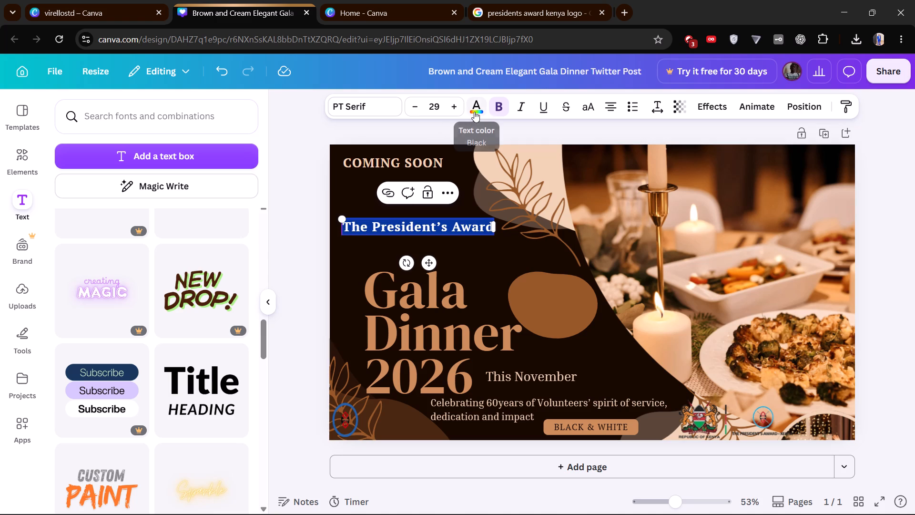
left_click(474, 112)
left_click(63, 237)
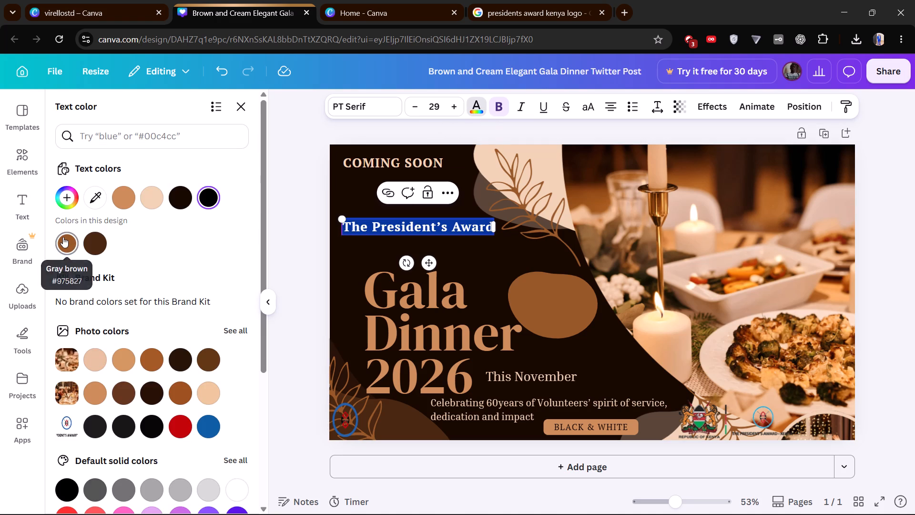
left_click(539, 239)
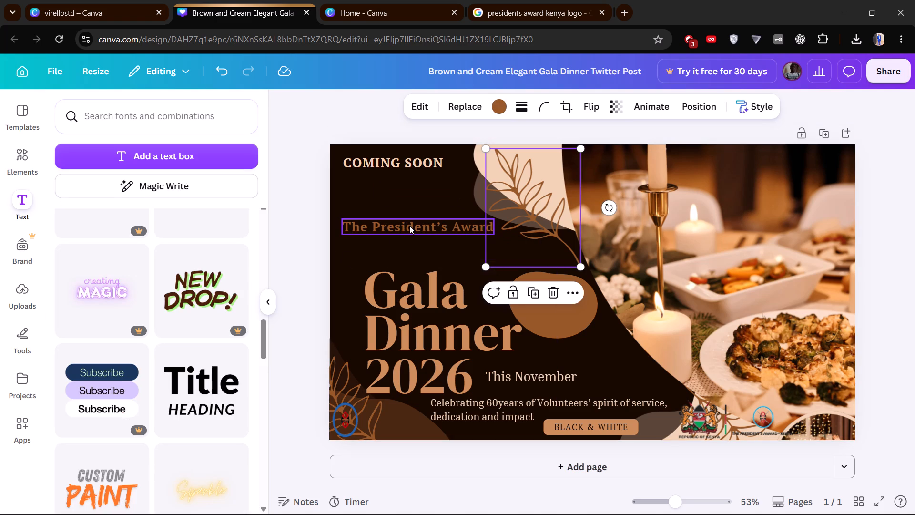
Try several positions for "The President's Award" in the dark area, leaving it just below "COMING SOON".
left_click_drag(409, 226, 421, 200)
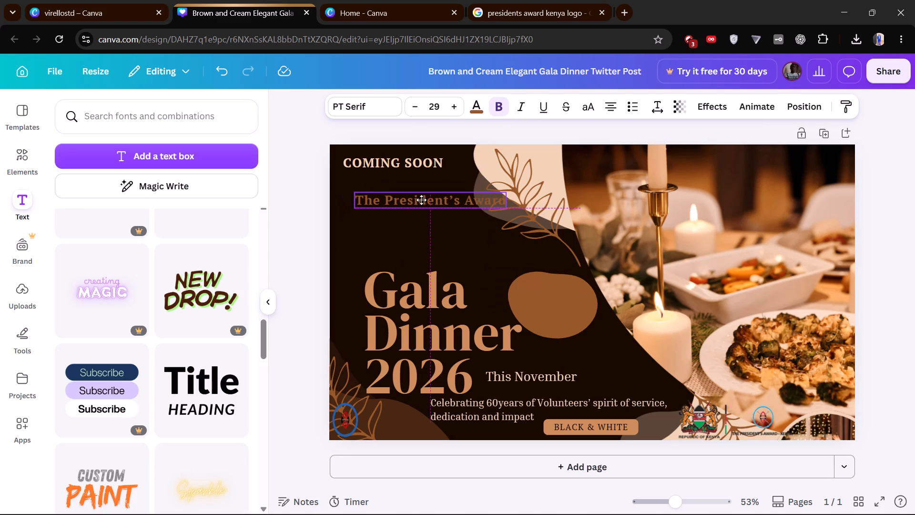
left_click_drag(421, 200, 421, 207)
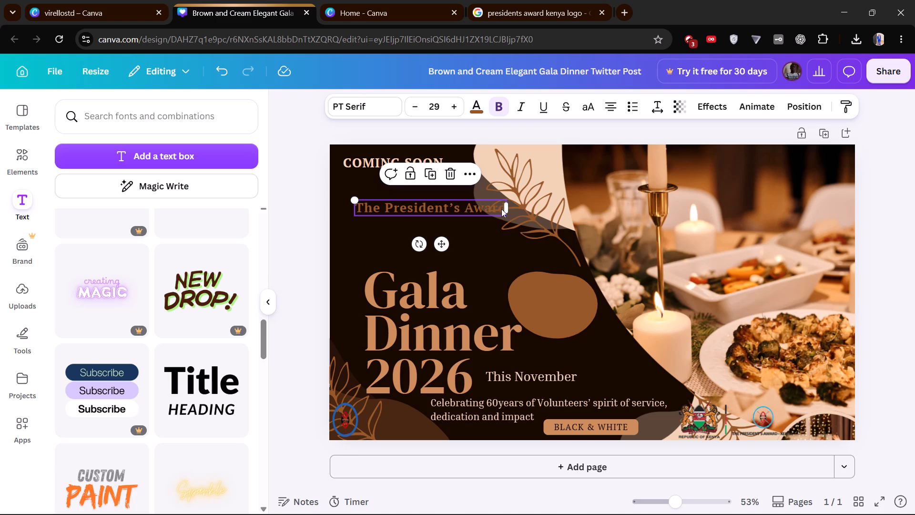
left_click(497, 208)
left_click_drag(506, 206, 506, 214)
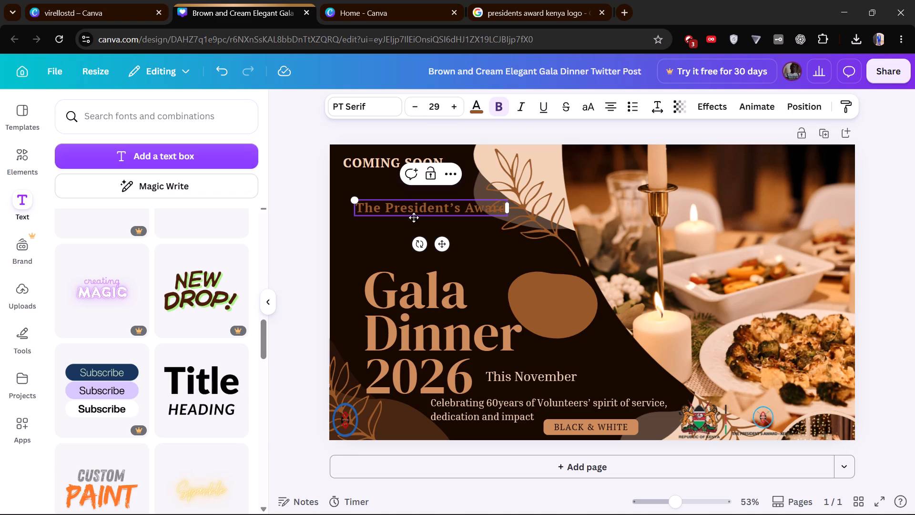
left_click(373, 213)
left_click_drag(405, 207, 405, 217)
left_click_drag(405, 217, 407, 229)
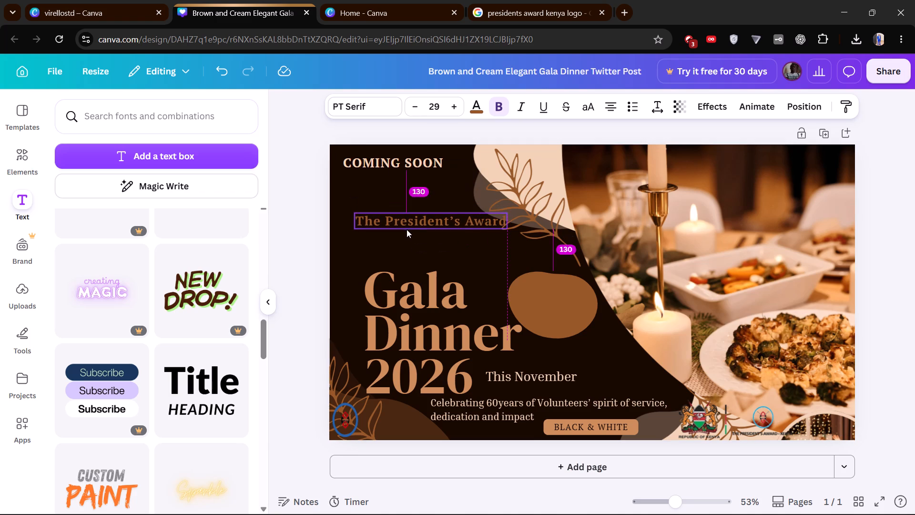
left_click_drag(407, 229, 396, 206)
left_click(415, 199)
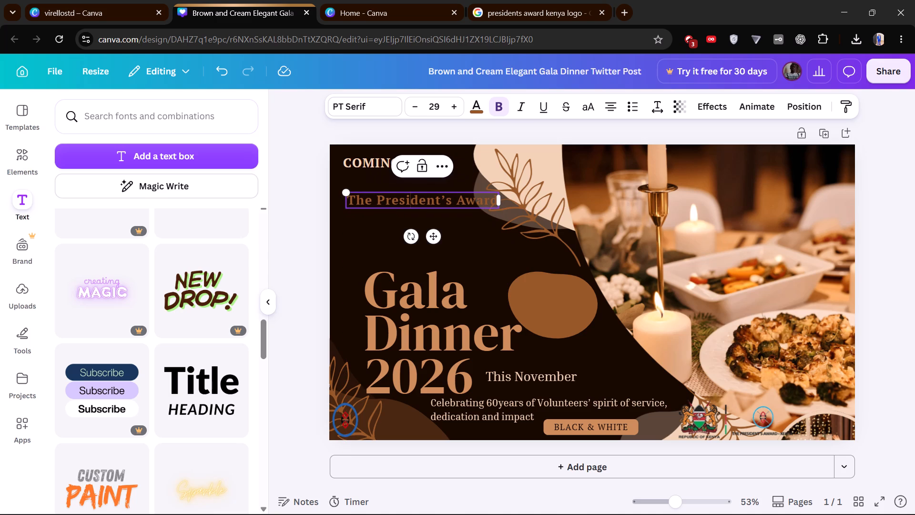
Enlarge the "The President's Award" text box to a font size of about 36.9.
left_click_drag(347, 194, 336, 177)
left_click_drag(468, 202, 491, 207)
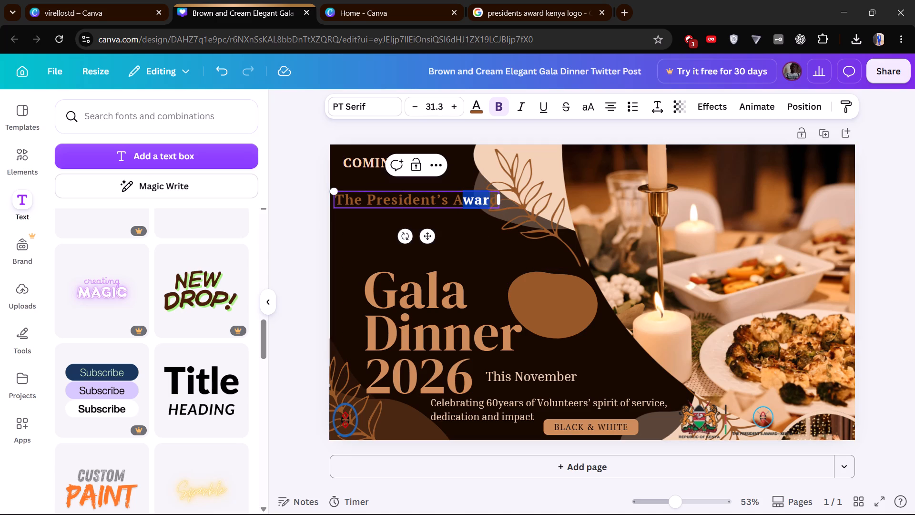
left_click_drag(491, 207, 495, 207)
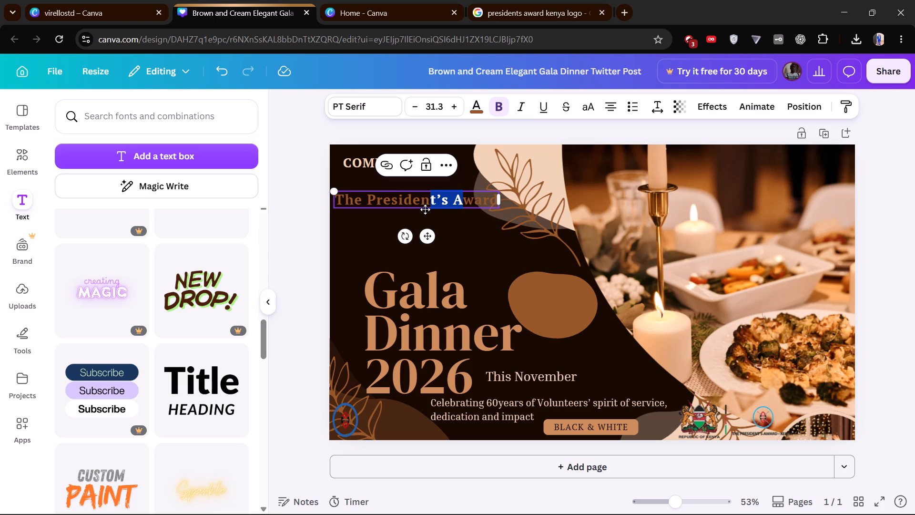
left_click_drag(425, 209, 450, 228)
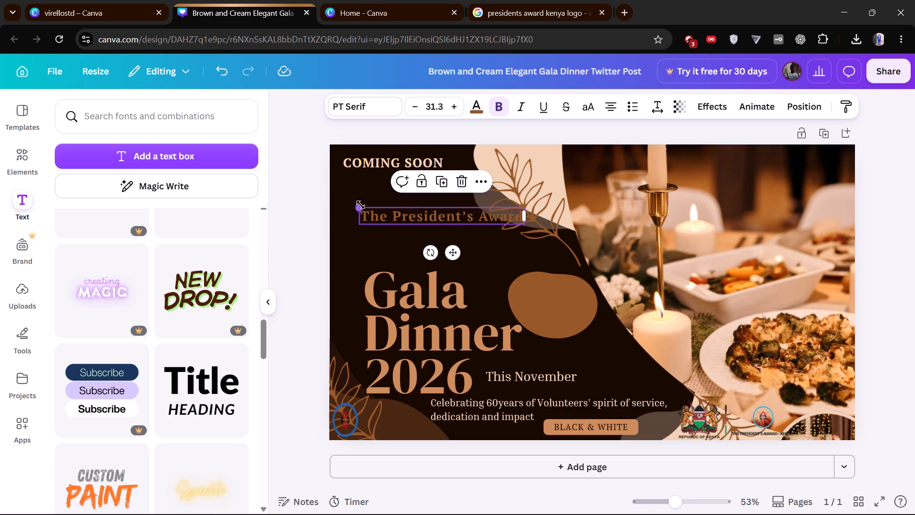
left_click_drag(360, 205, 333, 175)
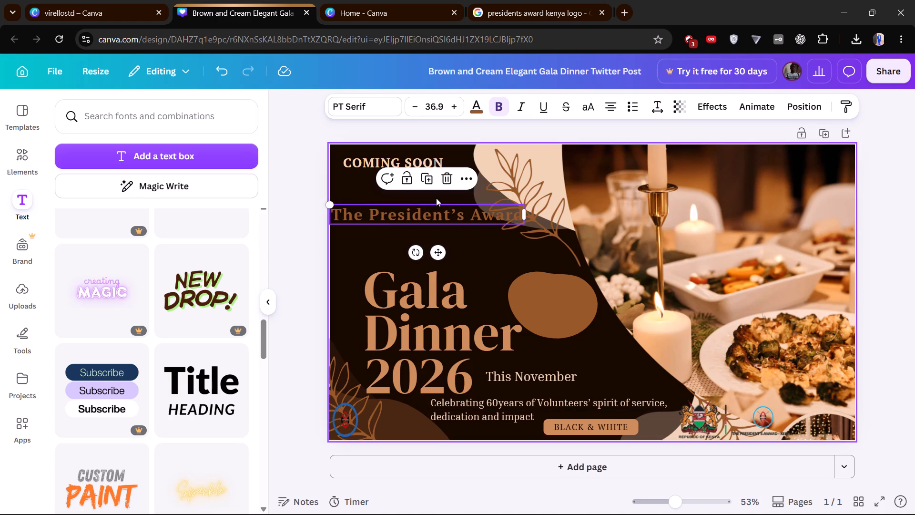
Move "The President's Award" down to sit directly above the "Gala Dinner 2026" title.
left_click_drag(447, 205, 402, 232)
left_click_drag(402, 232, 507, 205)
left_click(507, 205)
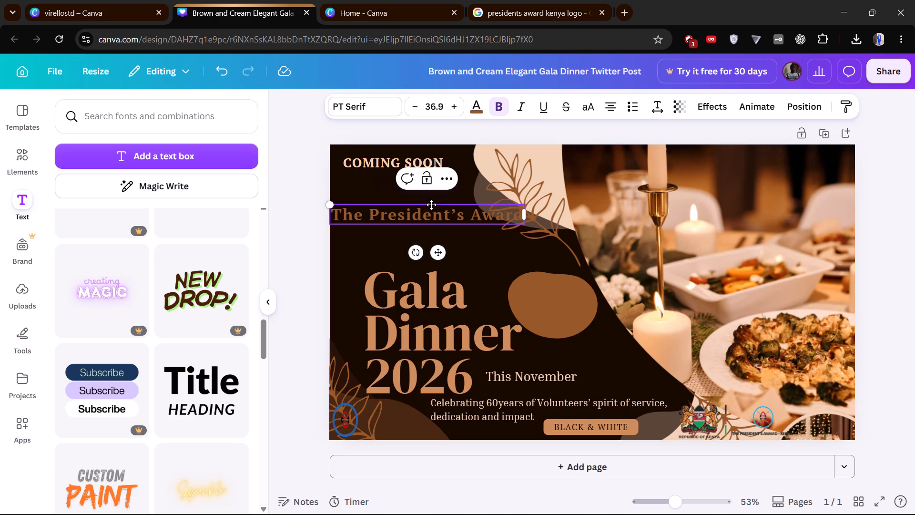
left_click_drag(431, 205, 437, 195)
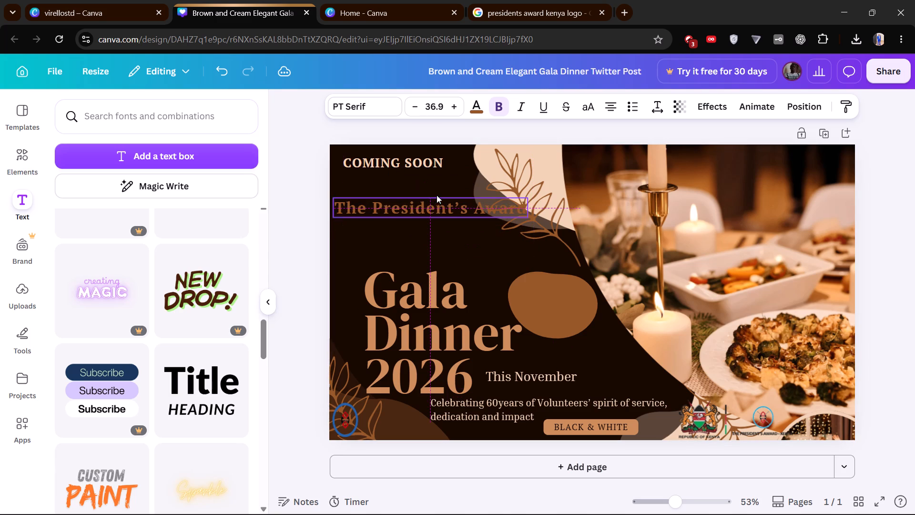
left_click_drag(437, 195, 443, 233)
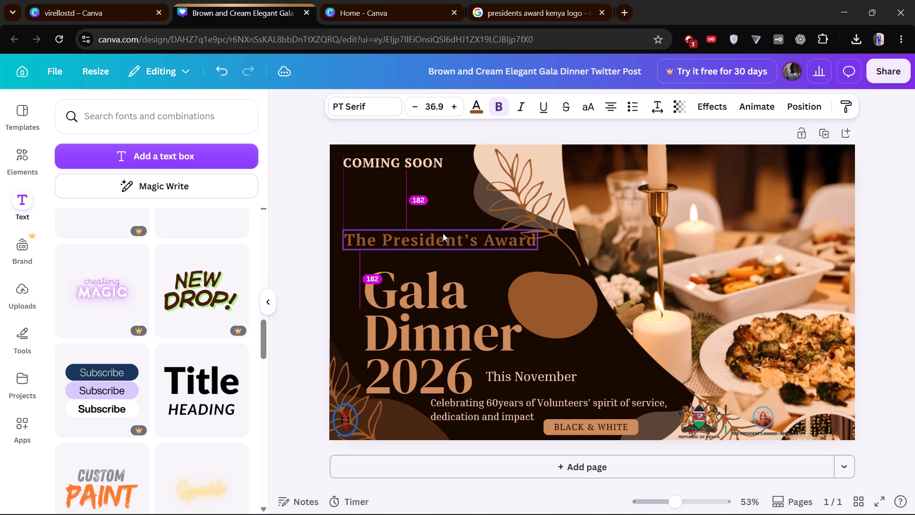
left_click_drag(443, 233, 442, 236)
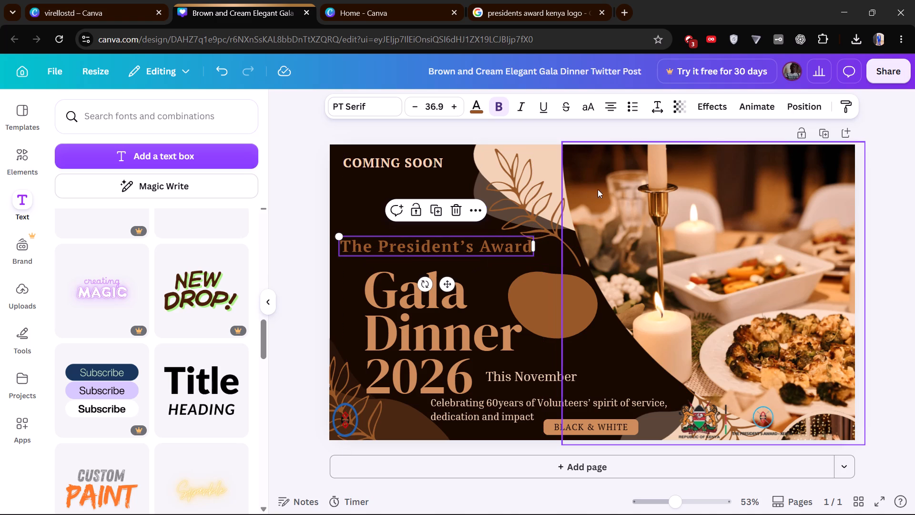
left_click(648, 195)
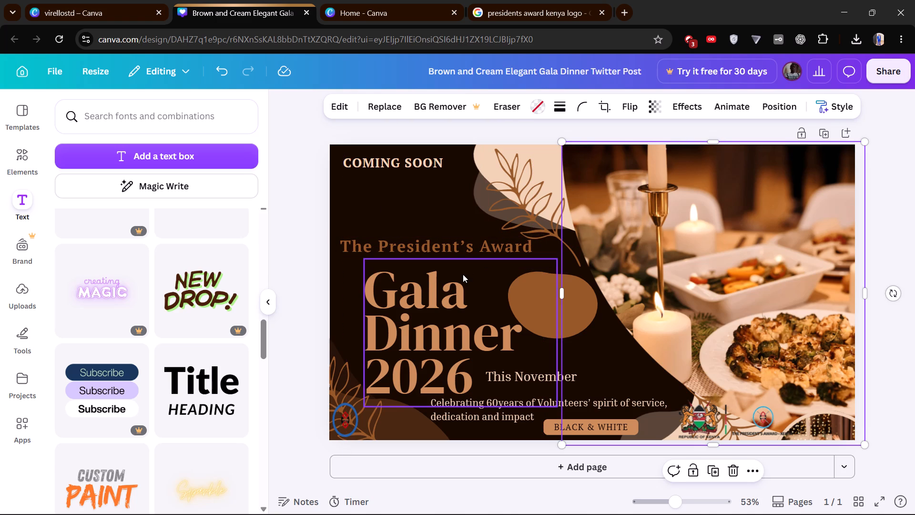
Move the "Gala Dinner 2026" title slightly left and up, so it sits closely beneath "The President's Award".
left_click_drag(449, 293, 443, 291)
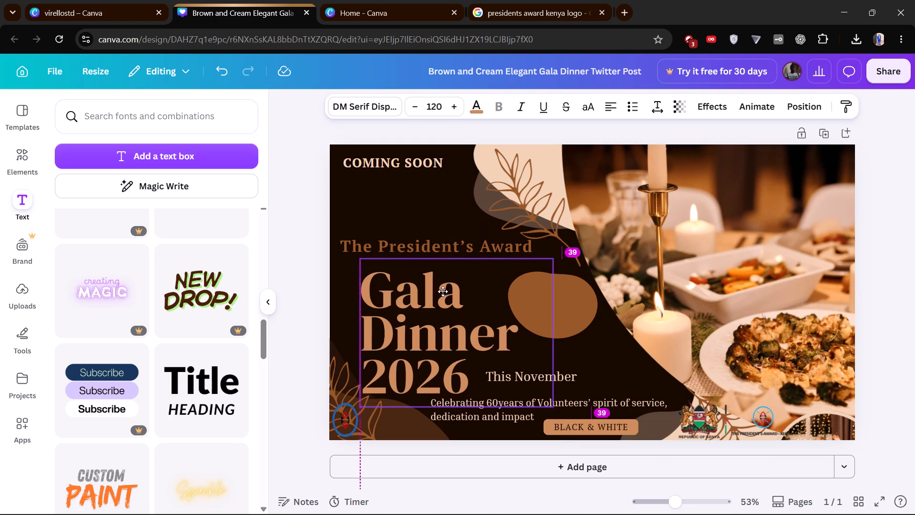
left_click_drag(443, 291, 444, 277)
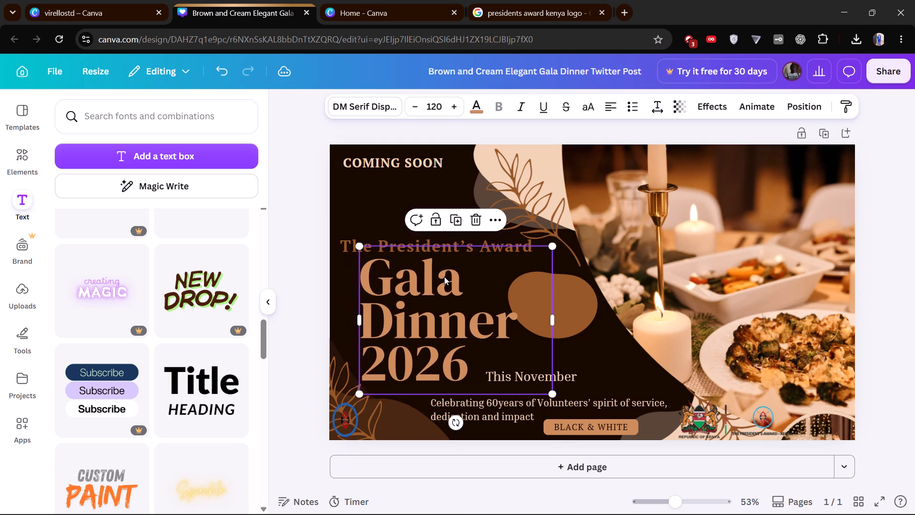
left_click(606, 345)
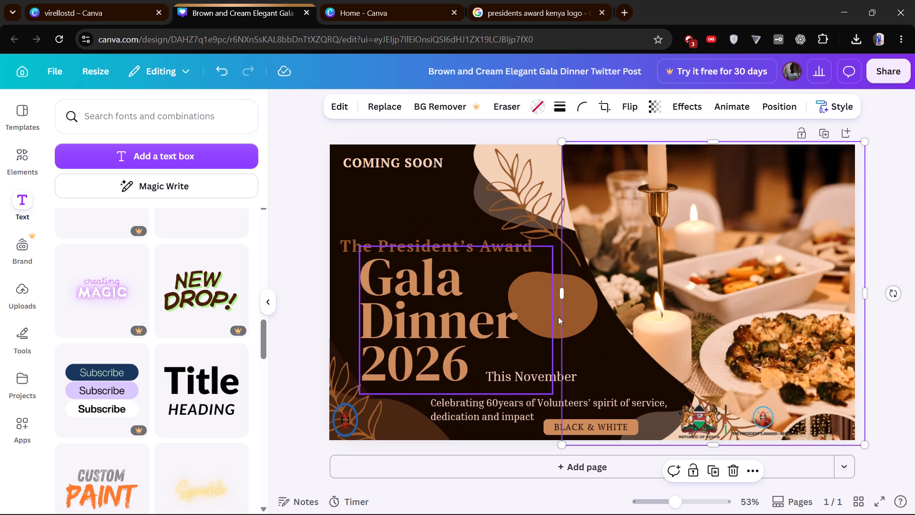
left_click(732, 201)
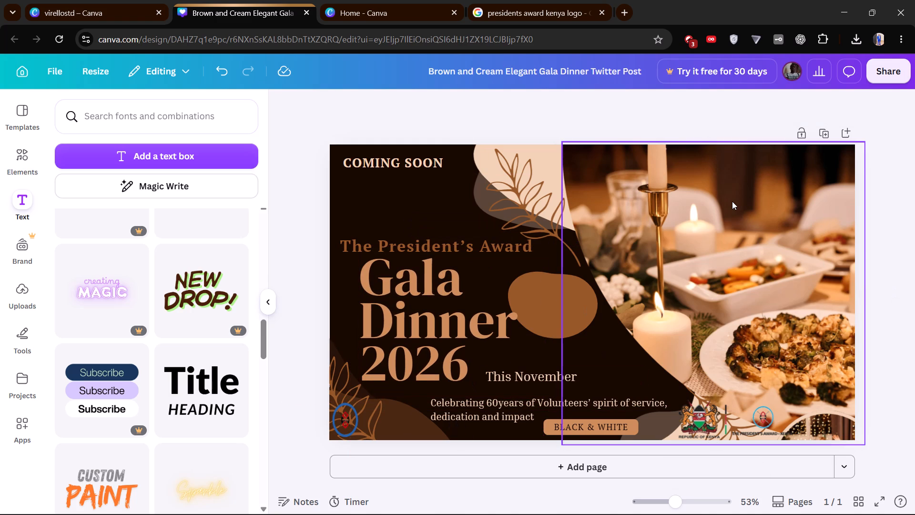
left_click(487, 89)
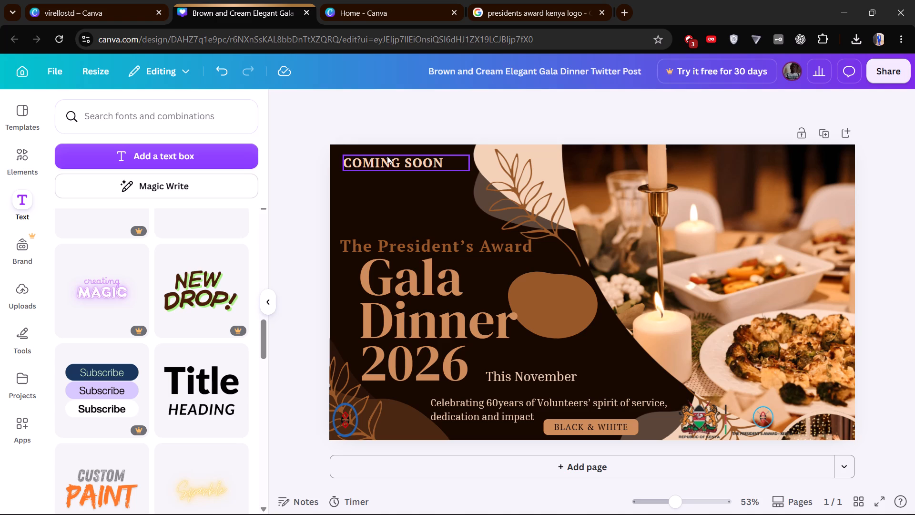
Move the "COMING SOON" text down slightly within the dark area.
left_click_drag(387, 156, 385, 170)
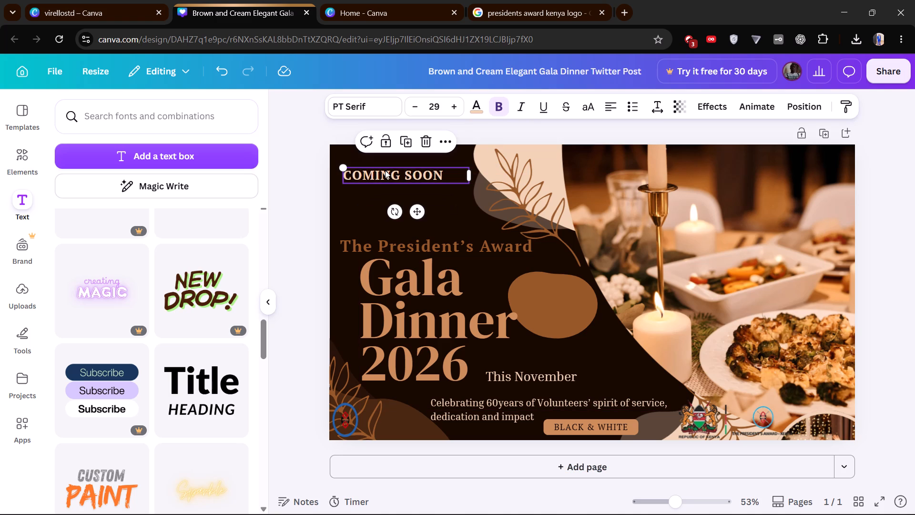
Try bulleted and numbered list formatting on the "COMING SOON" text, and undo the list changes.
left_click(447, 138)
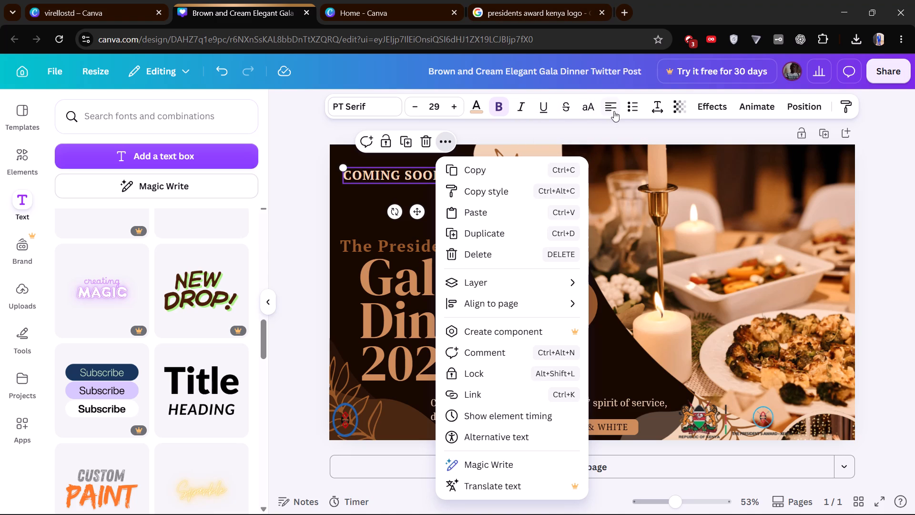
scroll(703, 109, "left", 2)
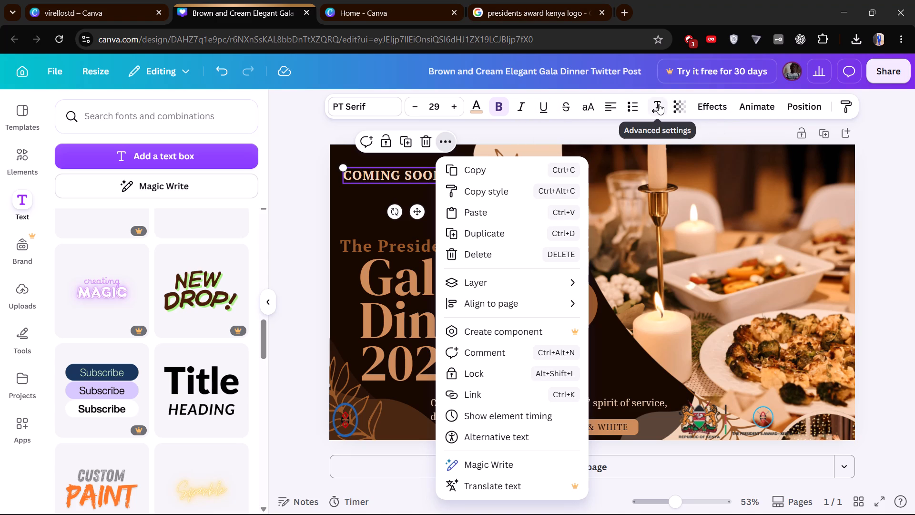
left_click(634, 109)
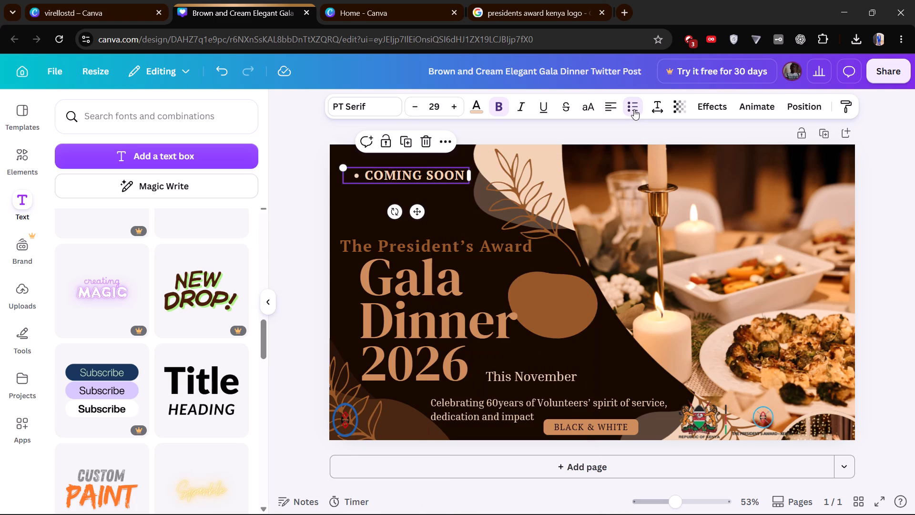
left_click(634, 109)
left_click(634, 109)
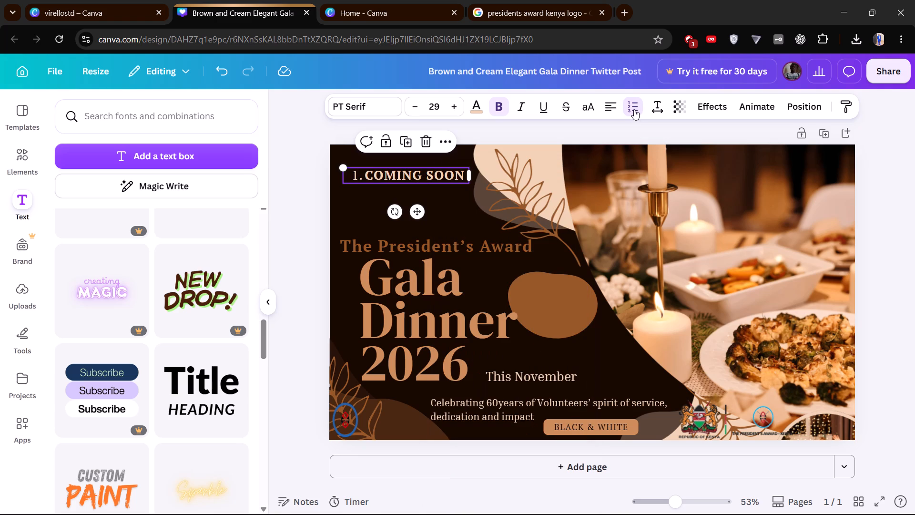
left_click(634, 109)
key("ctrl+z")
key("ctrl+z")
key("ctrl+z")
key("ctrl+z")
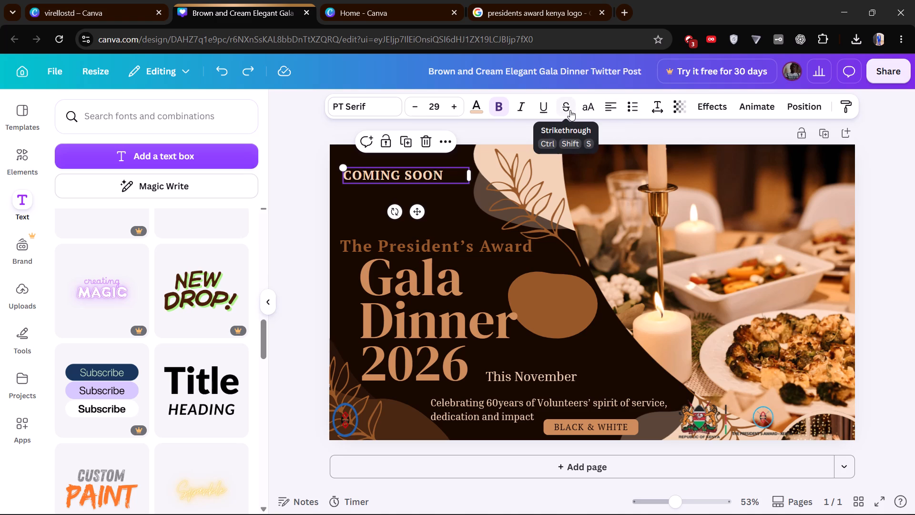
Make the "COMING SOON" text italic.
left_click(522, 108)
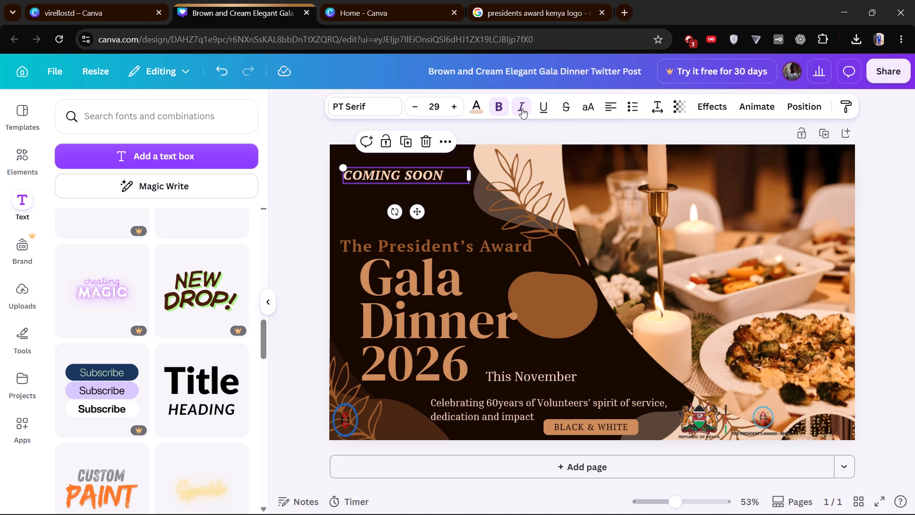
left_click(522, 108)
left_click(522, 108)
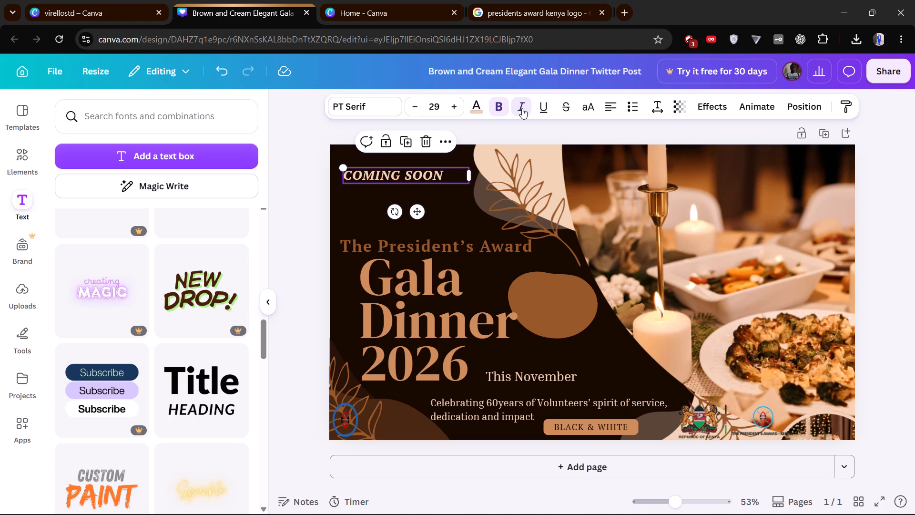
left_click(521, 108)
left_click(521, 108)
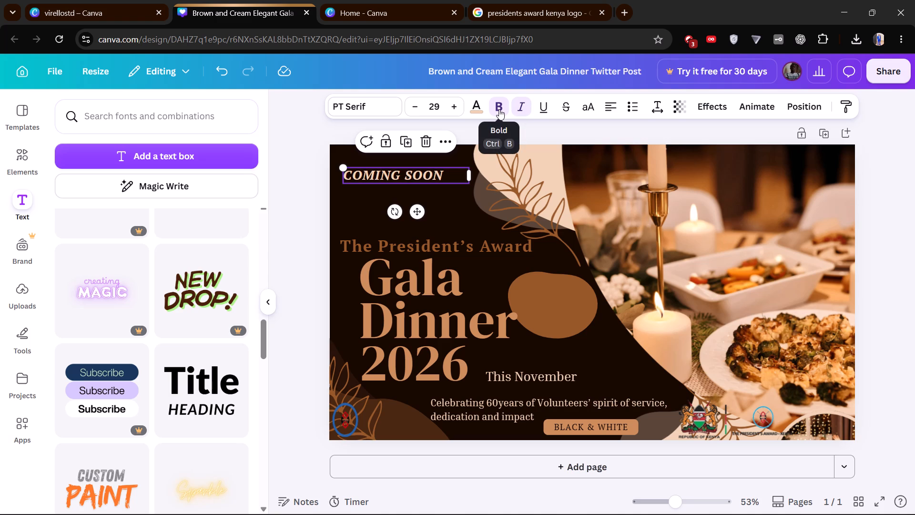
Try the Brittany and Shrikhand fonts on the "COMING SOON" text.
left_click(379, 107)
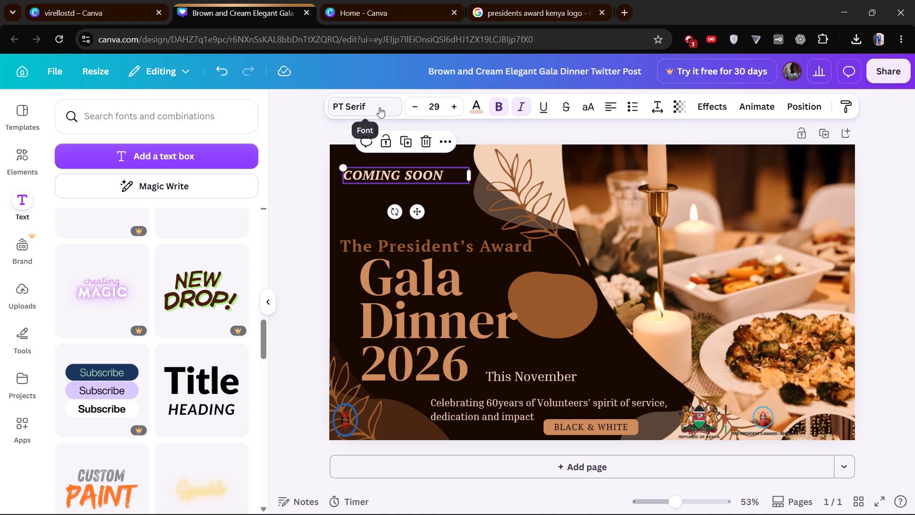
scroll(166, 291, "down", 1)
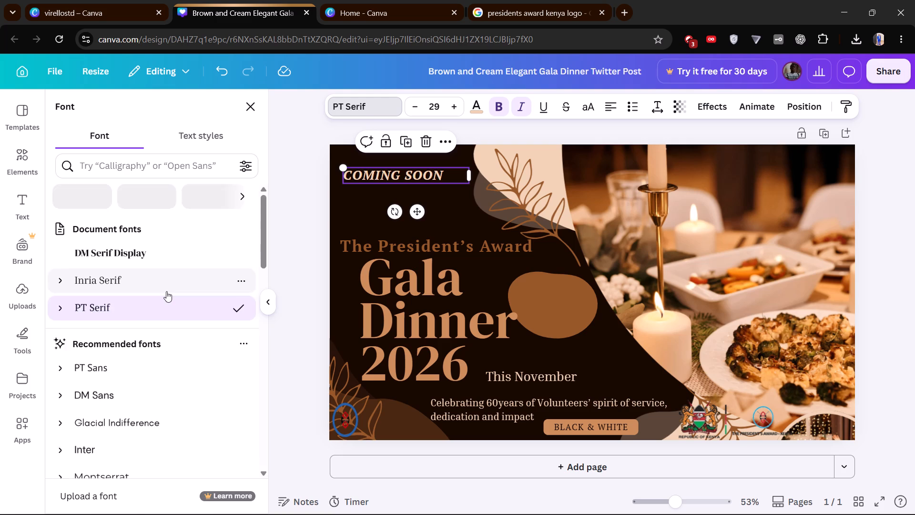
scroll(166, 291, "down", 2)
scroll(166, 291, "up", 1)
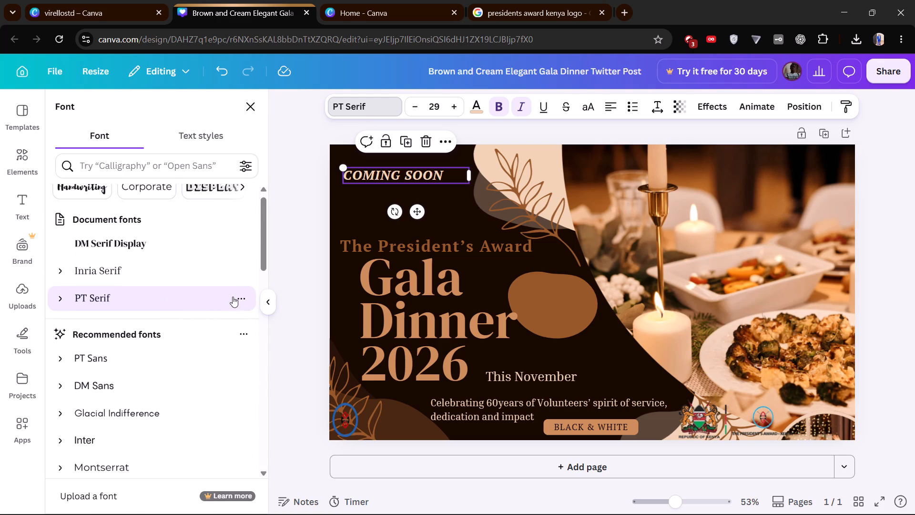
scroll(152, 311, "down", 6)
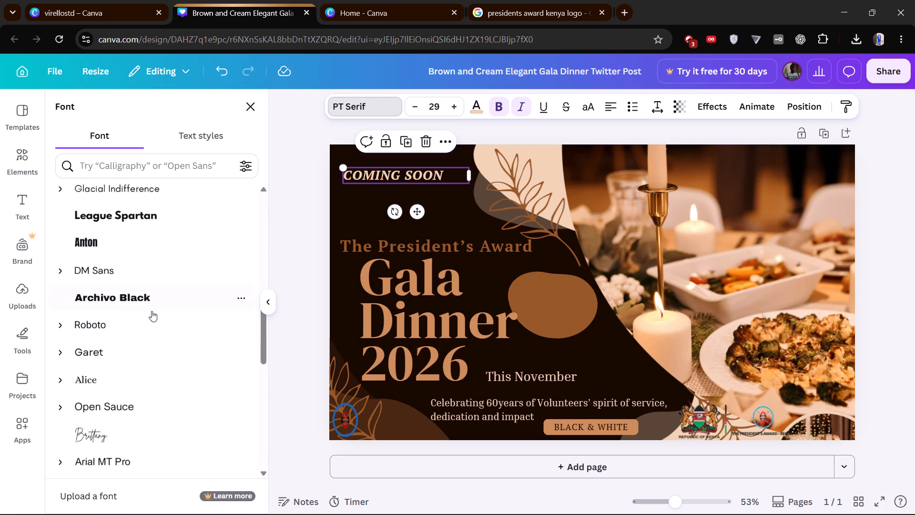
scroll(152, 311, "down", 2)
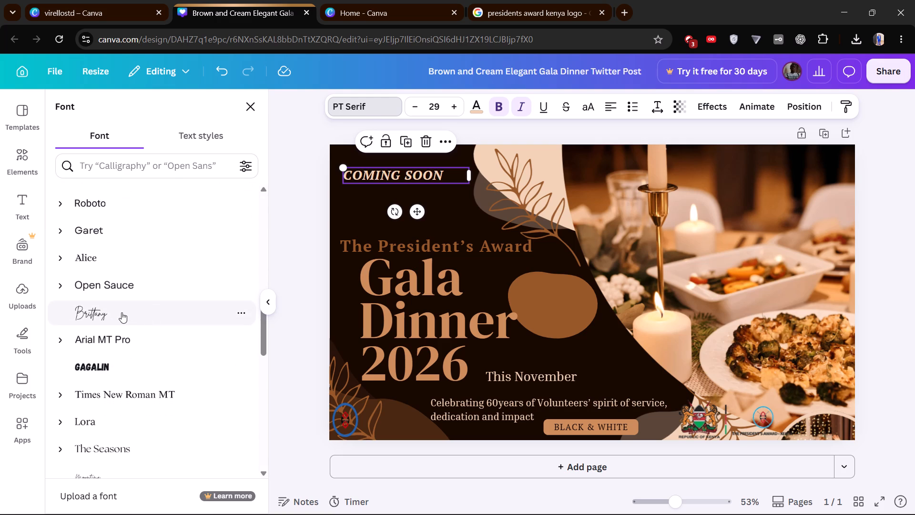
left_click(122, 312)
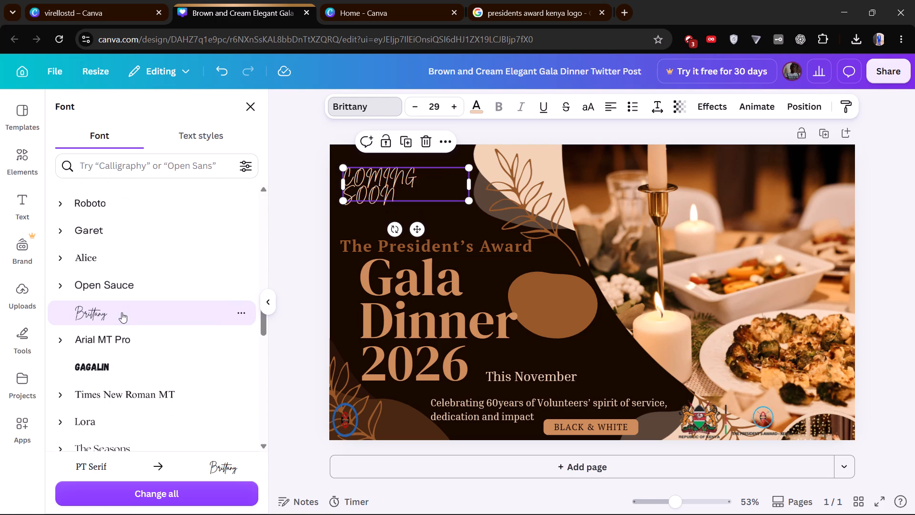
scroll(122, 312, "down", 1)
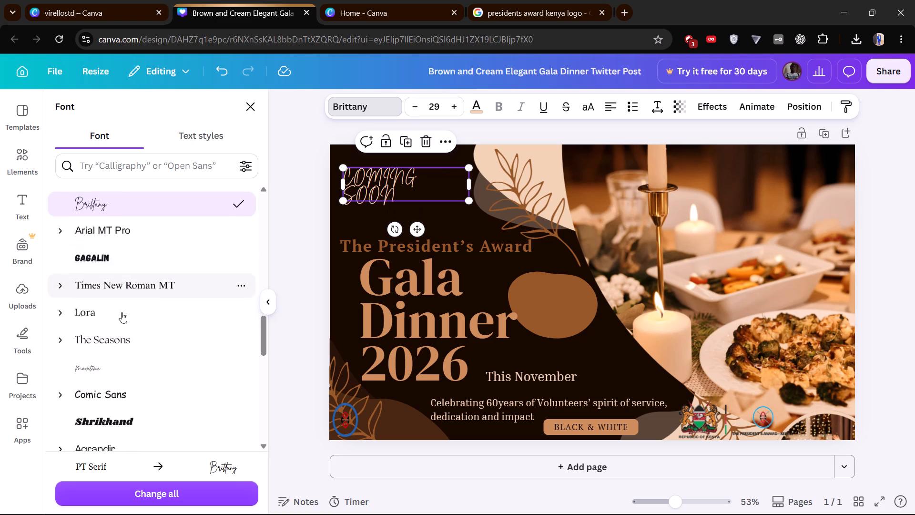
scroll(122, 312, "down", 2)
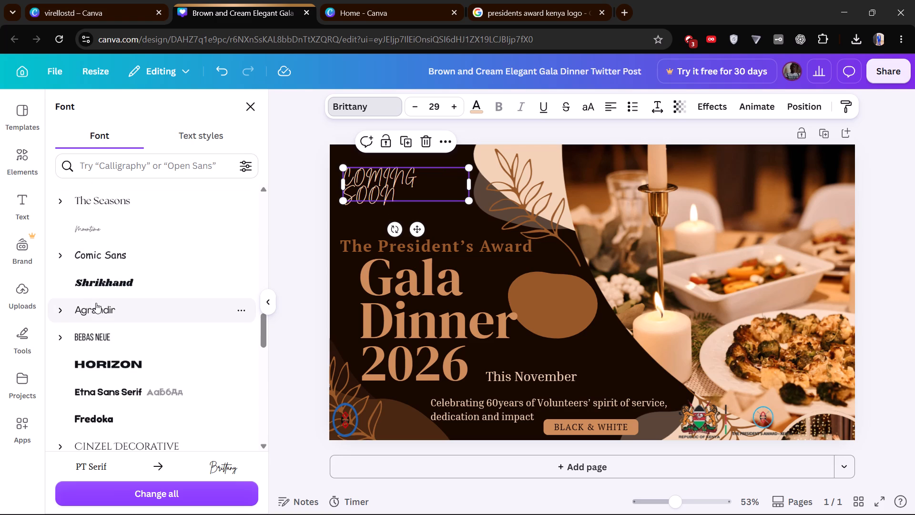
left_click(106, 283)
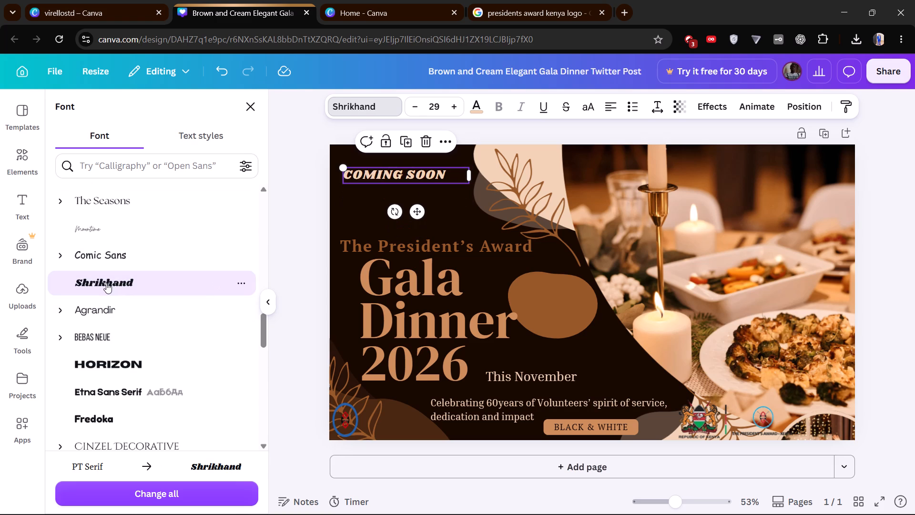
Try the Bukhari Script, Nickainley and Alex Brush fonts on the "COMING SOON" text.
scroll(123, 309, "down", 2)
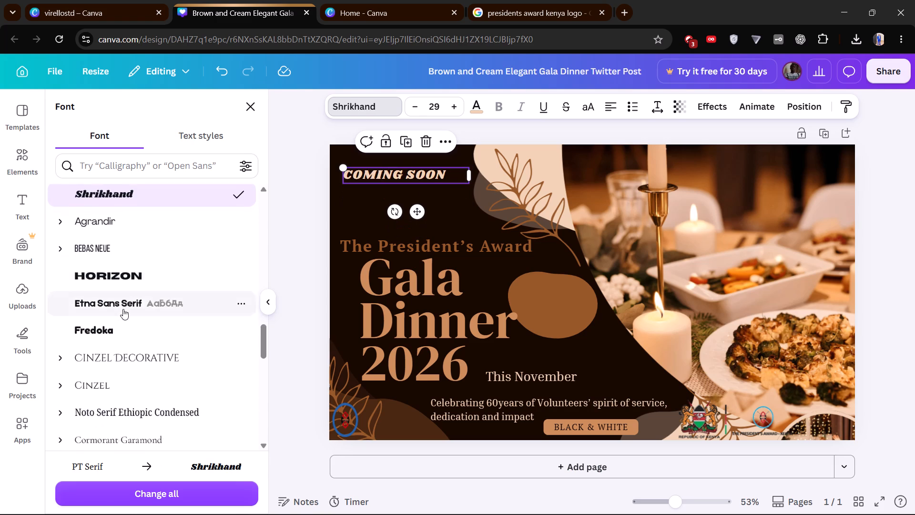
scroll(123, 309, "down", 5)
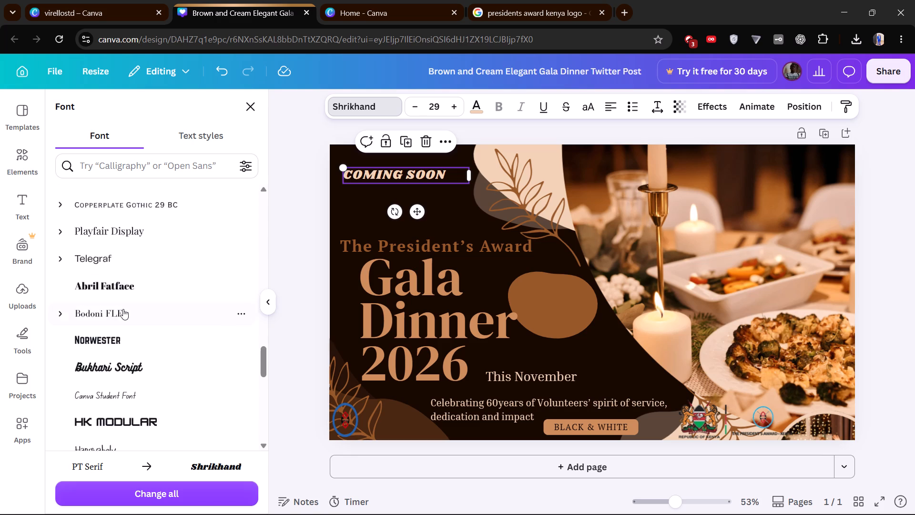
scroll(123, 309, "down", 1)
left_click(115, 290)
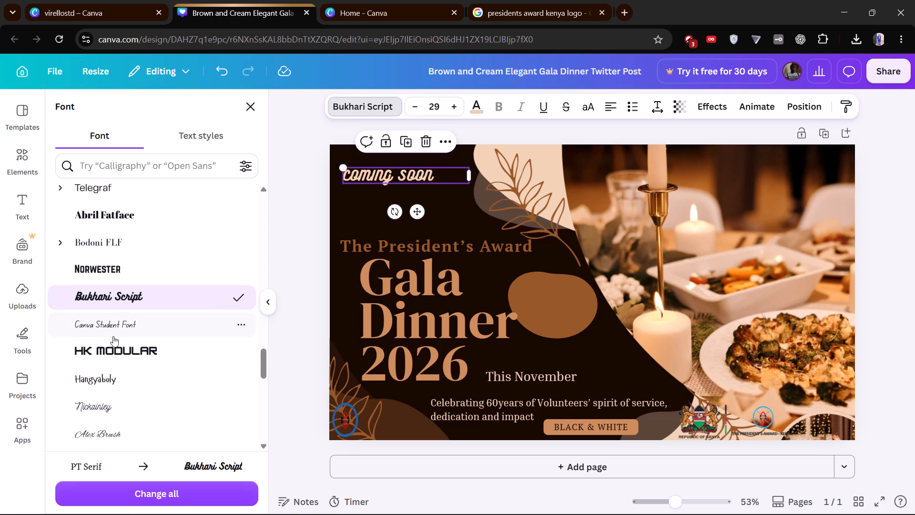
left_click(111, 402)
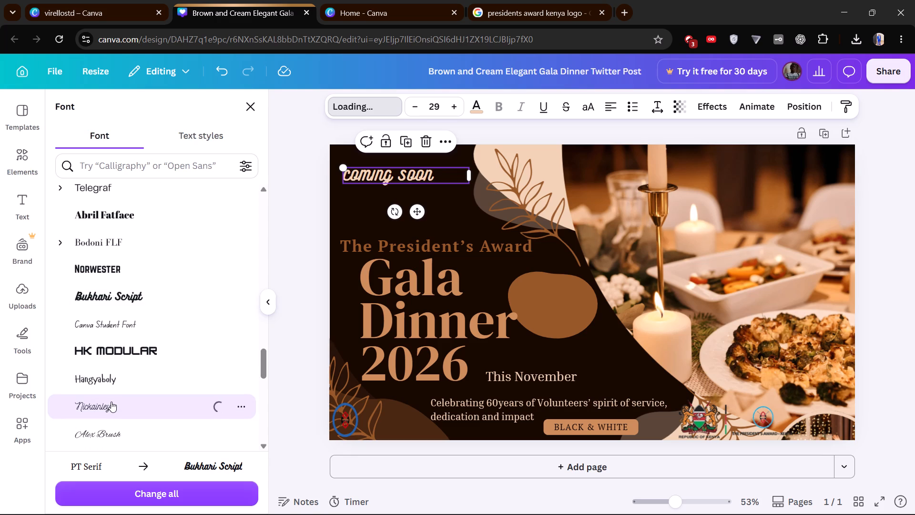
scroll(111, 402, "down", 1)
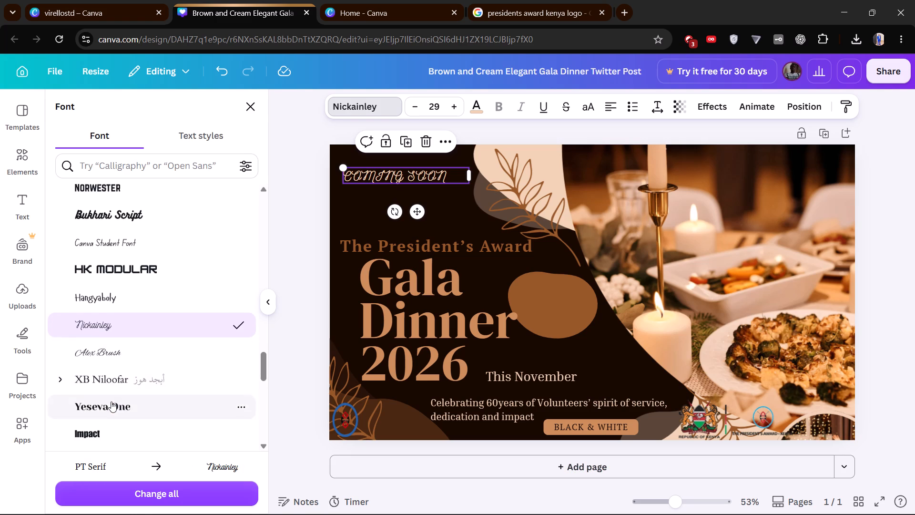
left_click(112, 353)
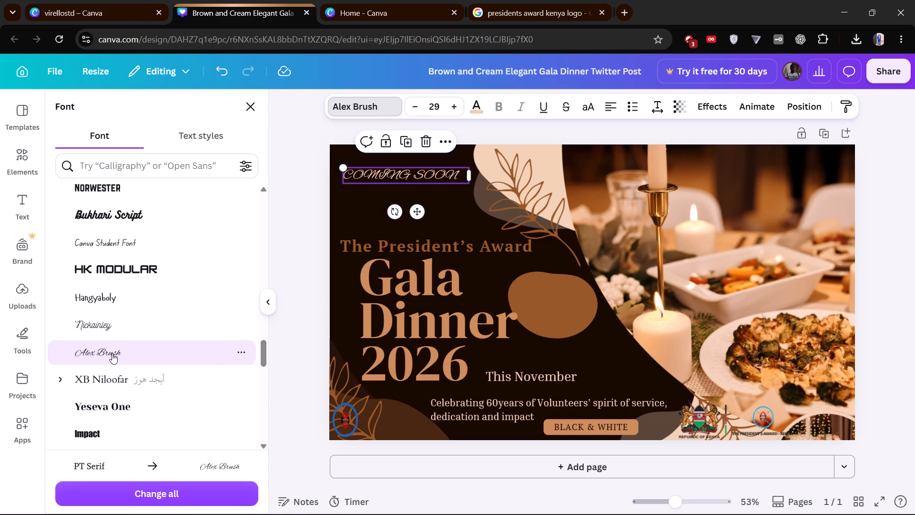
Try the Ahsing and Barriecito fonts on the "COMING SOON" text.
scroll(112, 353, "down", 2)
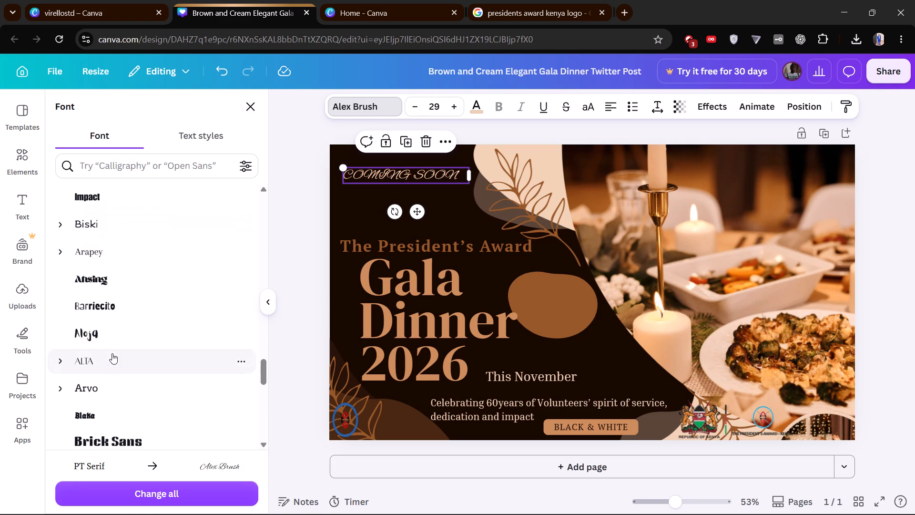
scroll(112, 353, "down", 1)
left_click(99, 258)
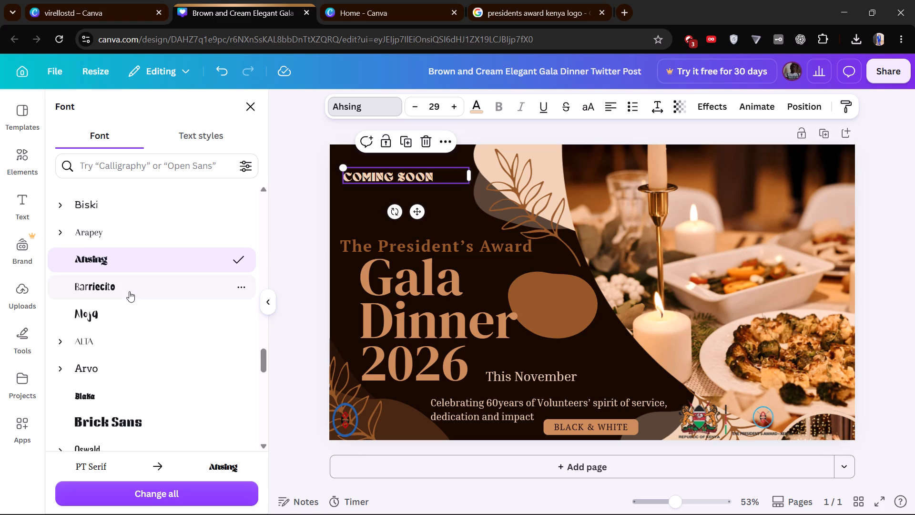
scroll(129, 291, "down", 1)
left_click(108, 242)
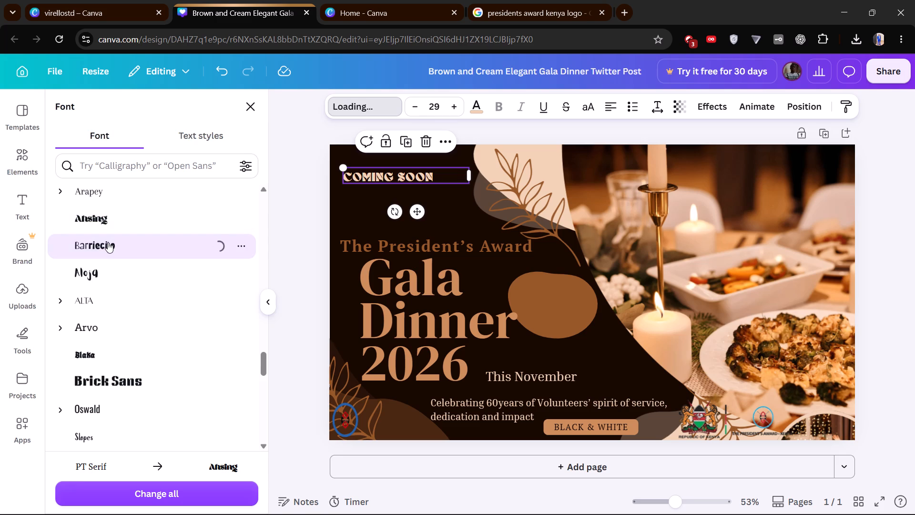
Set the "COMING SOON" text in the Lazydog font.
scroll(111, 296, "down", 1)
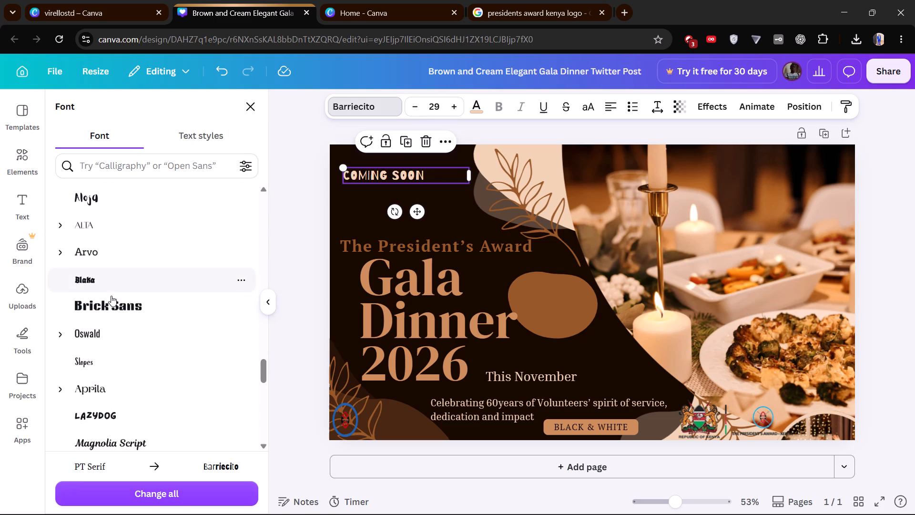
scroll(111, 296, "down", 2)
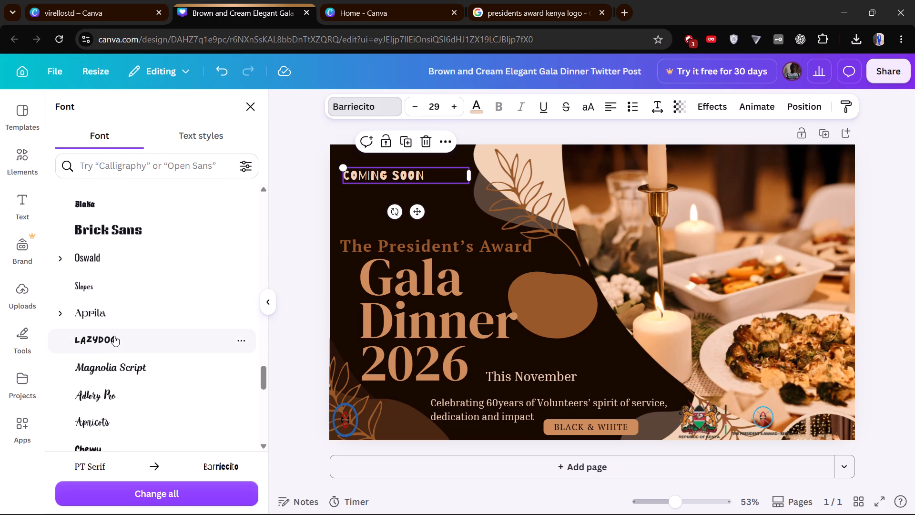
left_click(114, 336)
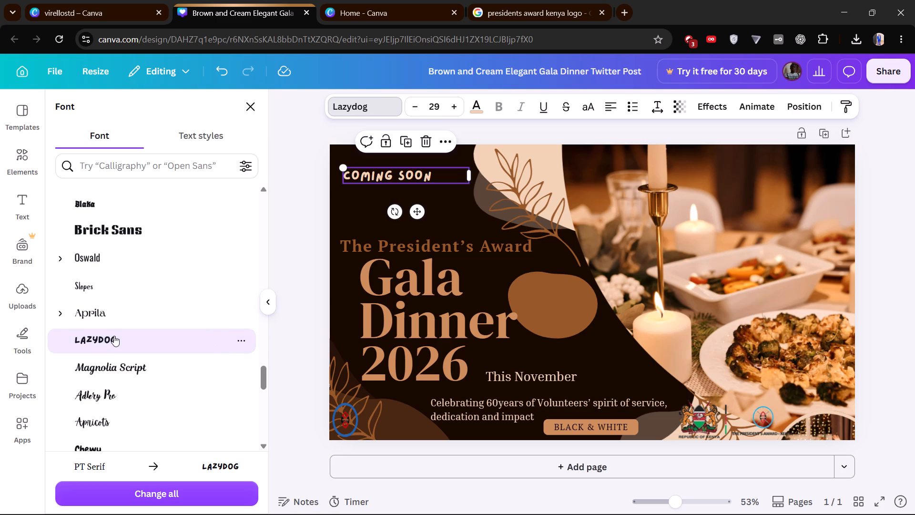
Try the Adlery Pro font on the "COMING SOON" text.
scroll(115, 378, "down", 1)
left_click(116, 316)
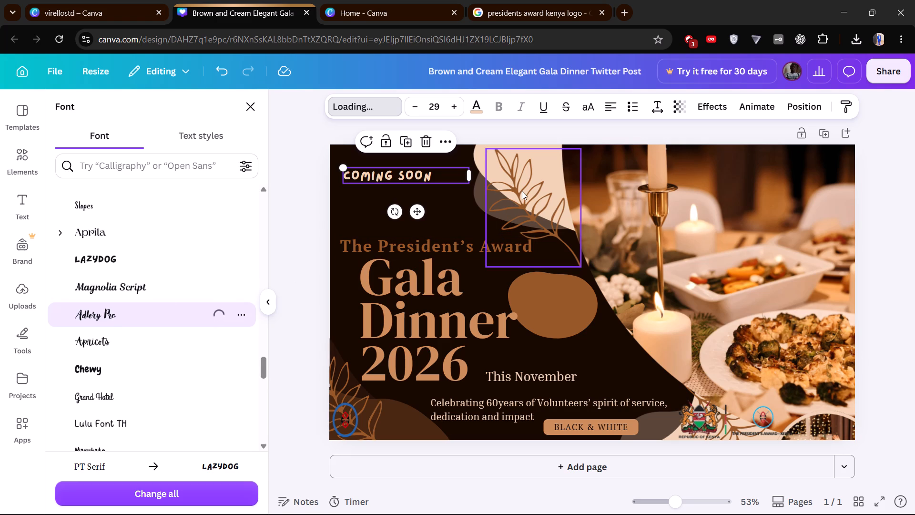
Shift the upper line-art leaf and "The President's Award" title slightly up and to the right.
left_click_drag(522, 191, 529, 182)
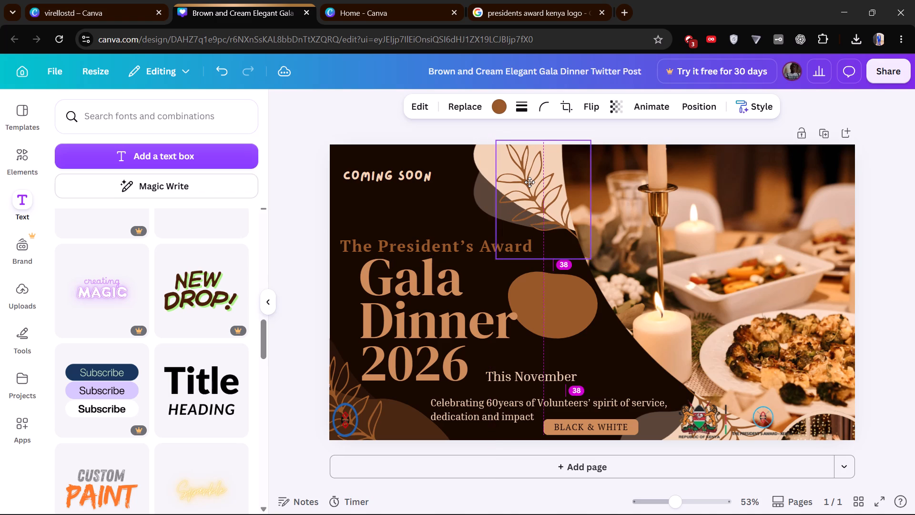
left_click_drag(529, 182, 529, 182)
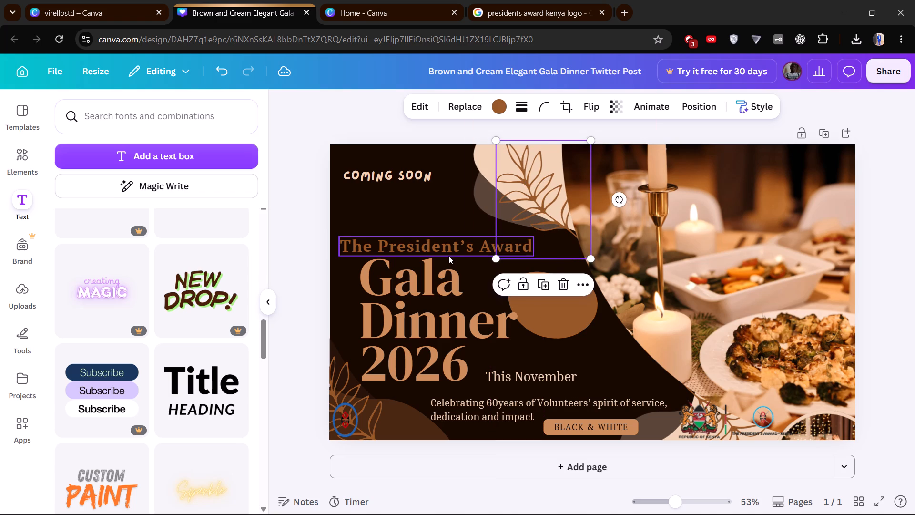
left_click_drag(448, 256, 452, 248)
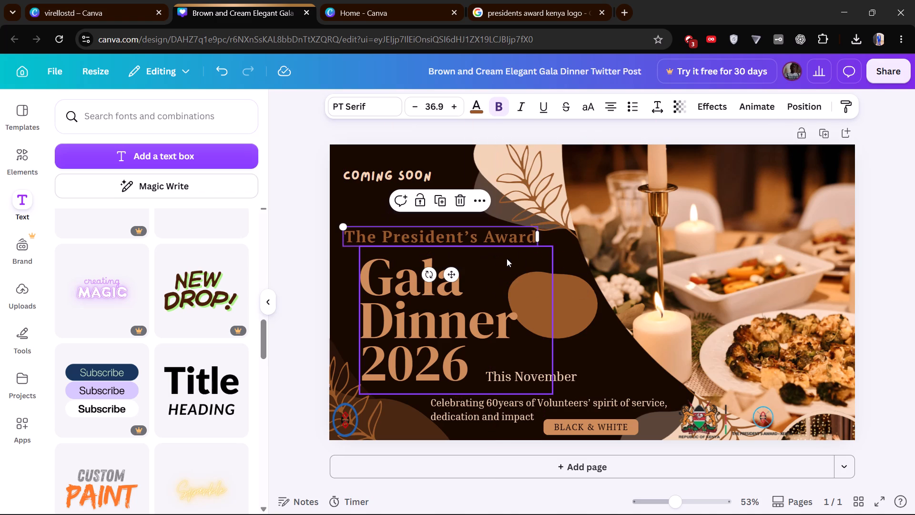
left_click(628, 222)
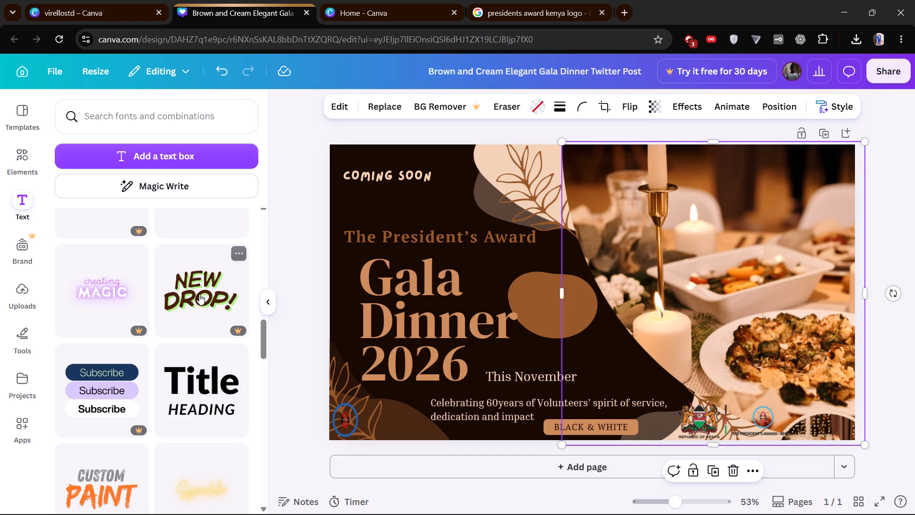
Find the pink script "Sweet" text effect among the font combinations and add it to the page.
scroll(208, 295, "down", 1)
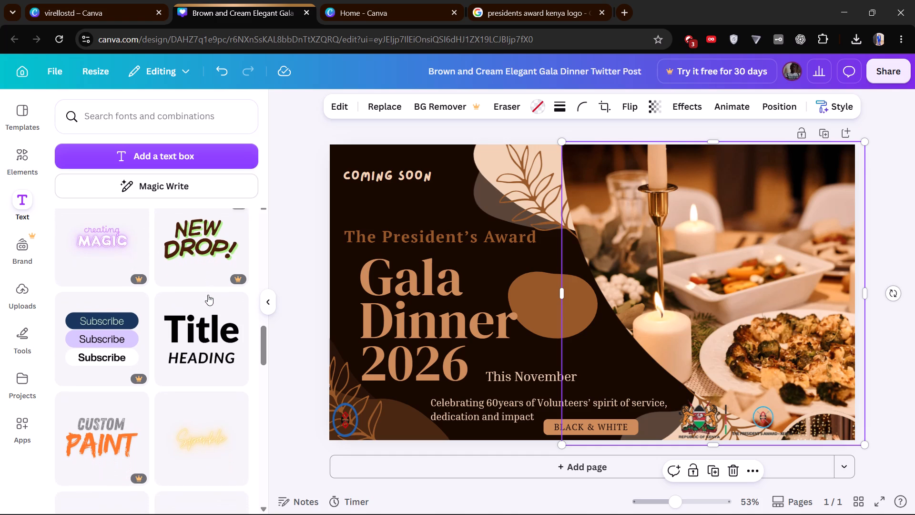
scroll(208, 295, "down", 3)
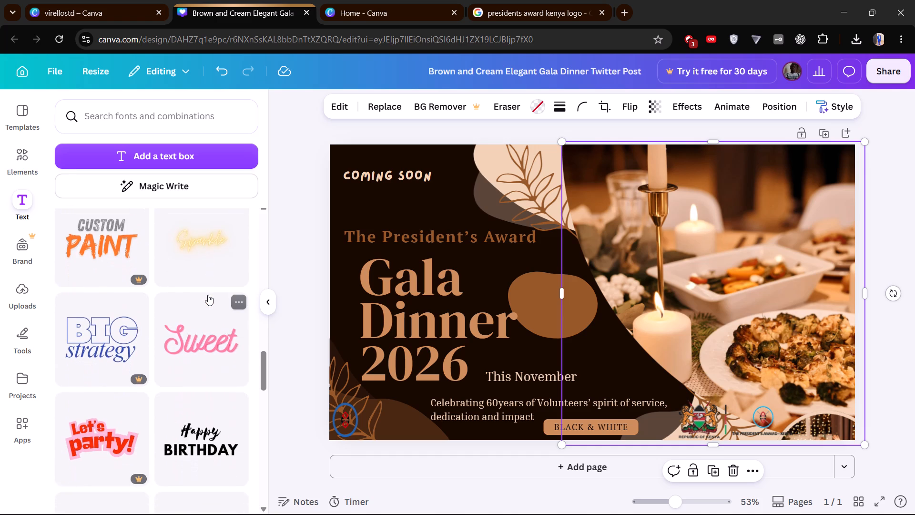
scroll(208, 295, "down", 1)
left_click(208, 295)
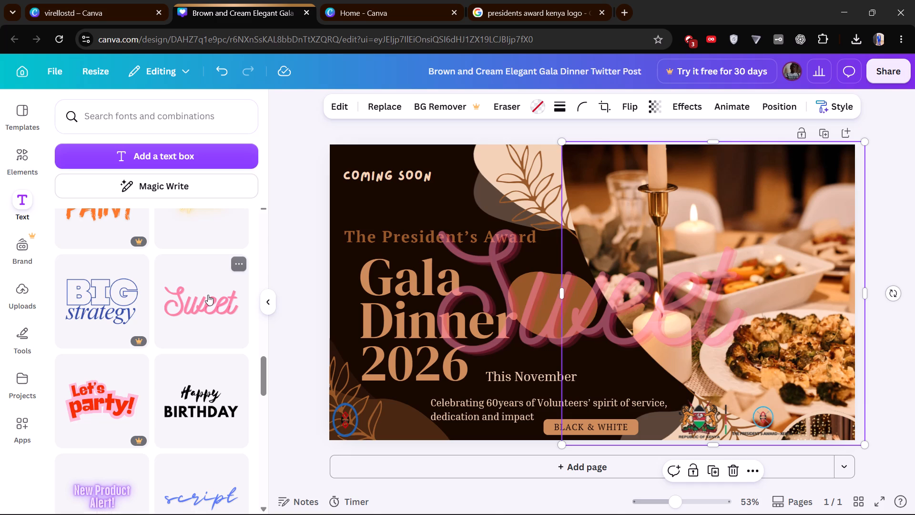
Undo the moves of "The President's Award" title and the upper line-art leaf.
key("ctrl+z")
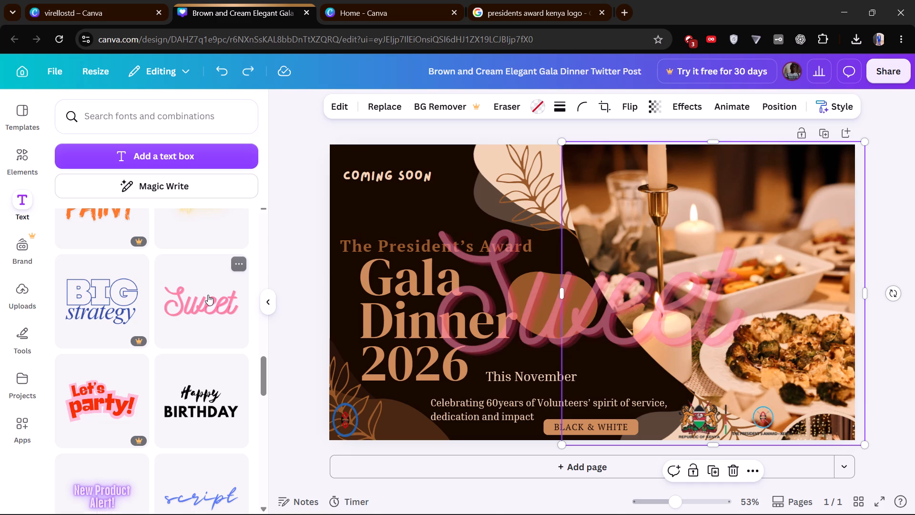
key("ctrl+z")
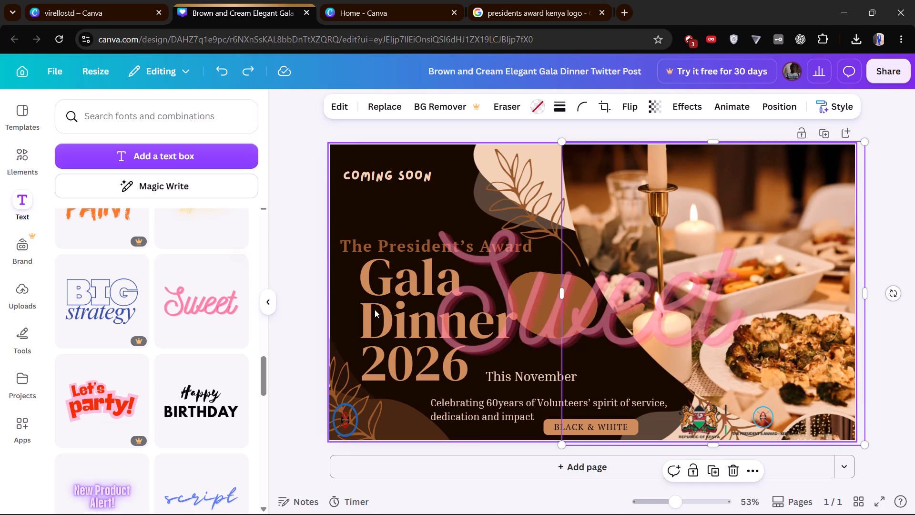
Add several more copies of the pink "Sweet" text effect to the page and look at its template details.
left_click(625, 301)
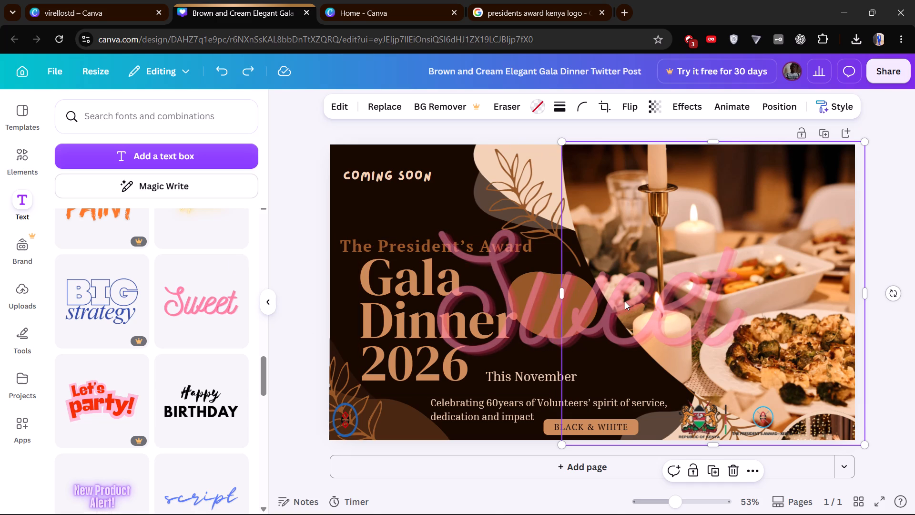
left_click(226, 298)
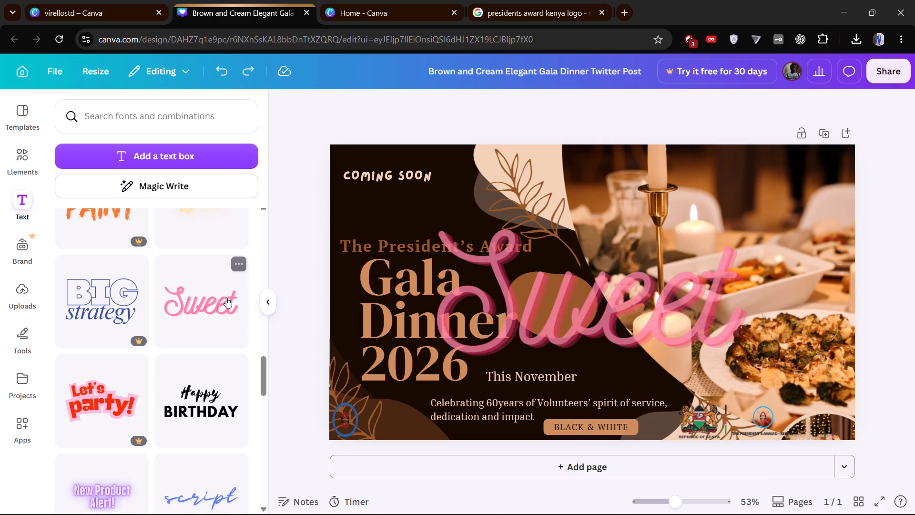
left_click(226, 298)
left_click(226, 298)
triple_click(226, 298)
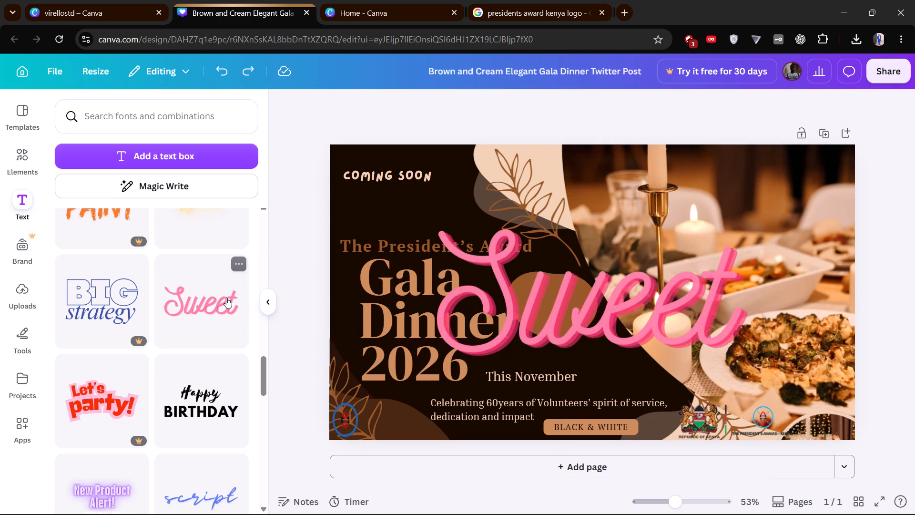
triple_click(226, 298)
triple_click(226, 298)
triple_click(226, 298)
double_click(226, 298)
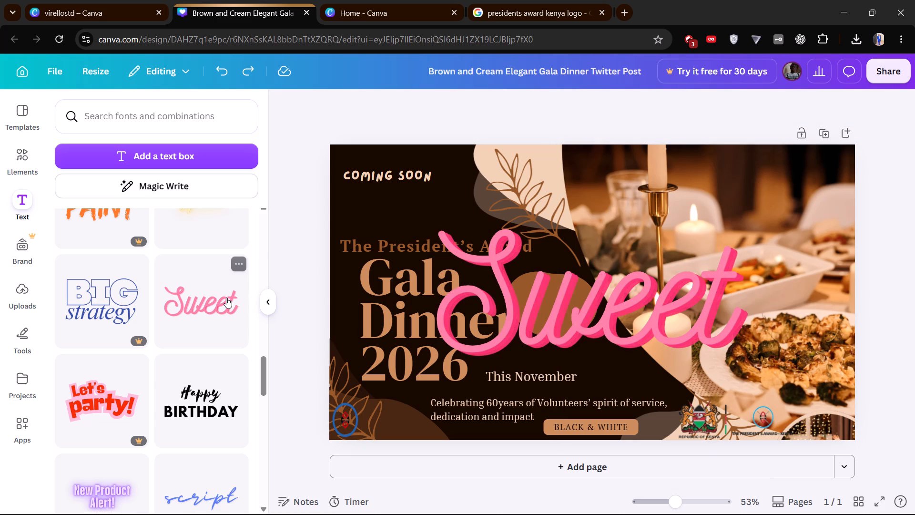
left_click(242, 265)
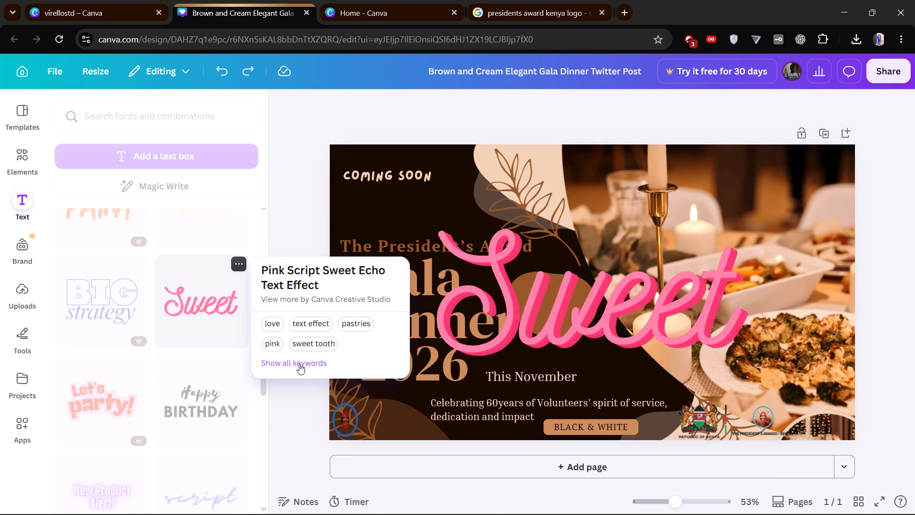
left_click(289, 200)
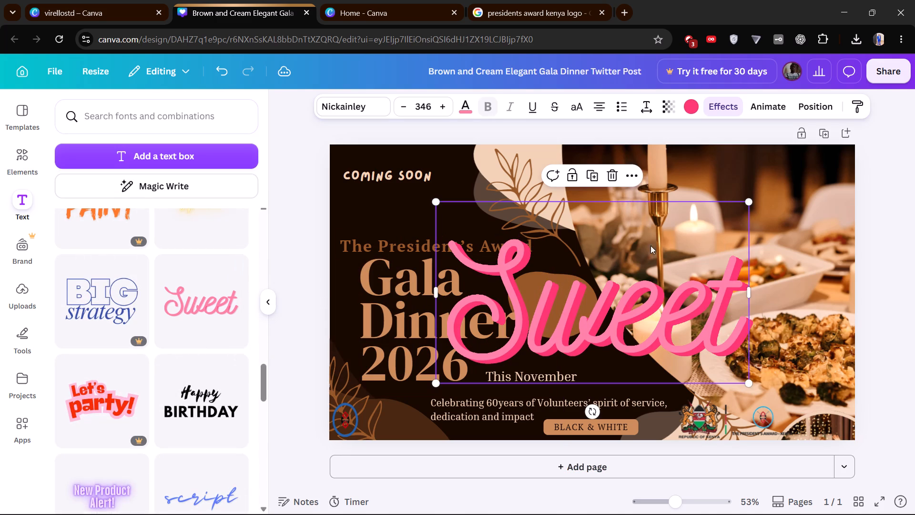
Delete three of the stacked pink "Sweet" text copies one at a time.
left_click(612, 178)
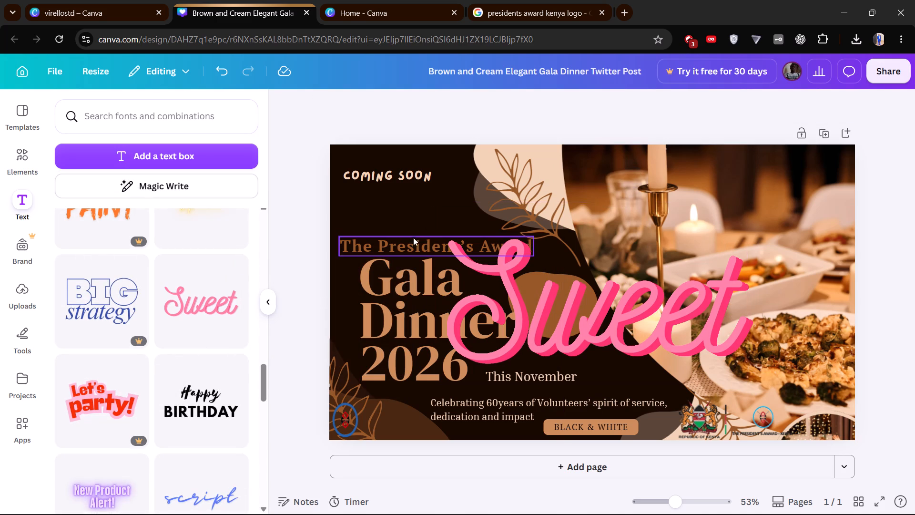
left_click(623, 259)
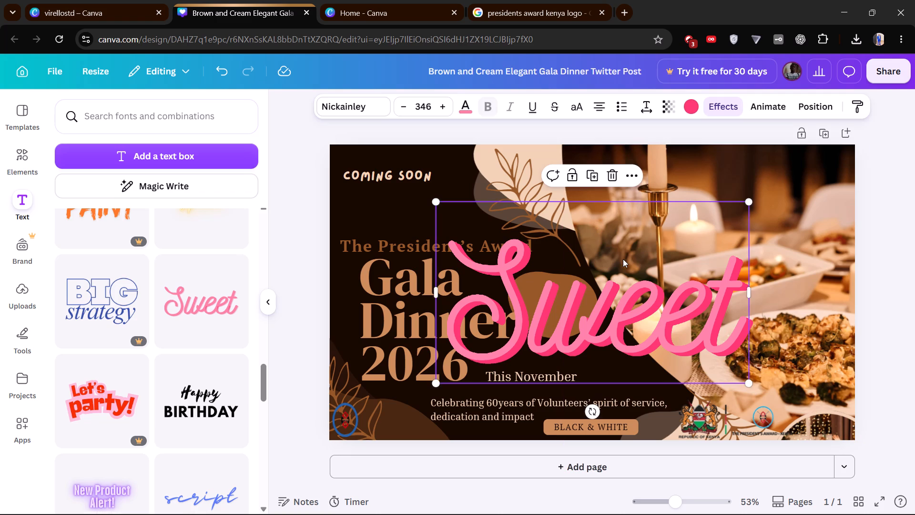
left_click(610, 174)
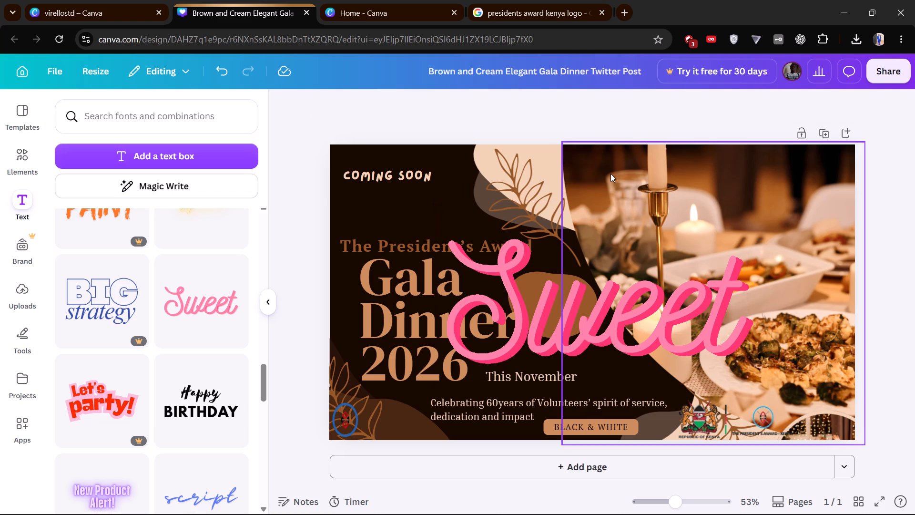
left_click(549, 284)
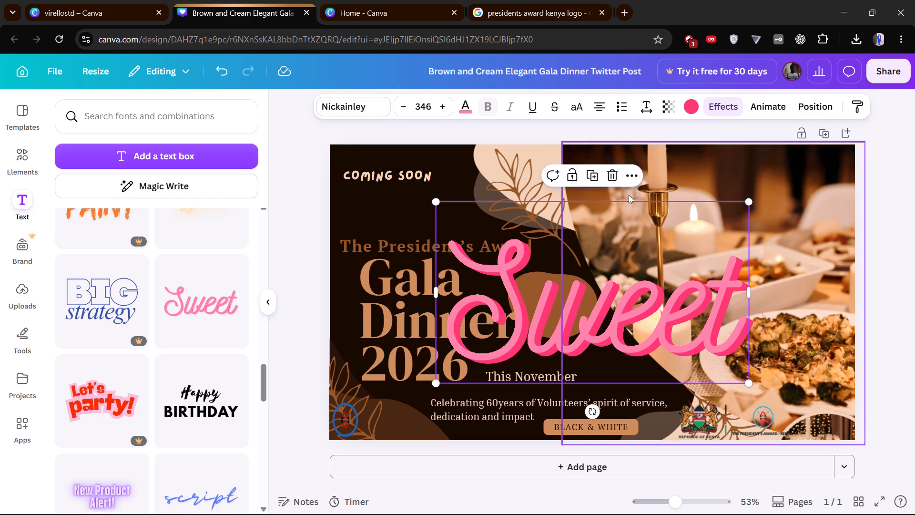
left_click(613, 176)
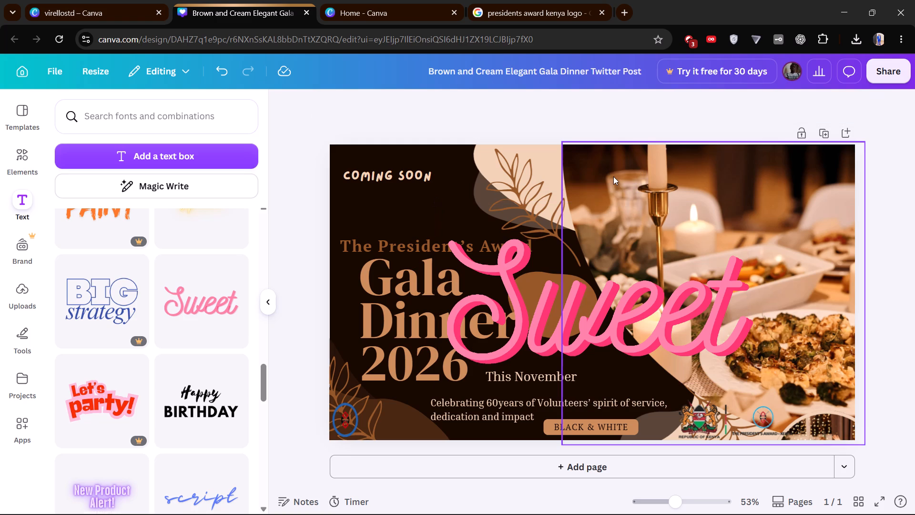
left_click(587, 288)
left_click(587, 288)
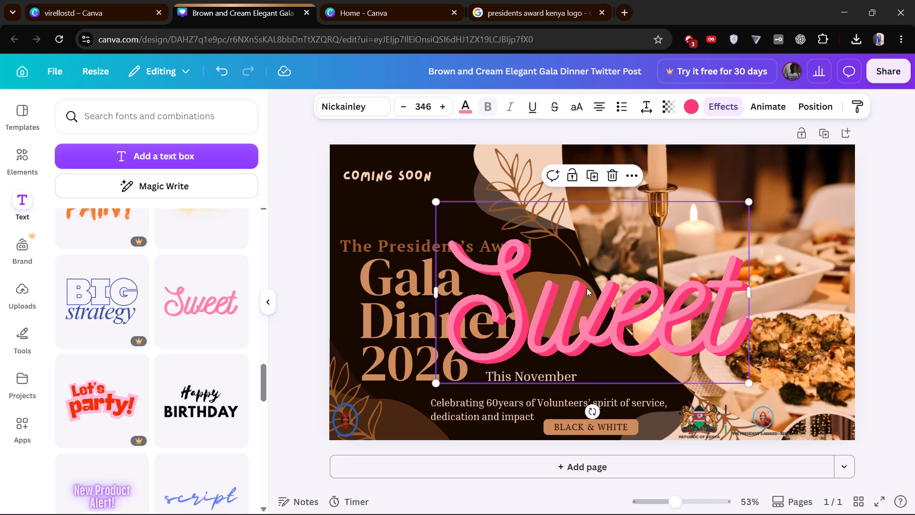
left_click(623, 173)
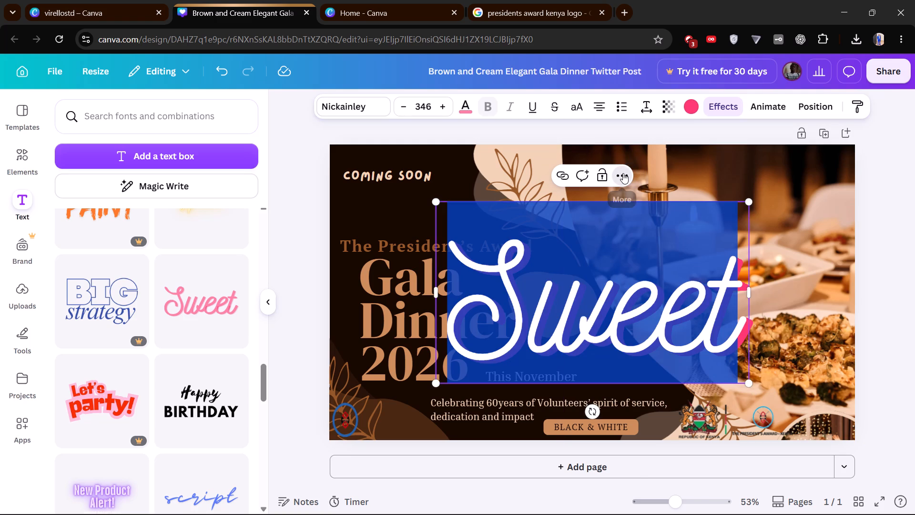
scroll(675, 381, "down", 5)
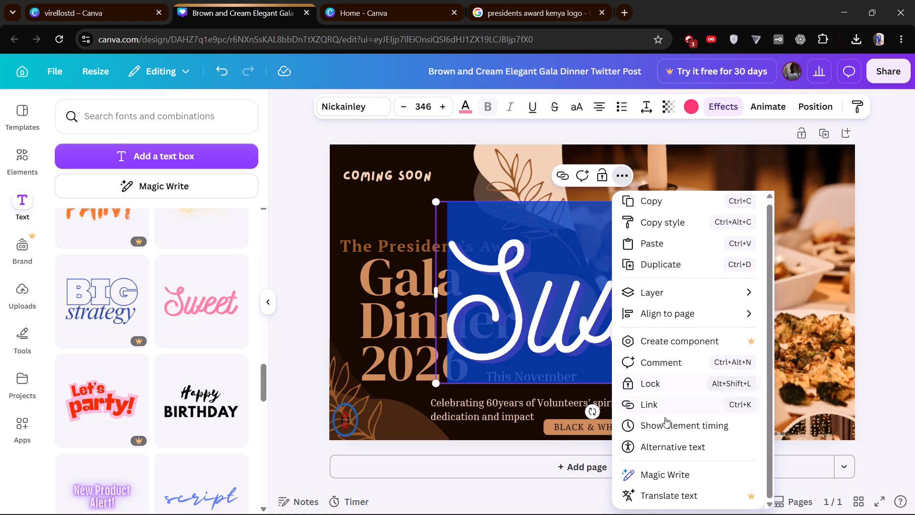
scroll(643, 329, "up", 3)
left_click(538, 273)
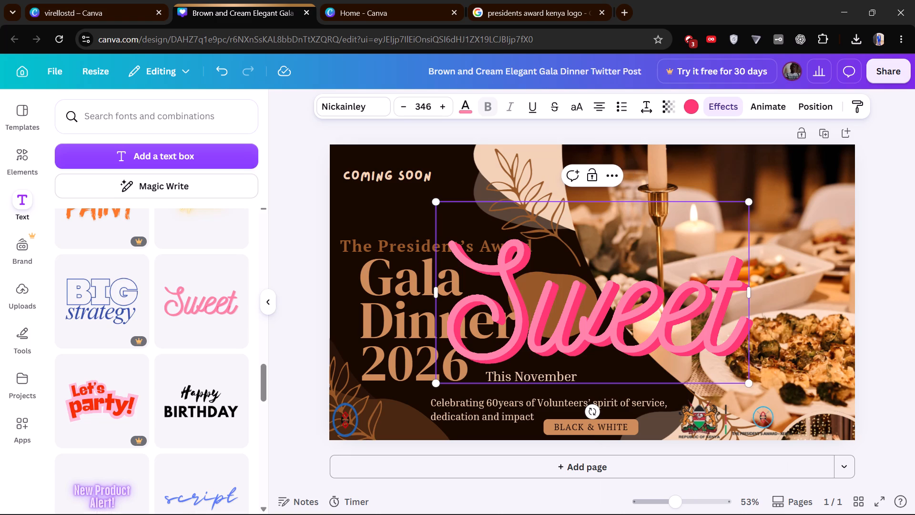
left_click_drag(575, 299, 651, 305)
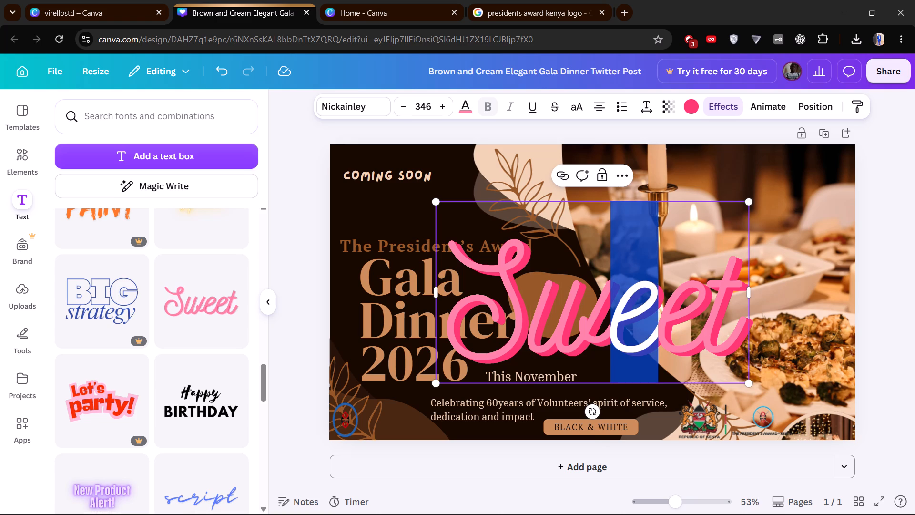
Move the topmost "Sweet" text slightly up and to the right, off the copies stacked beneath it.
left_click_drag(545, 197, 630, 216)
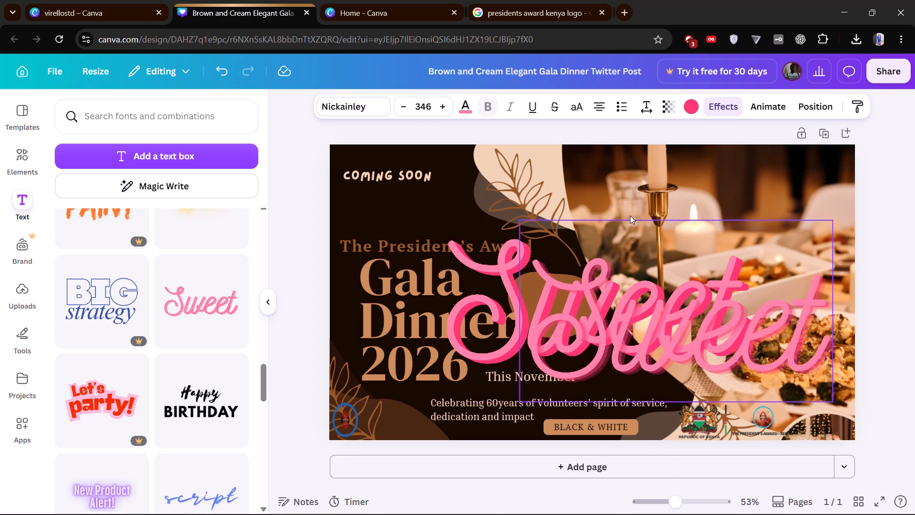
left_click_drag(630, 216, 568, 197)
left_click(634, 167)
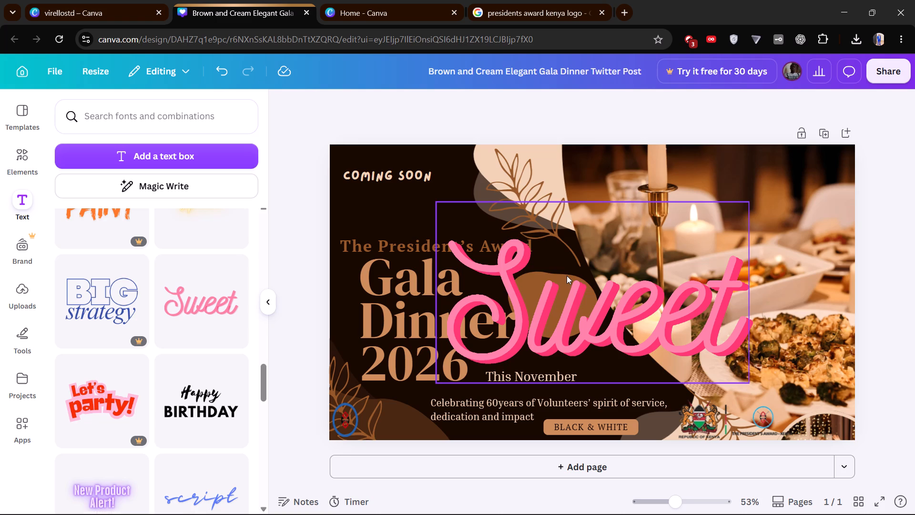
left_click_drag(567, 276, 582, 255)
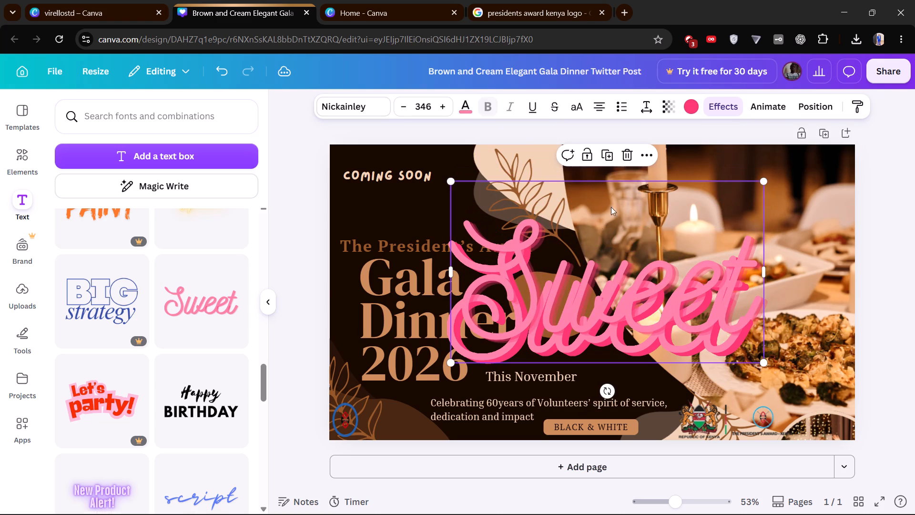
Delete seven of the pink "Sweet" text copies one at a time, starting with the one offset from the stack.
left_click(623, 153)
left_click(591, 290)
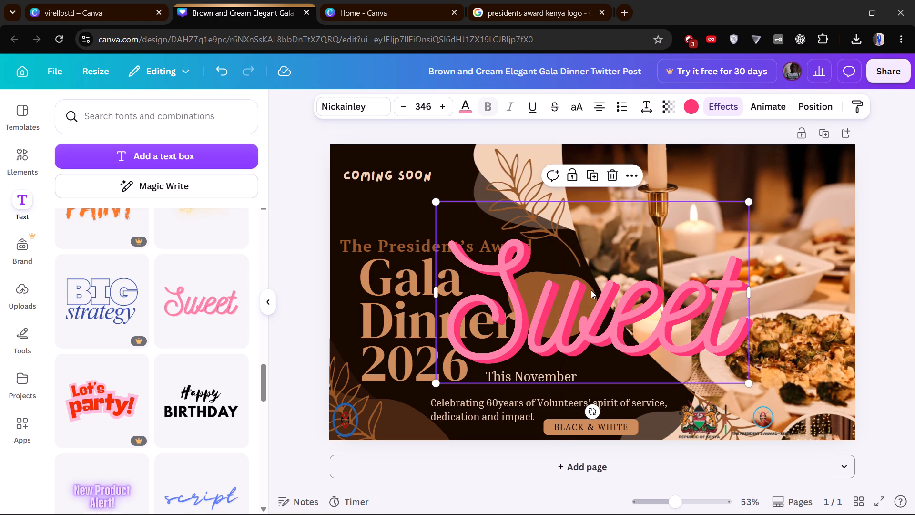
left_click(613, 172)
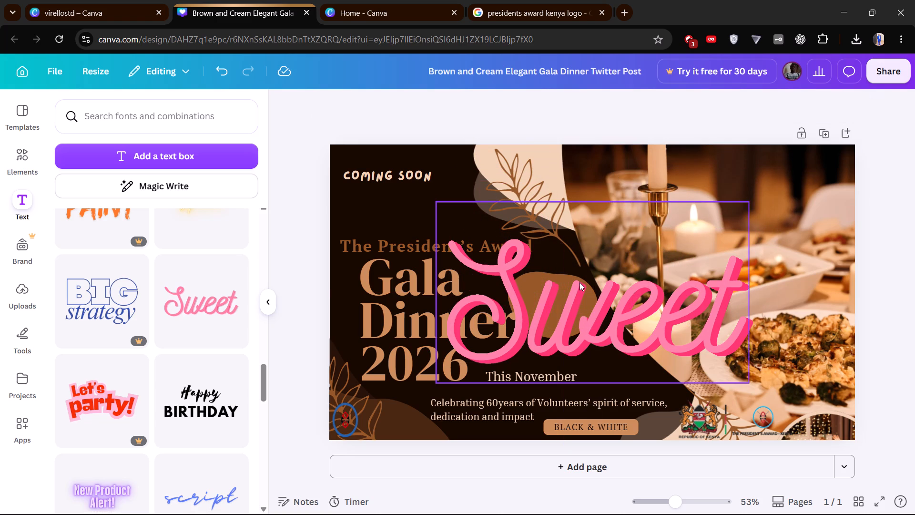
left_click(579, 282)
left_click(609, 175)
left_click(585, 303)
left_click(613, 174)
left_click(586, 310)
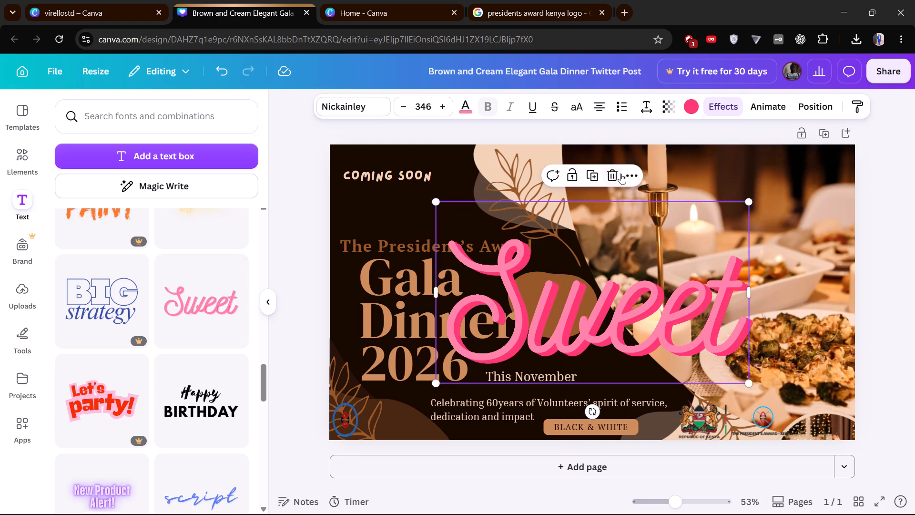
left_click(615, 174)
left_click(542, 297)
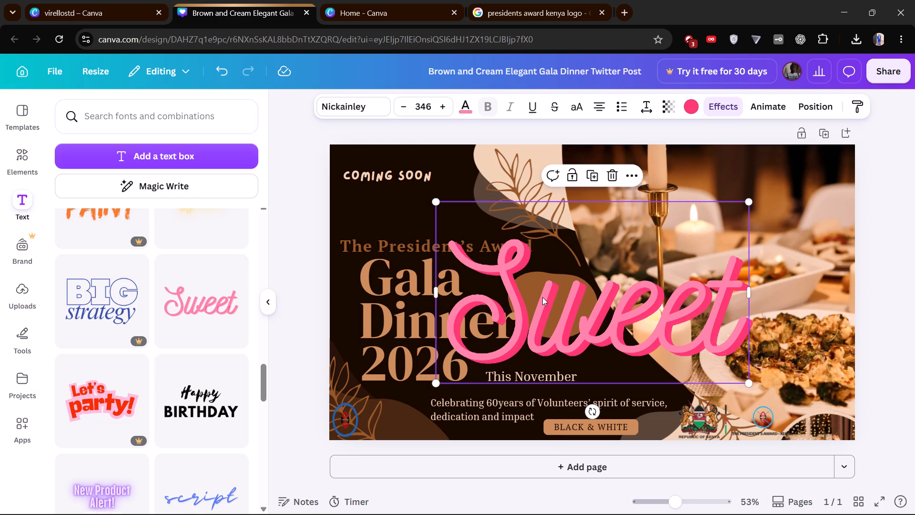
left_click(612, 172)
left_click(534, 294)
left_click(620, 172)
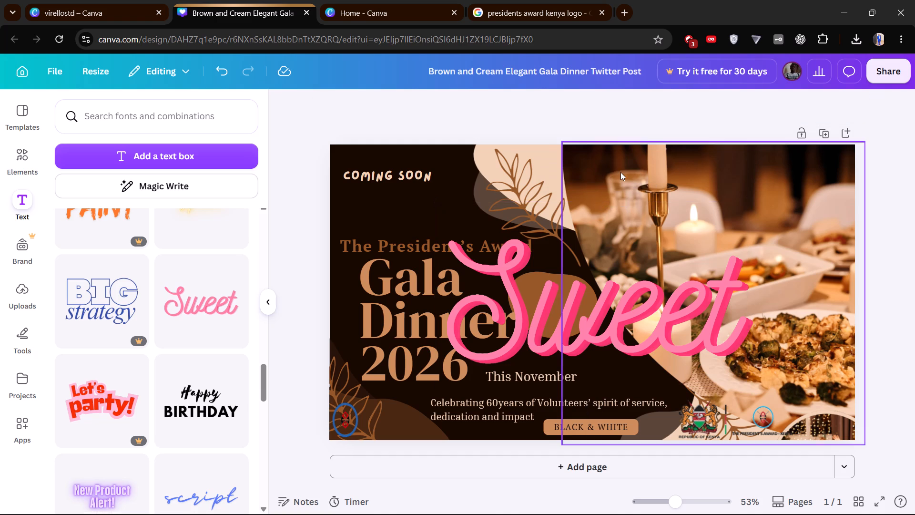
Delete five more of the stacked pink "Sweet" text copies one at a time.
left_click(566, 323)
left_click(614, 179)
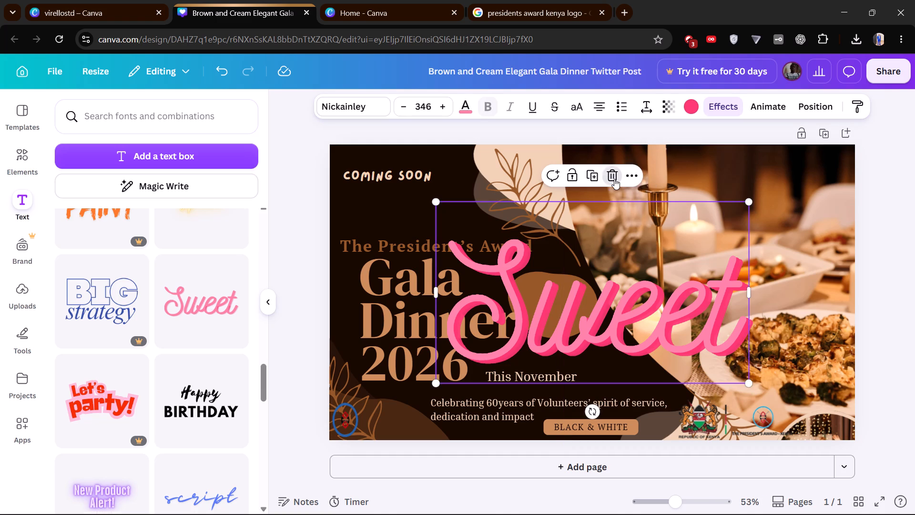
left_click(572, 297)
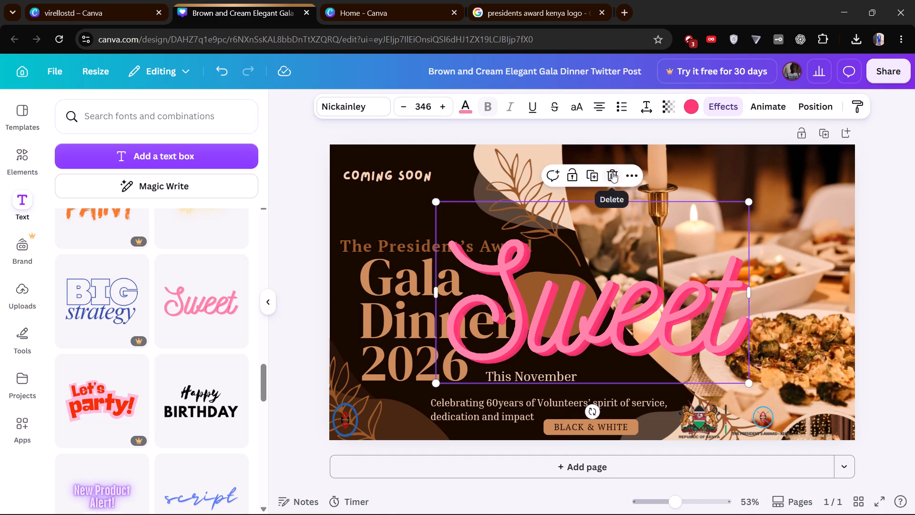
left_click(612, 172)
left_click(571, 292)
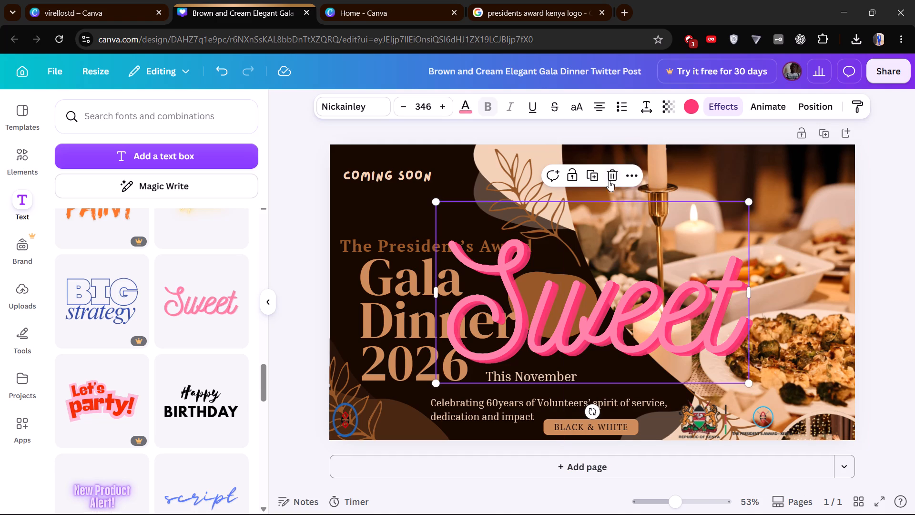
left_click(610, 177)
left_click(564, 269)
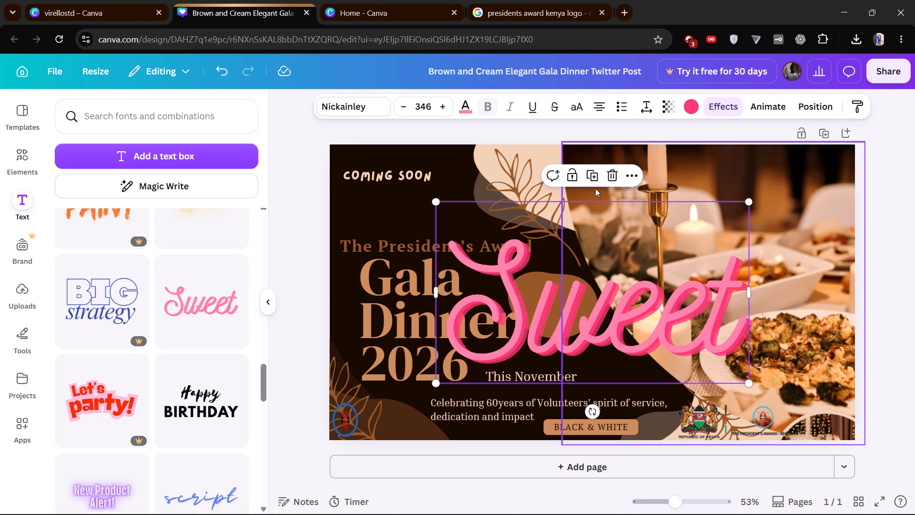
left_click(613, 170)
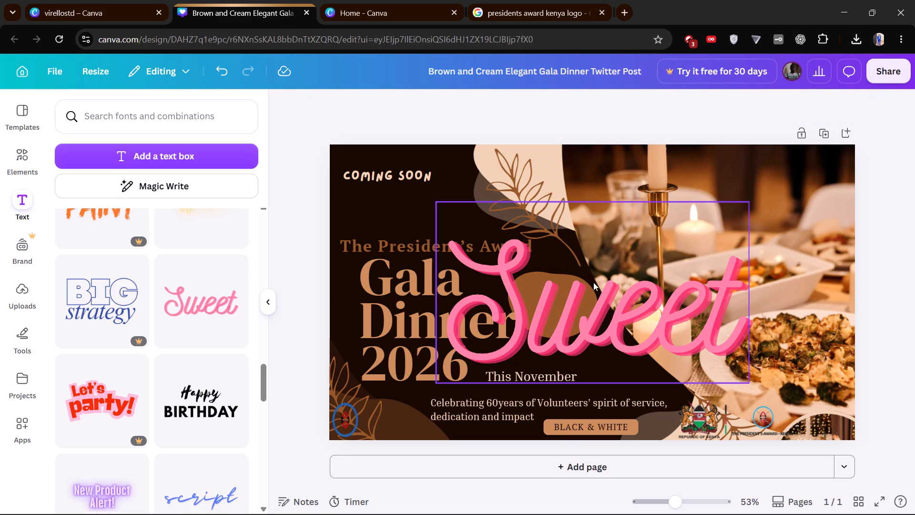
left_click(593, 282)
left_click(609, 176)
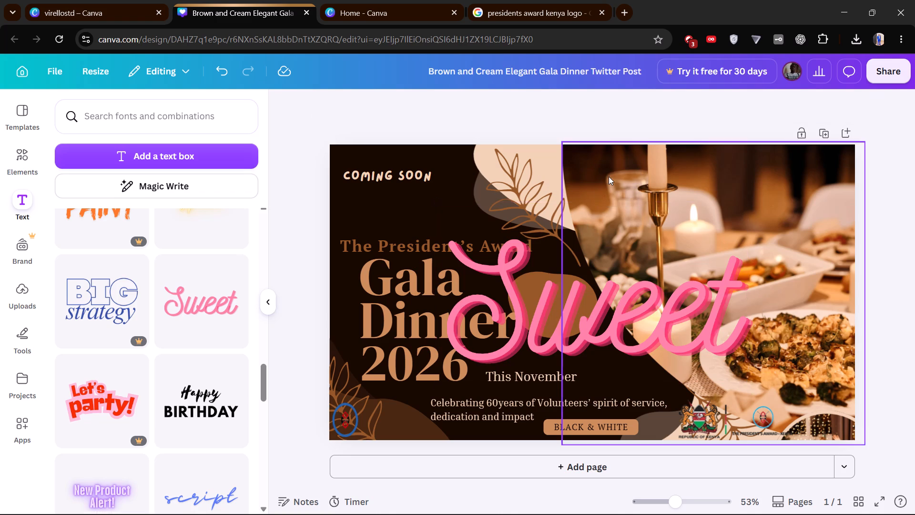
Move the top "Sweet" copy up off the one beneath it and delete both remaining copies.
left_click_drag(606, 278, 613, 247)
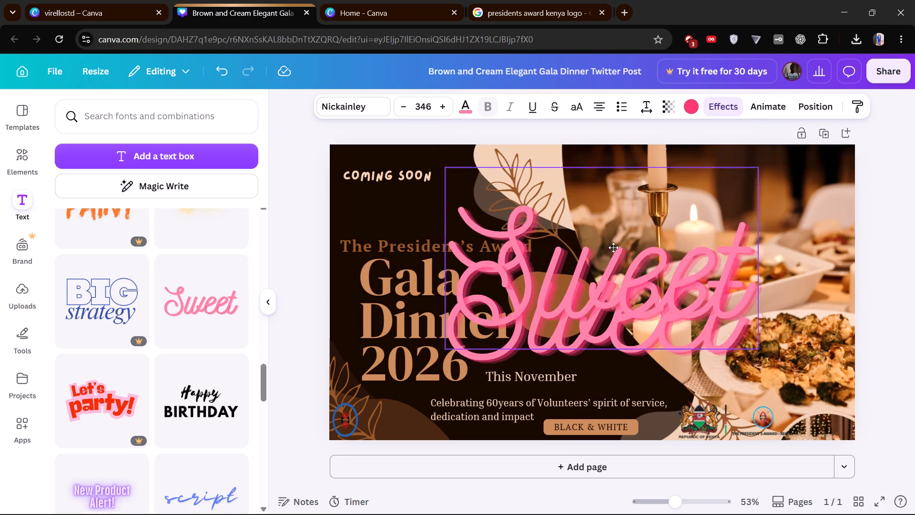
left_click_drag(613, 247, 610, 257)
left_click(620, 157)
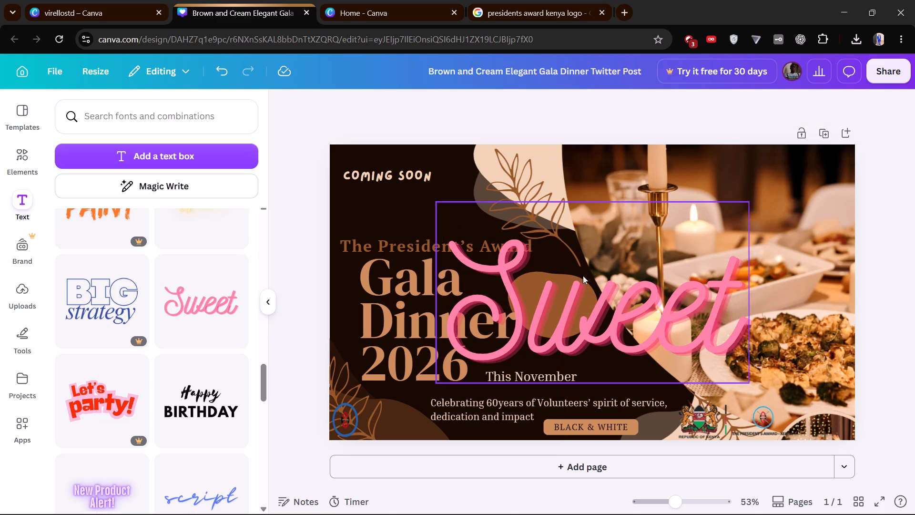
left_click(576, 289)
left_click(608, 175)
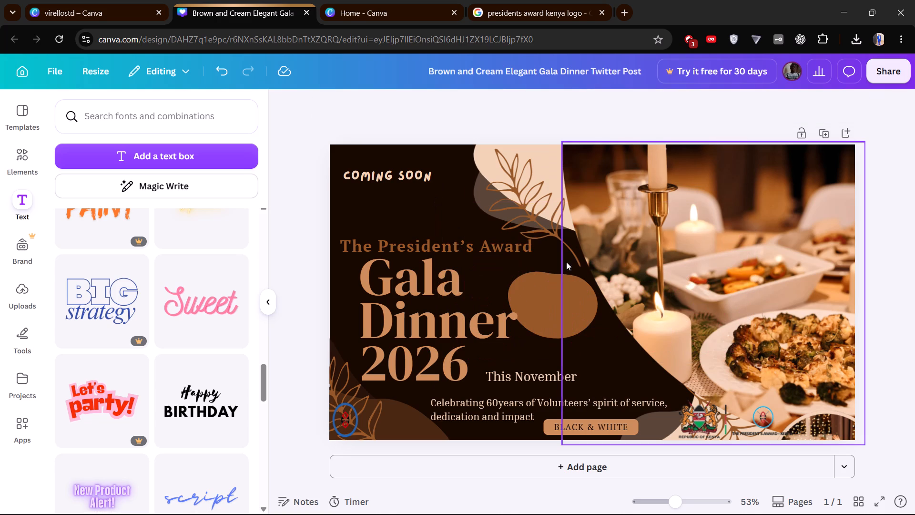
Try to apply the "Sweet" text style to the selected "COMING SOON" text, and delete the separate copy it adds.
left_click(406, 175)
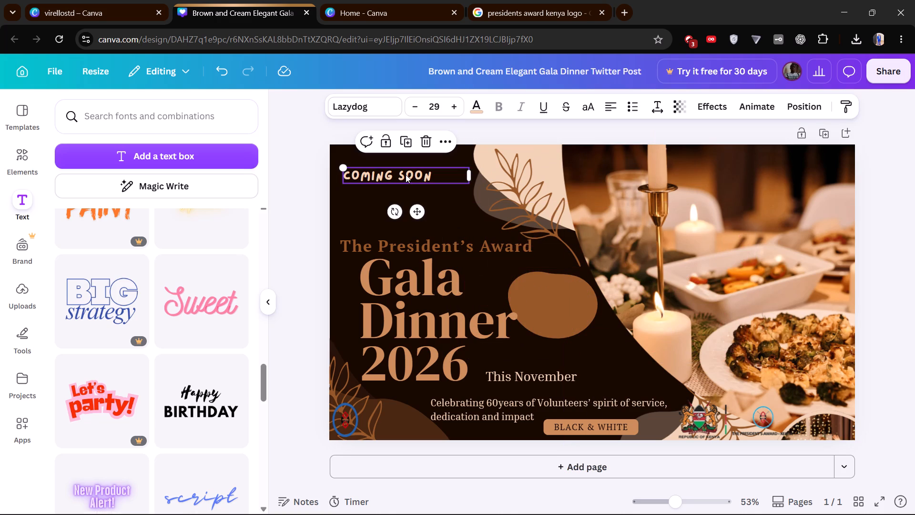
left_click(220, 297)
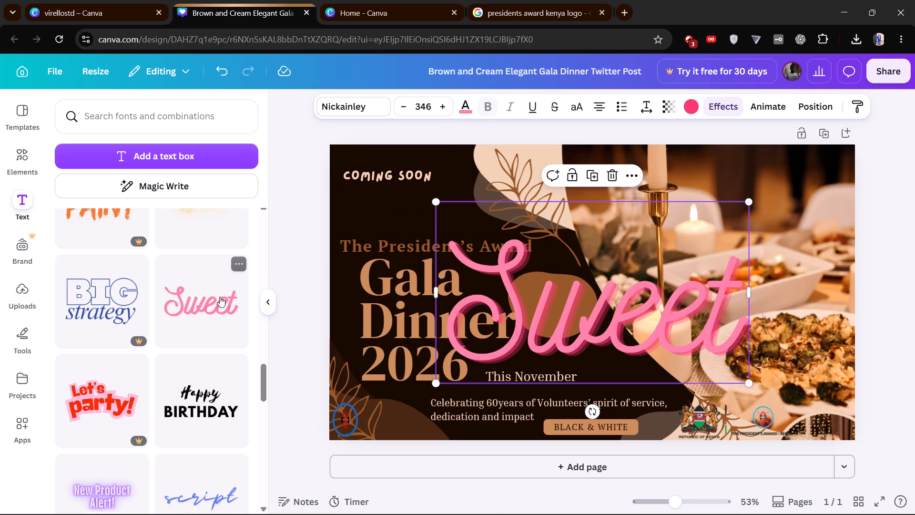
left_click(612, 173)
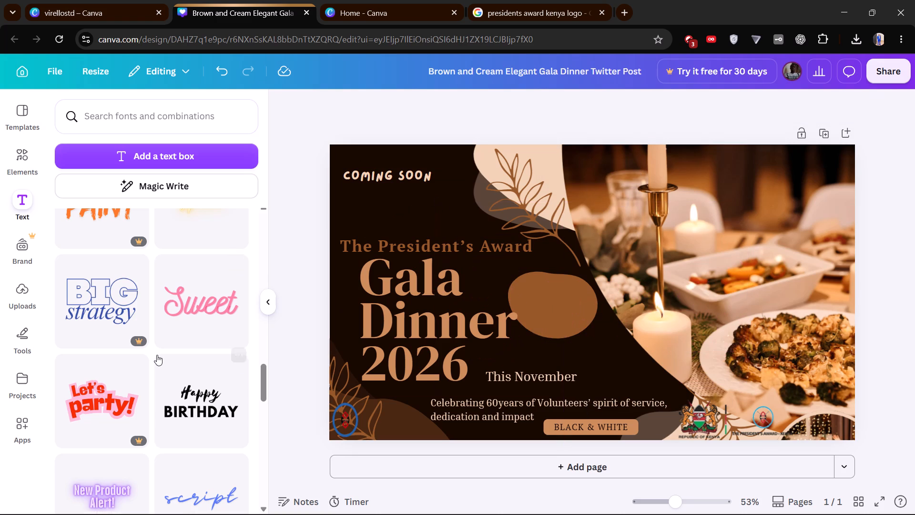
Add one pink "Sweet" text effect to the page and replace its wording with "coming".
scroll(157, 355, "down", 1)
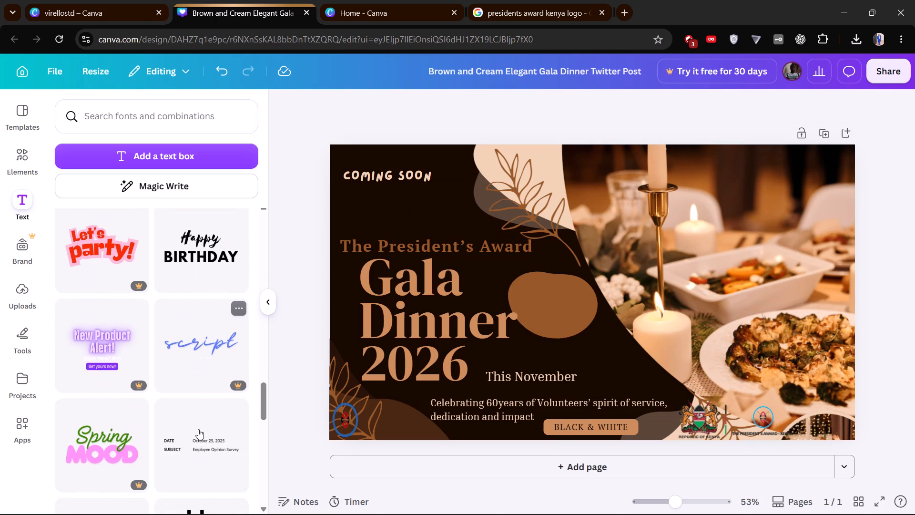
scroll(198, 429, "up", 1)
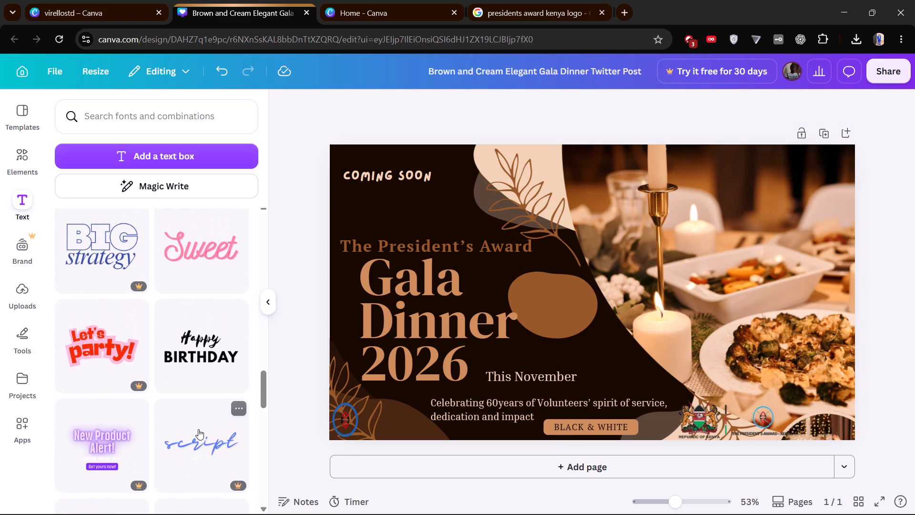
scroll(198, 429, "up", 1)
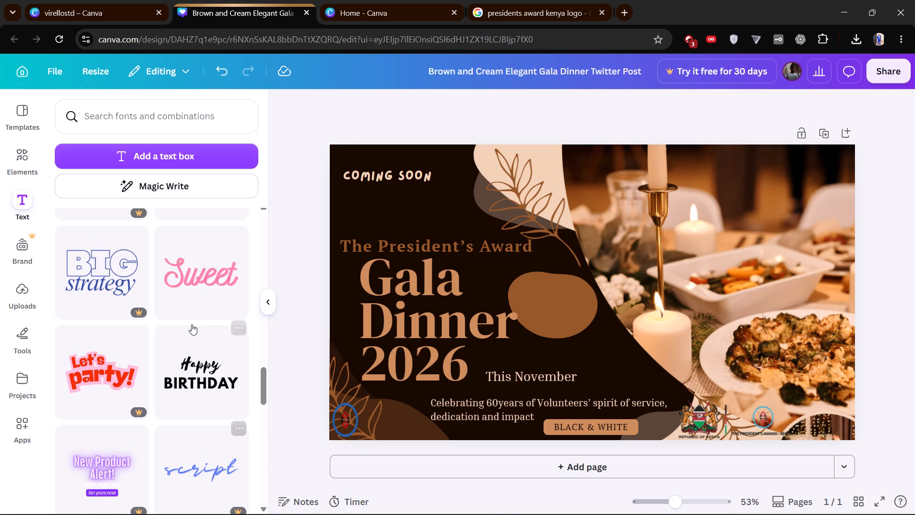
left_click(199, 276)
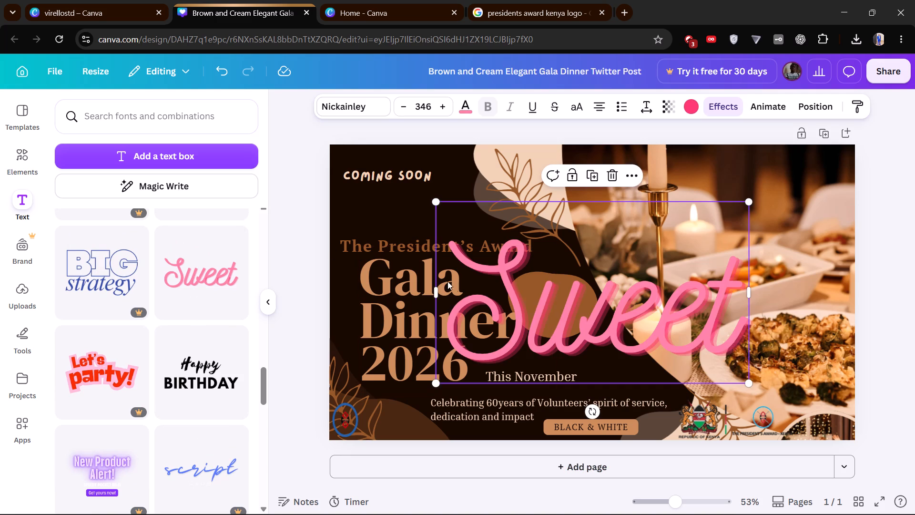
double_click(733, 305)
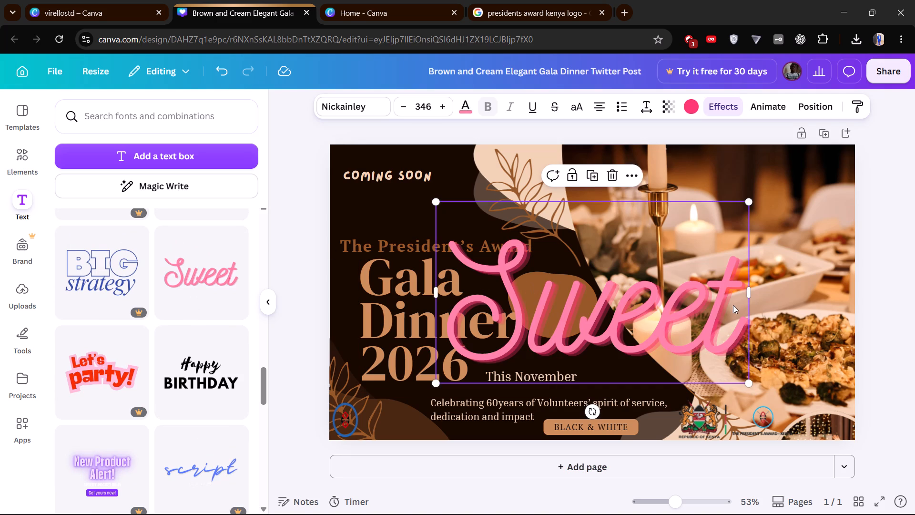
left_click(733, 305)
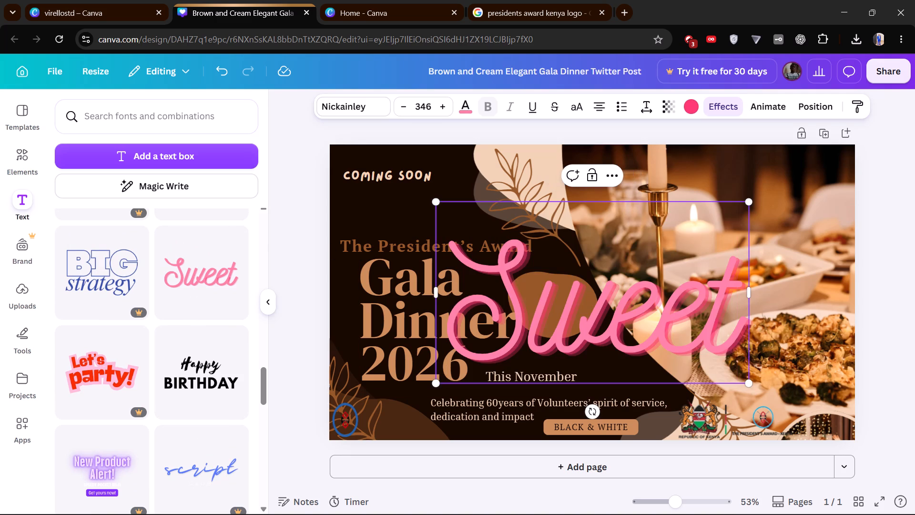
key("BackSpace")
key("BackSpace")
key("BackSpace")
key("BackSpace")
key("BackSpace")
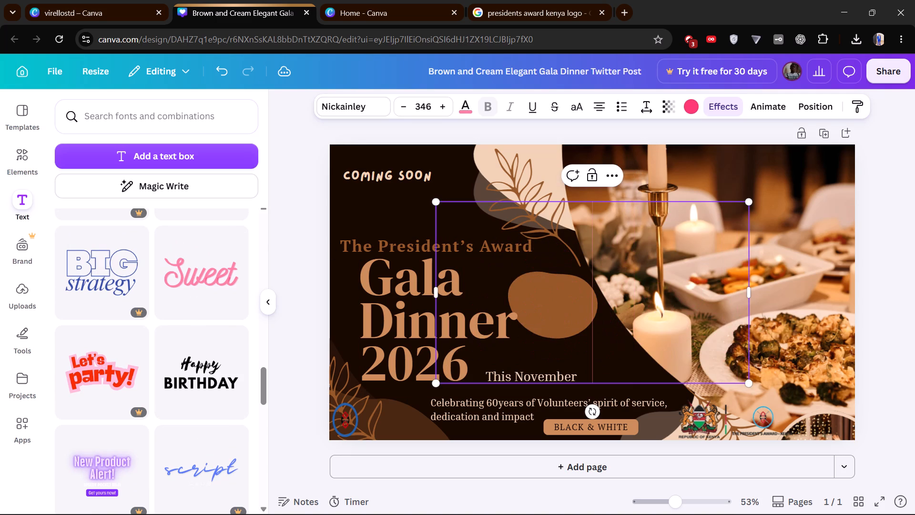
type("co")
type("ming")
key("space")
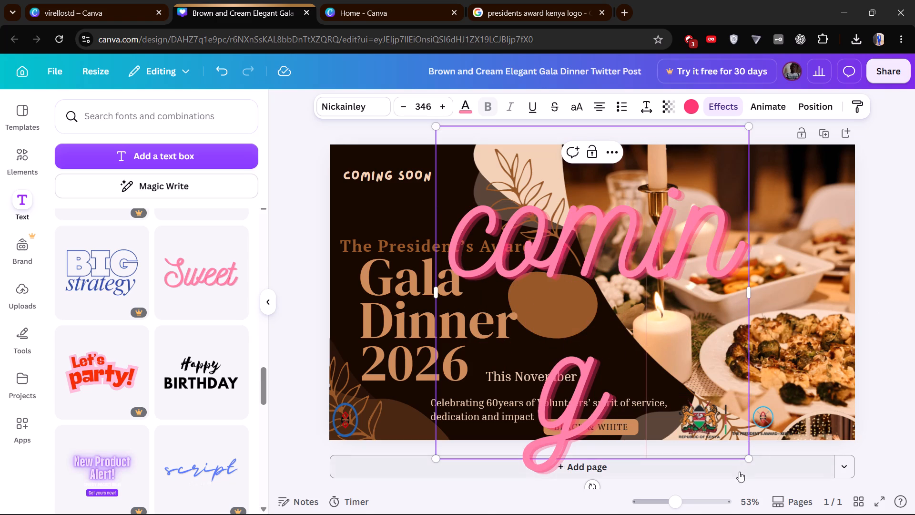
Scale the pink "coming" text down to size 202 and widen its box to about 731 so the word fits on one line.
left_click_drag(753, 463, 740, 416)
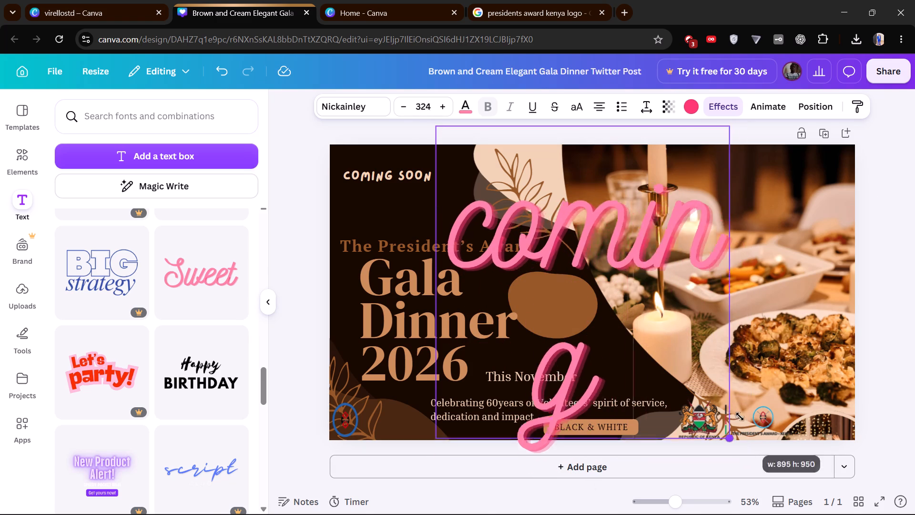
left_click_drag(740, 416, 671, 279)
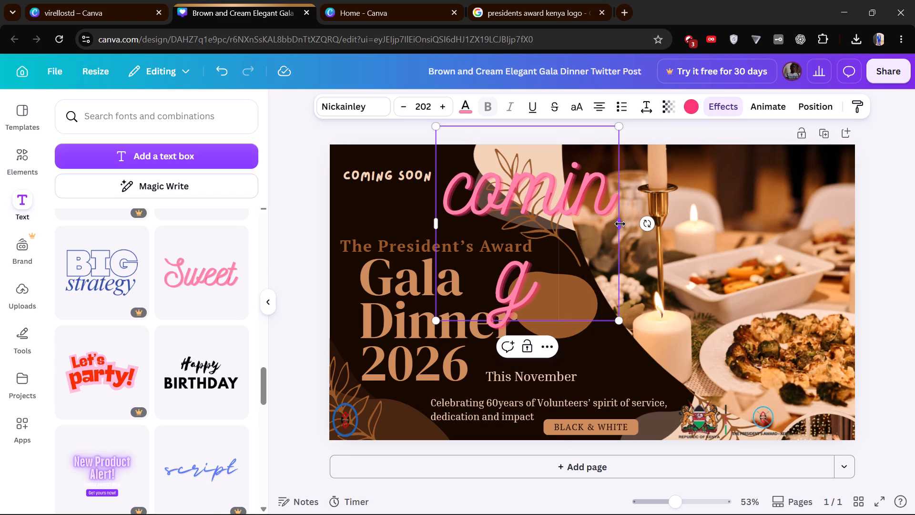
left_click_drag(620, 224, 677, 205)
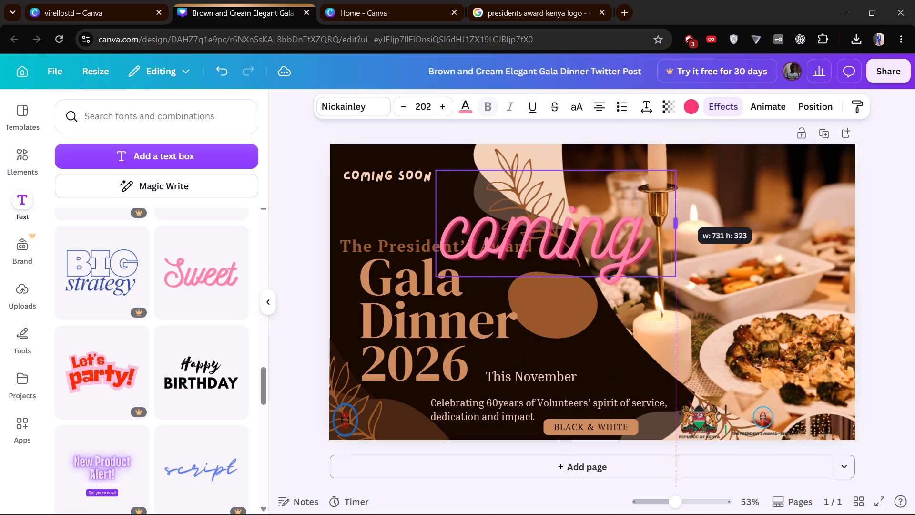
left_click_drag(677, 205, 676, 205)
Add the word "soon" after "coming" in the pink text.
left_click(649, 231)
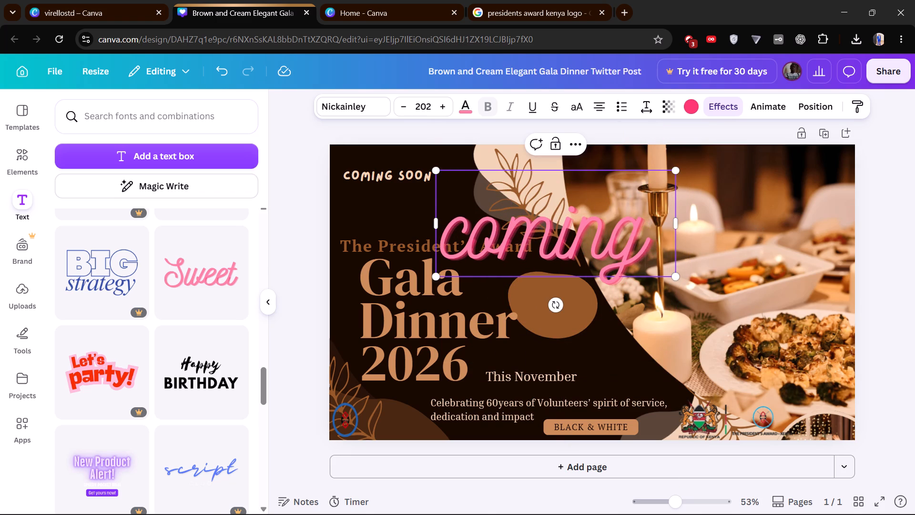
key("space")
key("s")
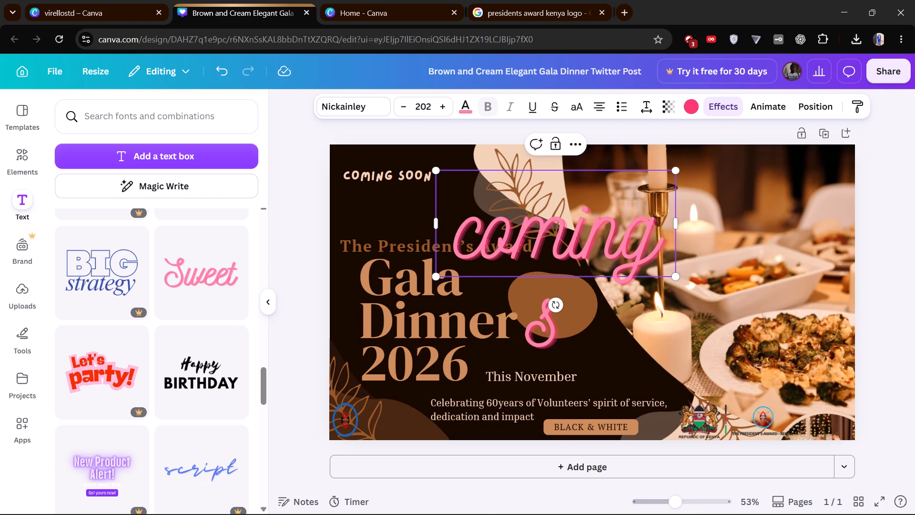
type("oo")
key("n")
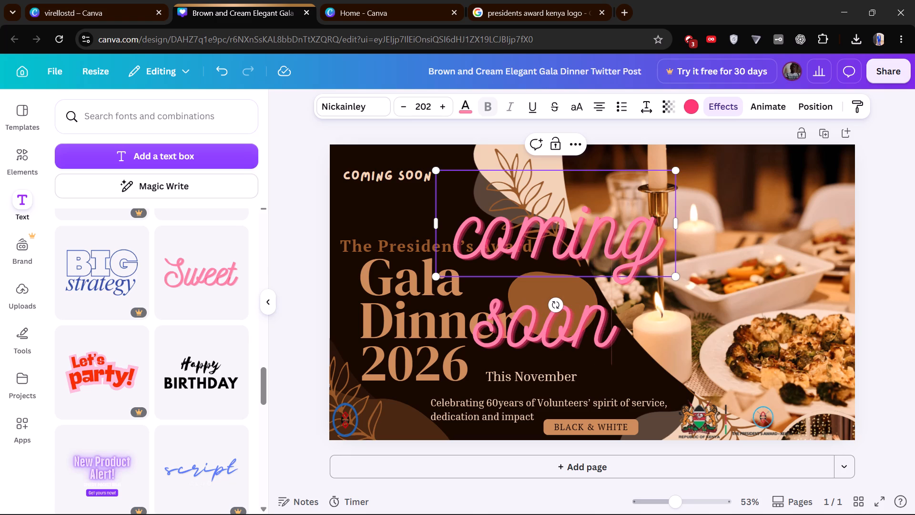
Scale the pink "coming soon" text down to size 113.
left_click_drag(675, 279, 570, 229)
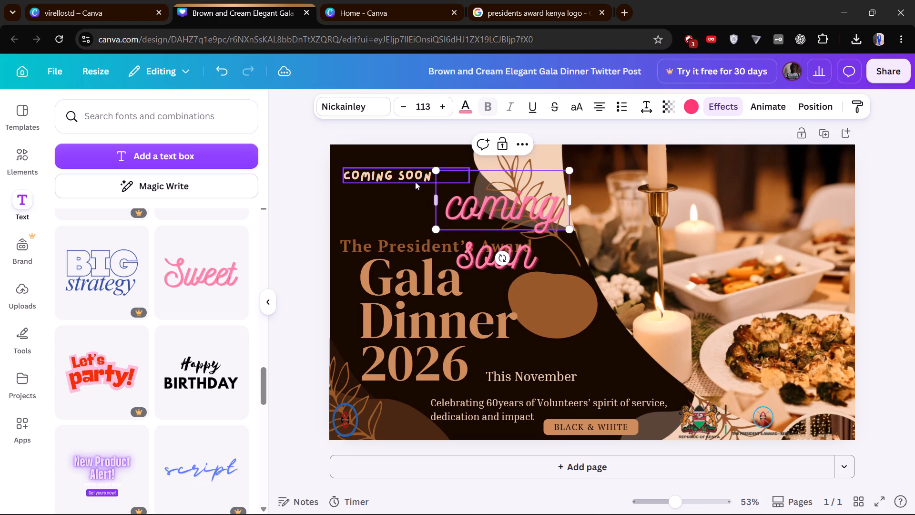
Delete the old capitalised "COMING SOON" text from the page's upper-left area.
left_click(397, 179)
key("BackSpace")
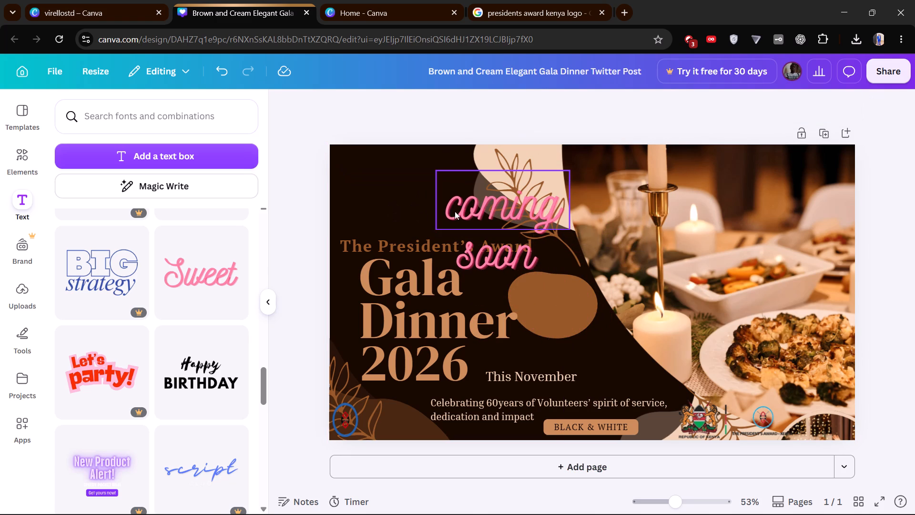
Scale the pink "coming soon" text down to size 85 and place it just above "The President's Award" in the page's upper-left area.
left_click_drag(506, 216, 416, 190)
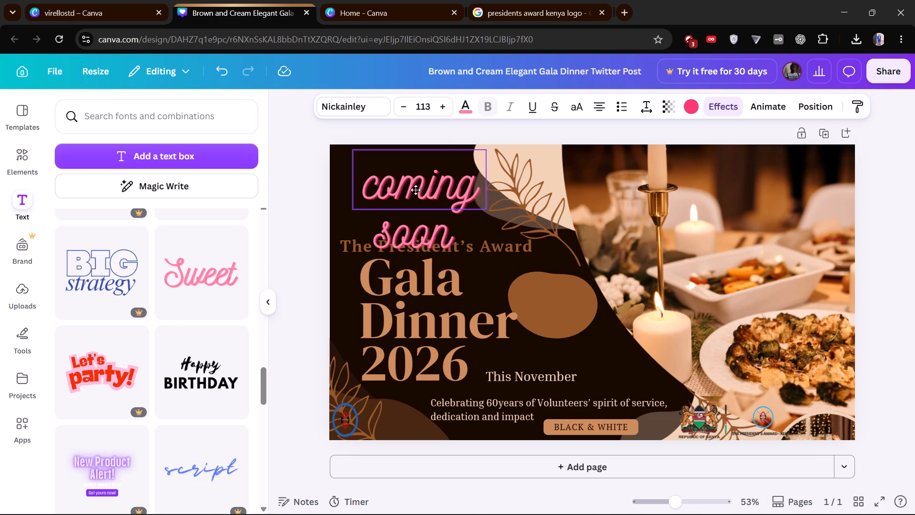
left_click_drag(416, 190, 404, 180)
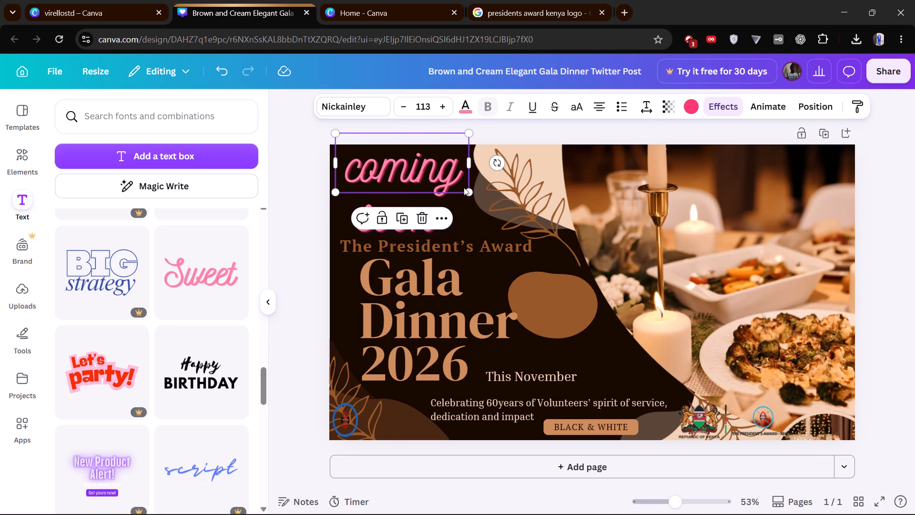
left_click_drag(469, 192, 438, 179)
left_click(405, 174)
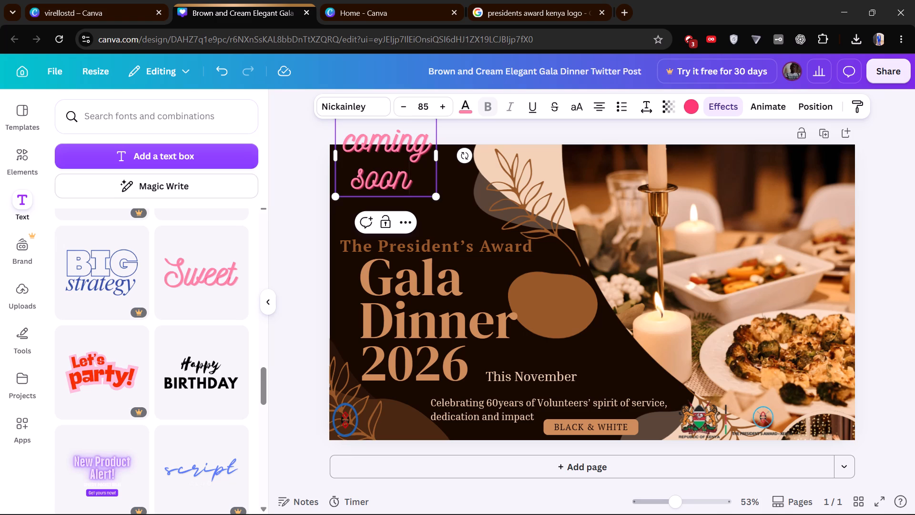
left_click(386, 158)
left_click_drag(389, 198, 405, 232)
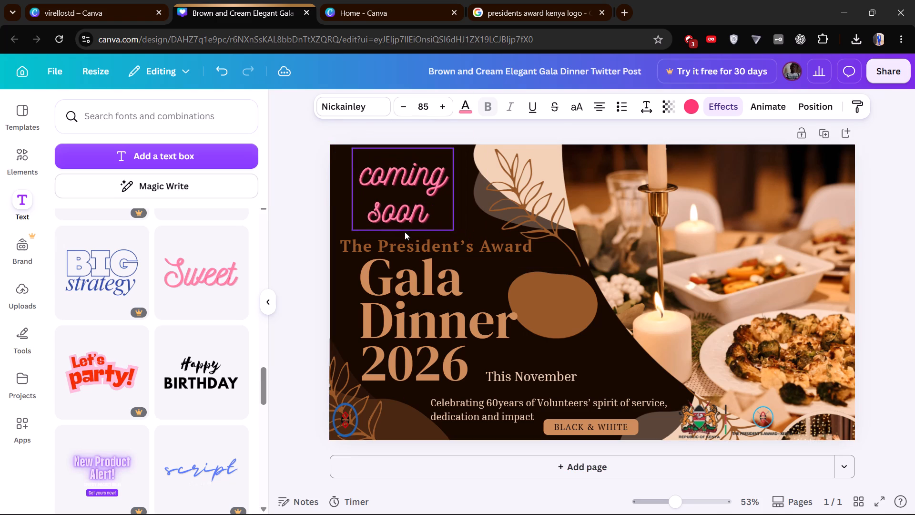
left_click_drag(405, 232, 403, 232)
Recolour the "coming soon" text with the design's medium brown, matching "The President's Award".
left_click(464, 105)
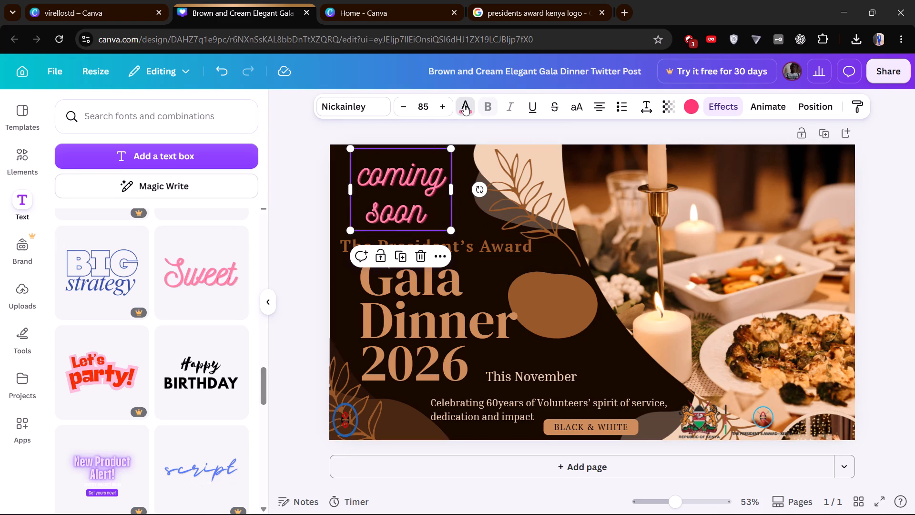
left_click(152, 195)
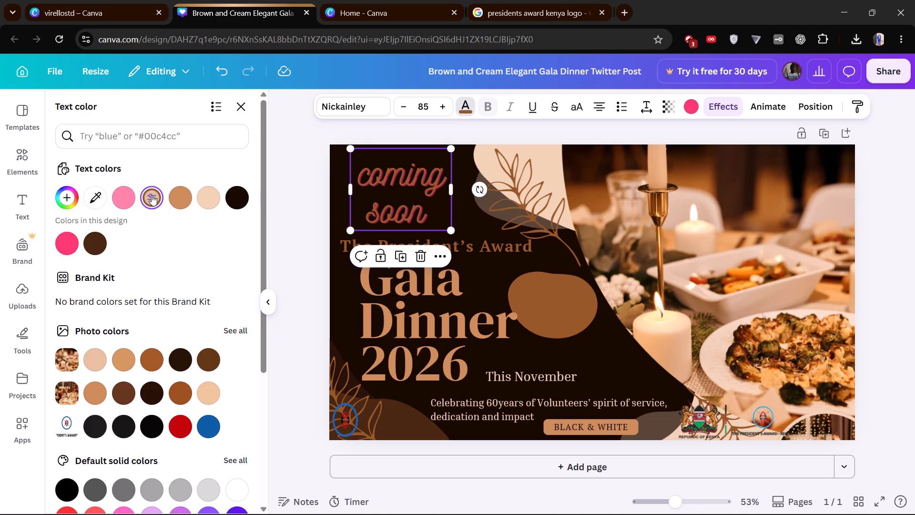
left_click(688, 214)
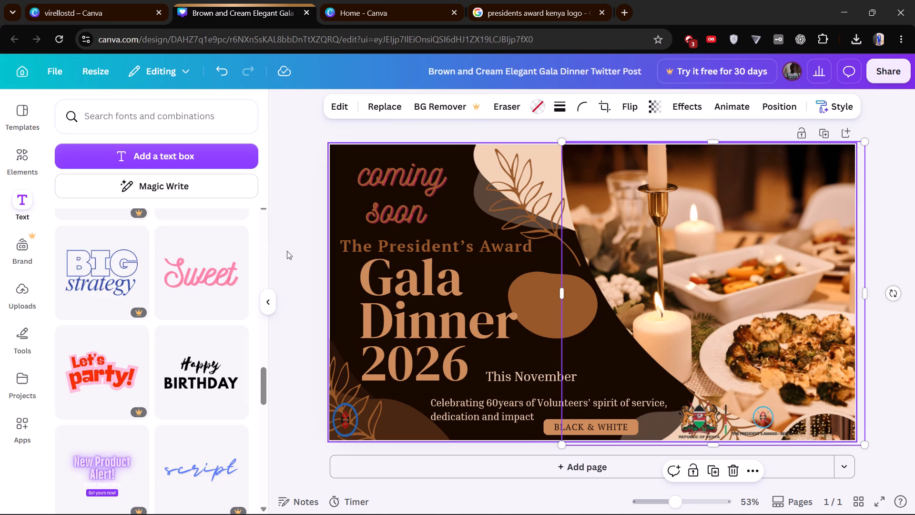
Recolour the "coming soon" text with the design's lighter tan, matching "Gala Dinner 2026".
left_click(383, 178)
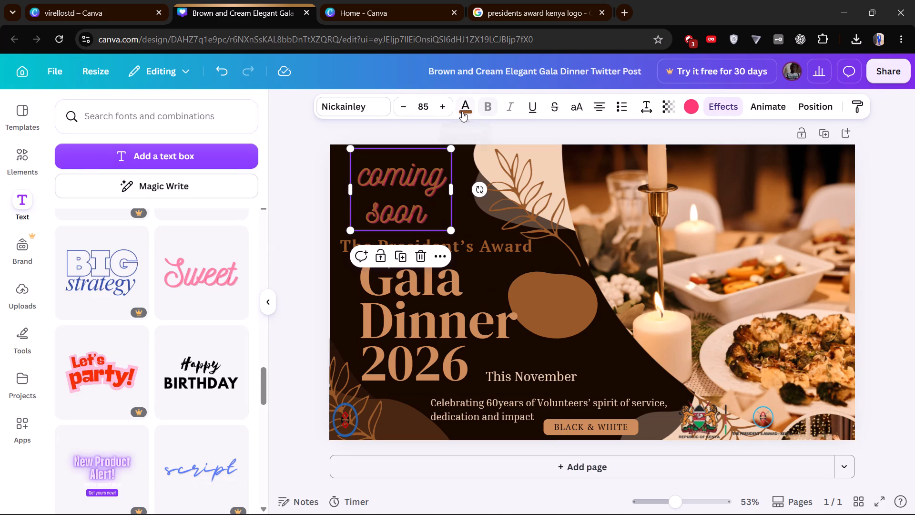
left_click(462, 111)
left_click(149, 199)
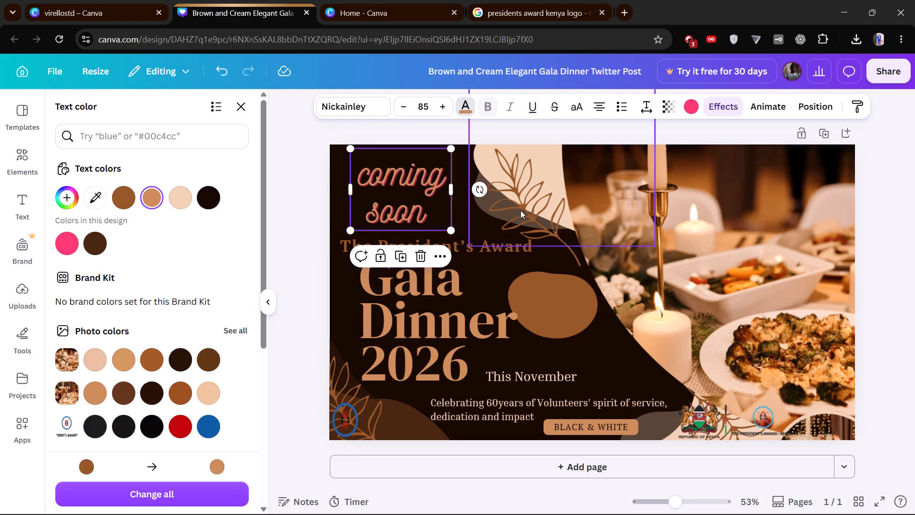
left_click(678, 253)
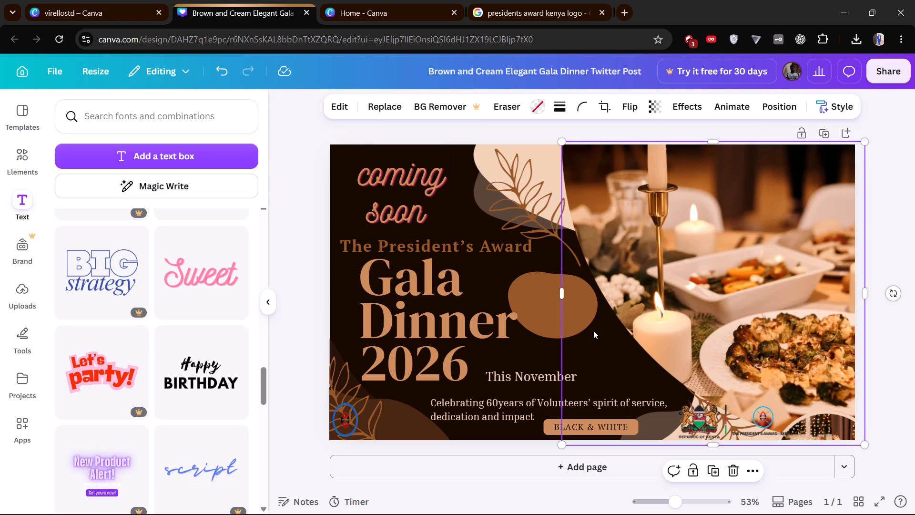
left_click(593, 330)
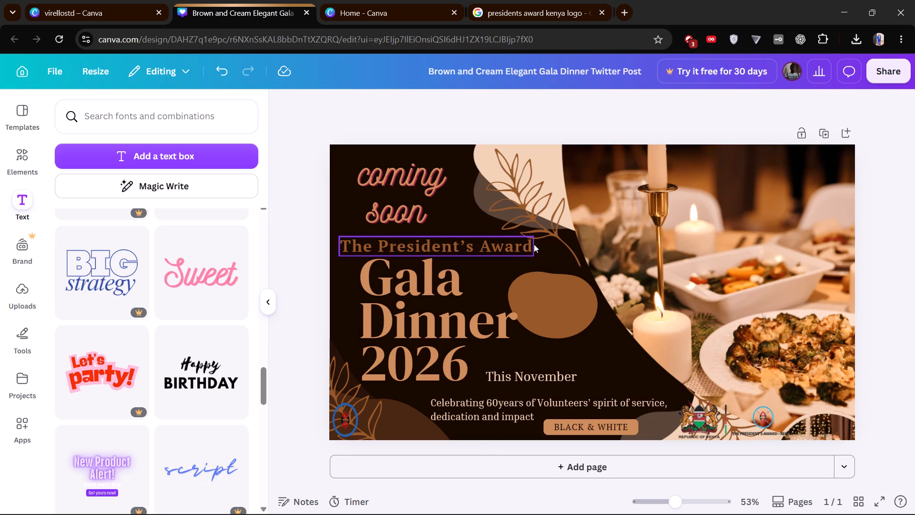
Delete the separate President's Award logo that sits in the page's lower-left corner.
left_click(749, 424)
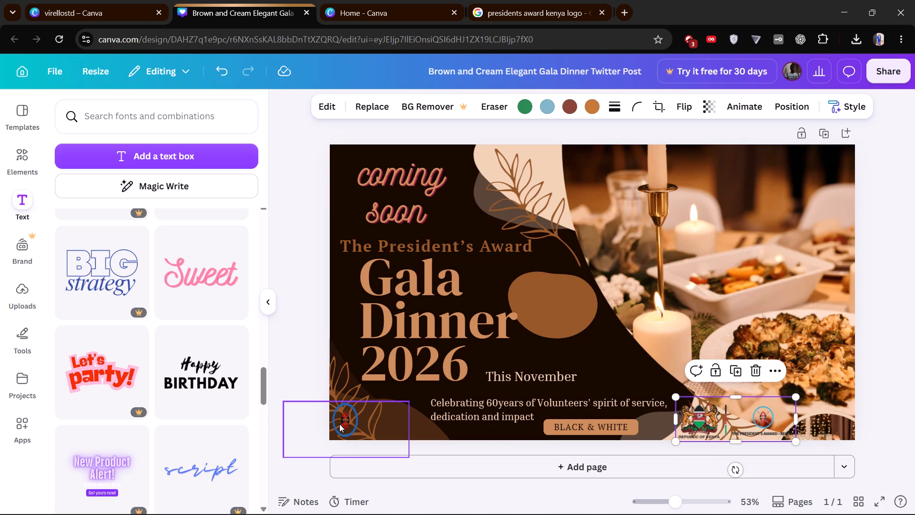
left_click_drag(339, 420, 320, 191)
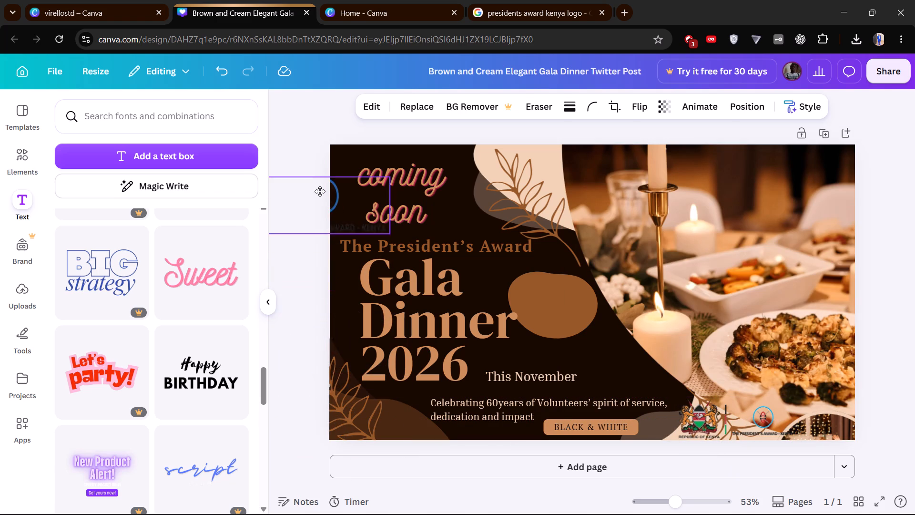
left_click_drag(320, 191, 340, 164)
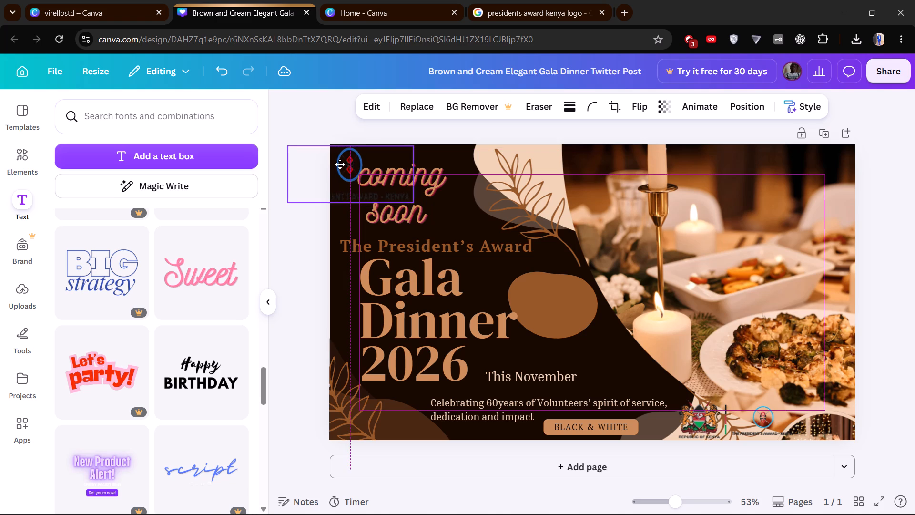
left_click_drag(340, 164, 376, 157)
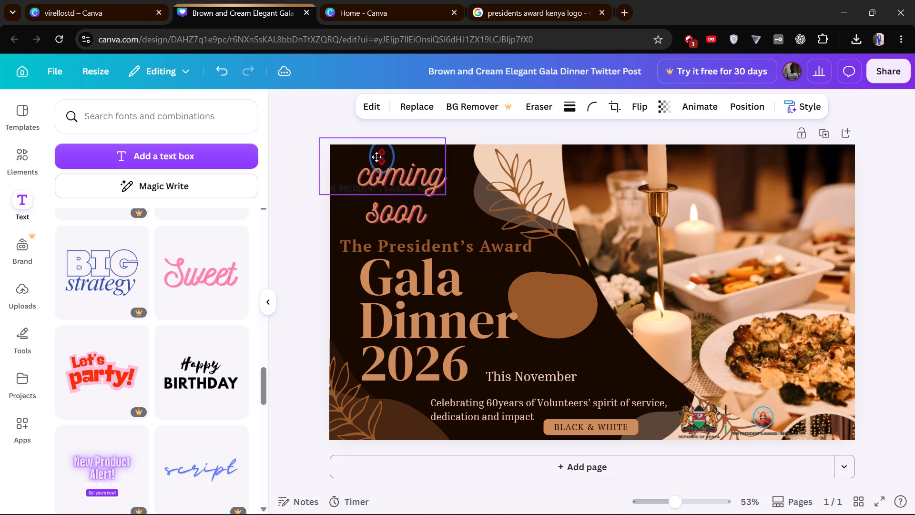
left_click_drag(376, 157, 397, 330)
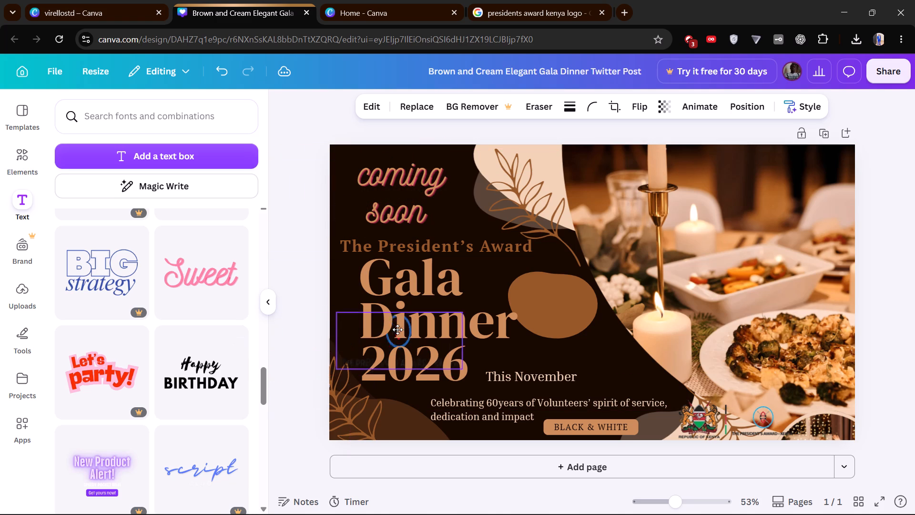
left_click_drag(397, 330, 398, 330)
left_click(420, 283)
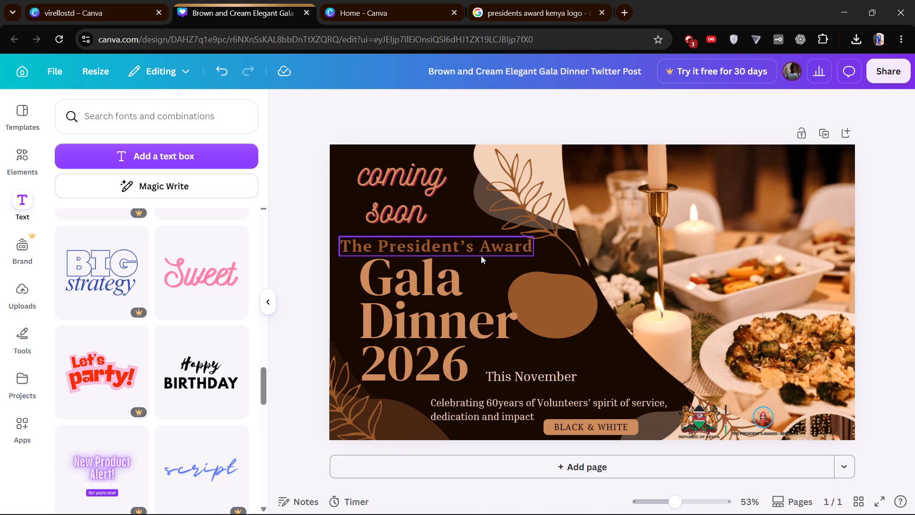
Extend the "The President's Award" heading with "-Kenya".
double_click(530, 244)
left_click(530, 244)
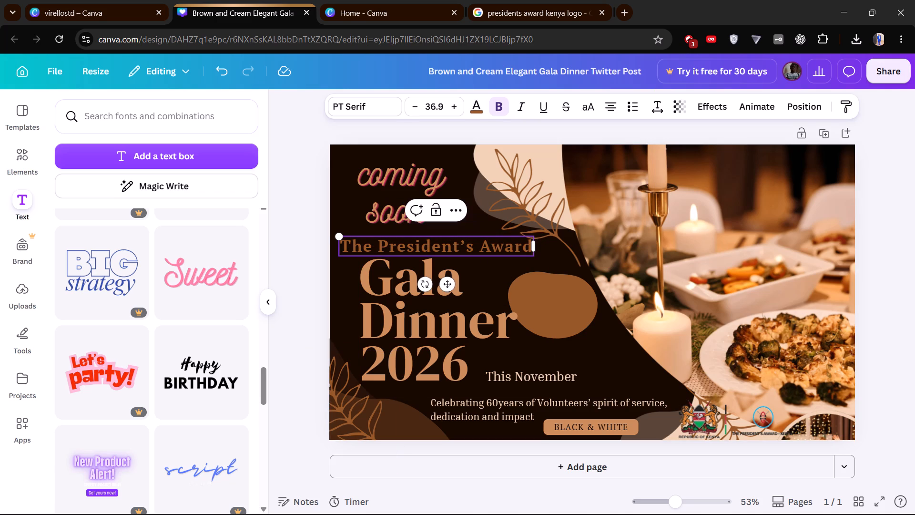
key("minus")
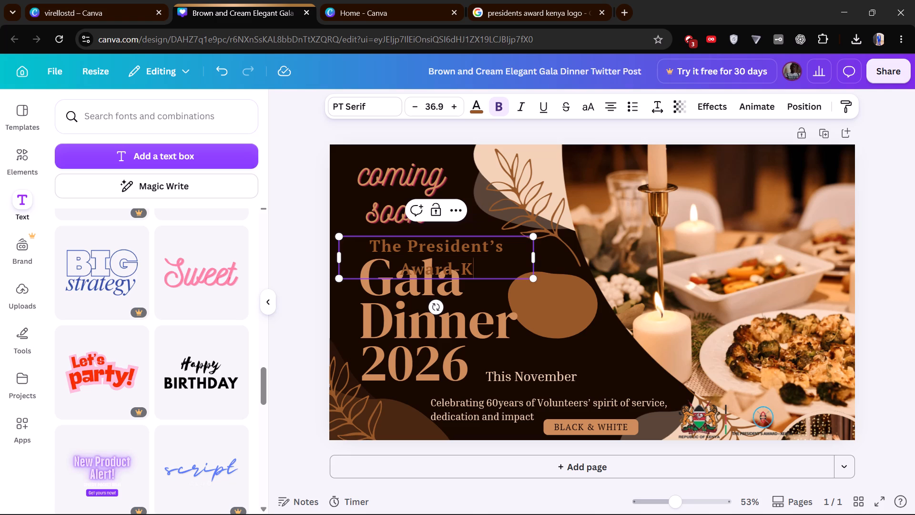
type("enya")
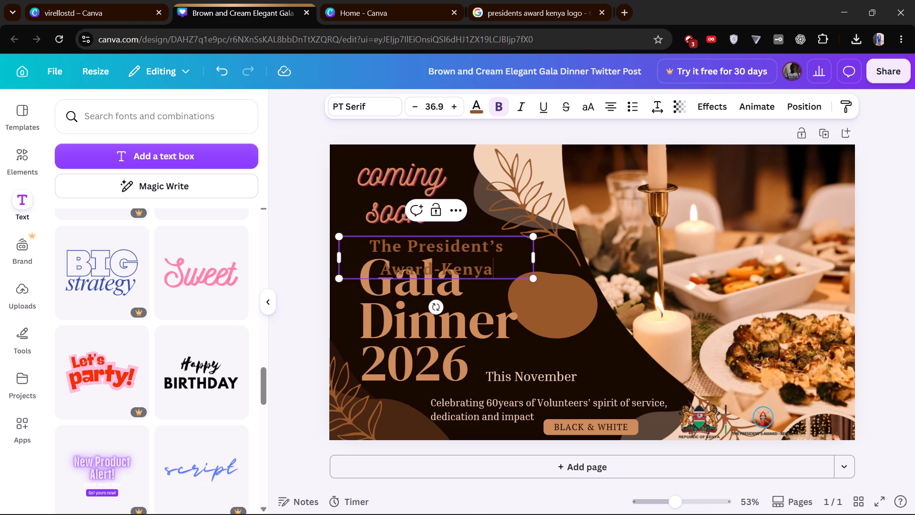
Widen the "The President's Award-Kenya" text box on both sides until the heading fits on one line.
left_click_drag(536, 259, 564, 257)
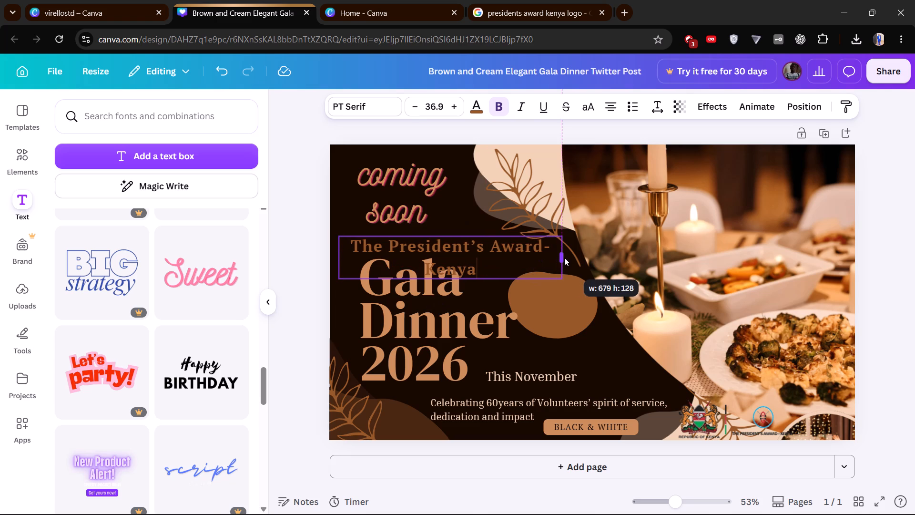
left_click_drag(564, 257, 565, 257)
left_click(565, 257)
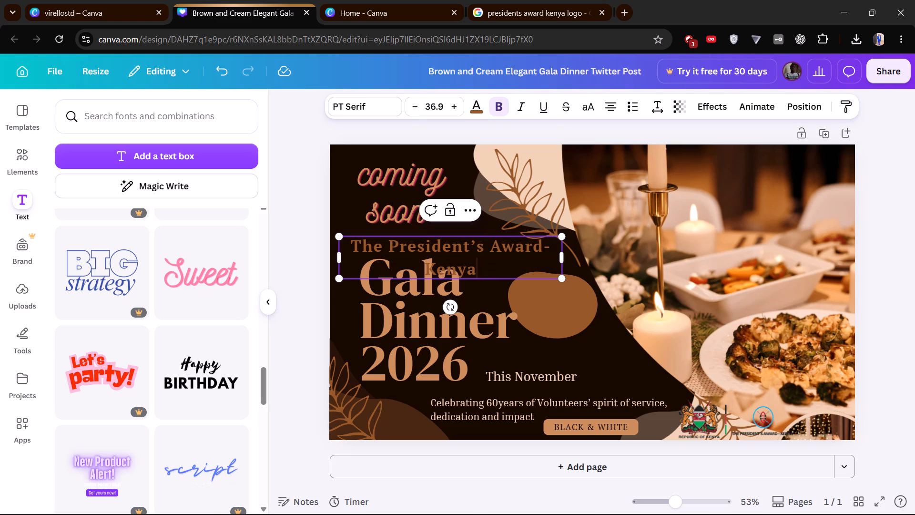
left_click_drag(336, 259, 313, 258)
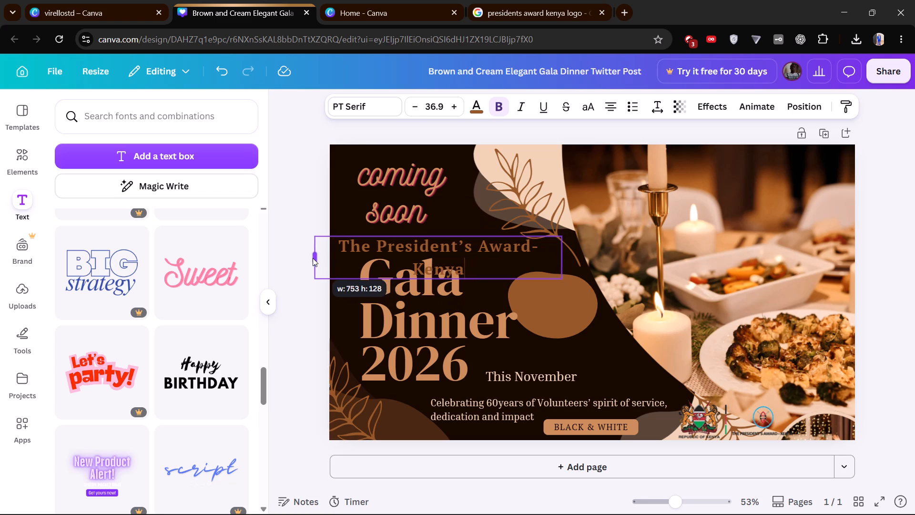
left_click_drag(313, 258, 309, 252)
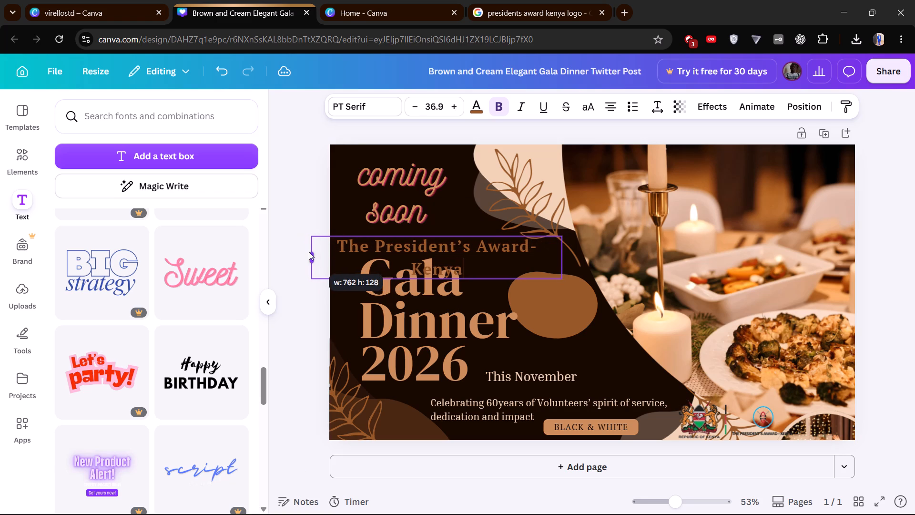
left_click_drag(309, 252, 308, 252)
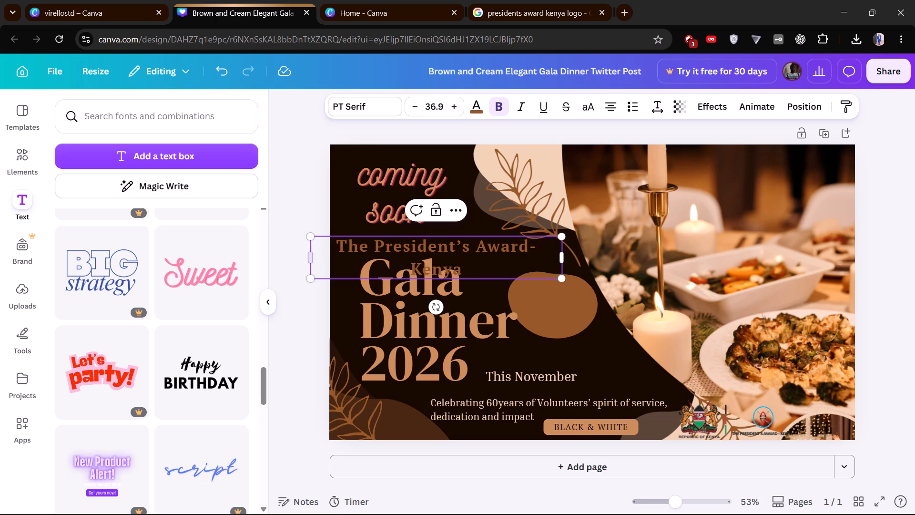
left_click(564, 257)
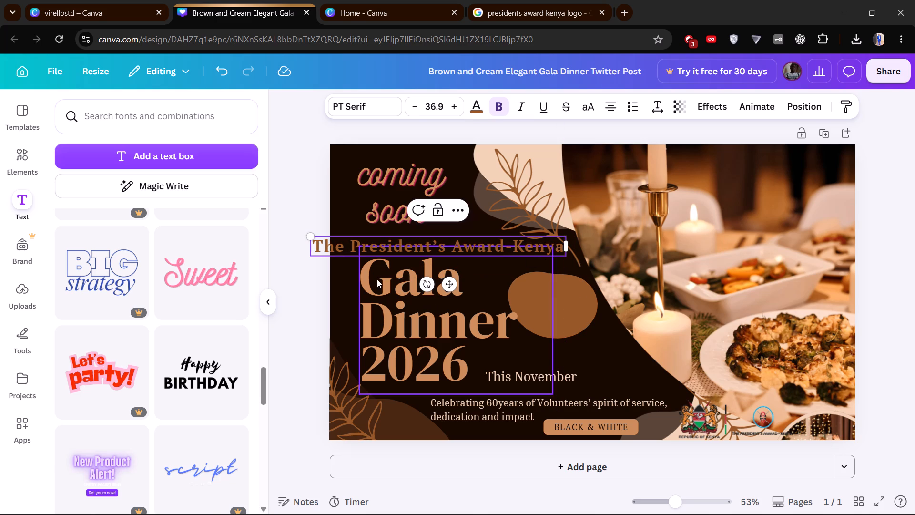
Scale the "The President's Award-Kenya" heading down to size 32, keeping it on one line.
left_click_drag(310, 237, 337, 239)
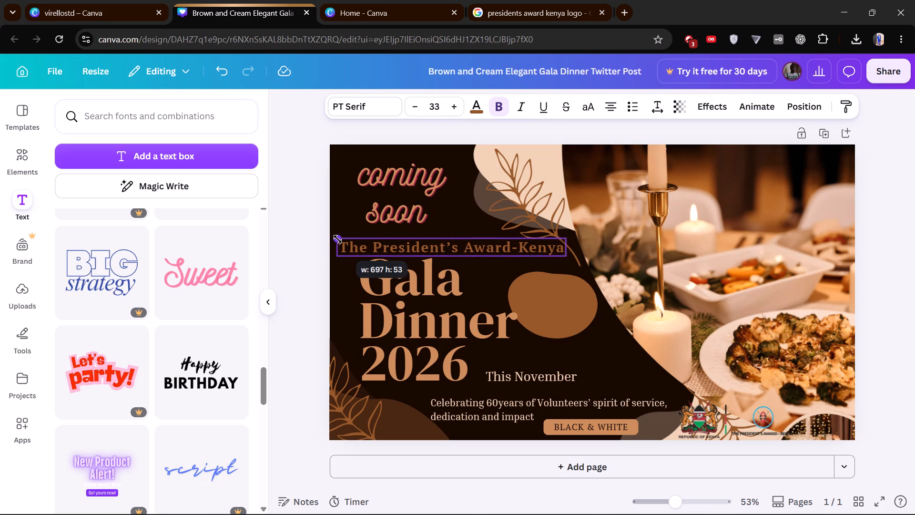
left_click_drag(337, 239, 340, 239)
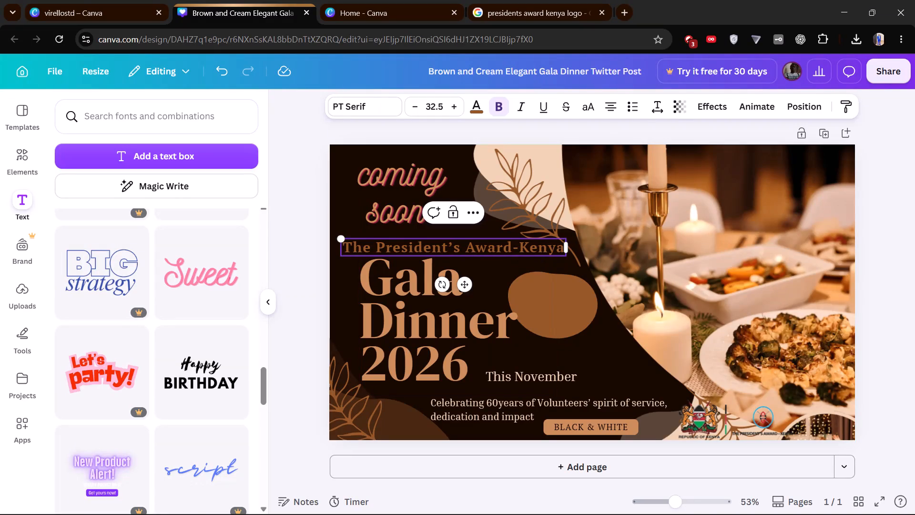
left_click(339, 241)
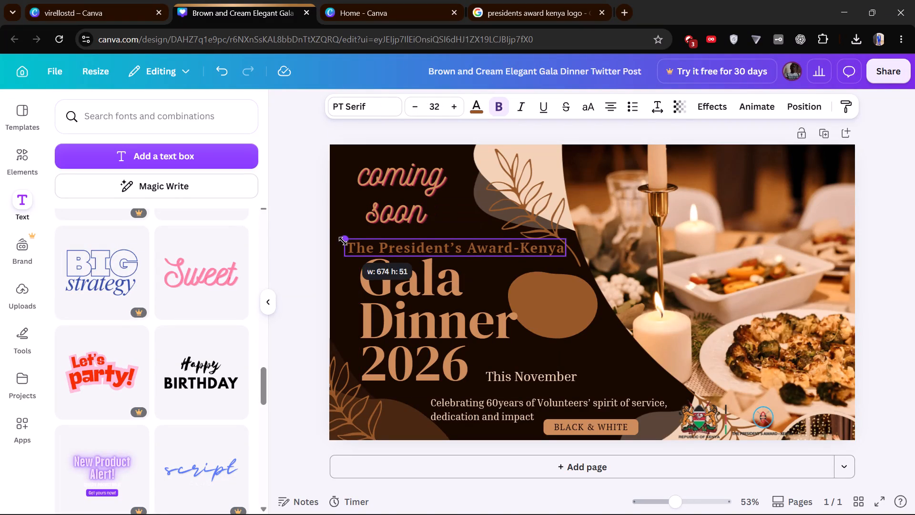
left_click(462, 247)
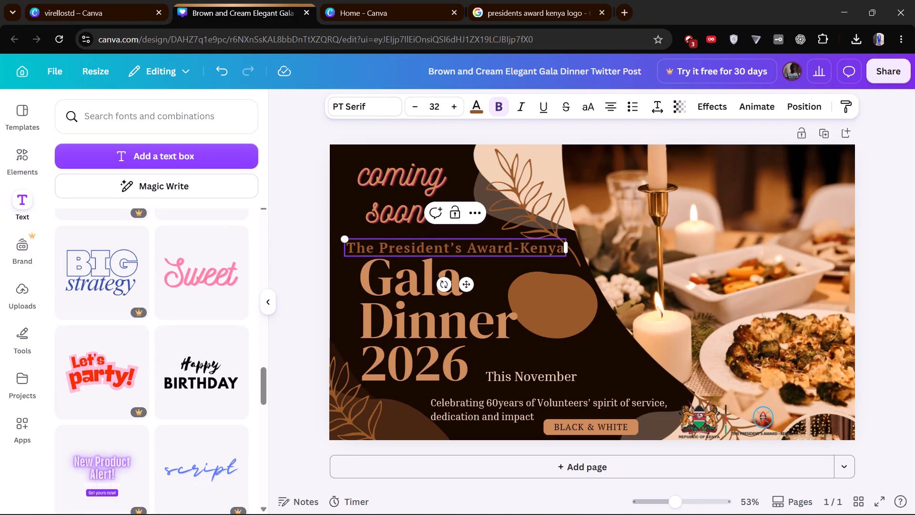
left_click_drag(462, 247, 518, 281)
left_click(518, 281)
left_click(651, 258)
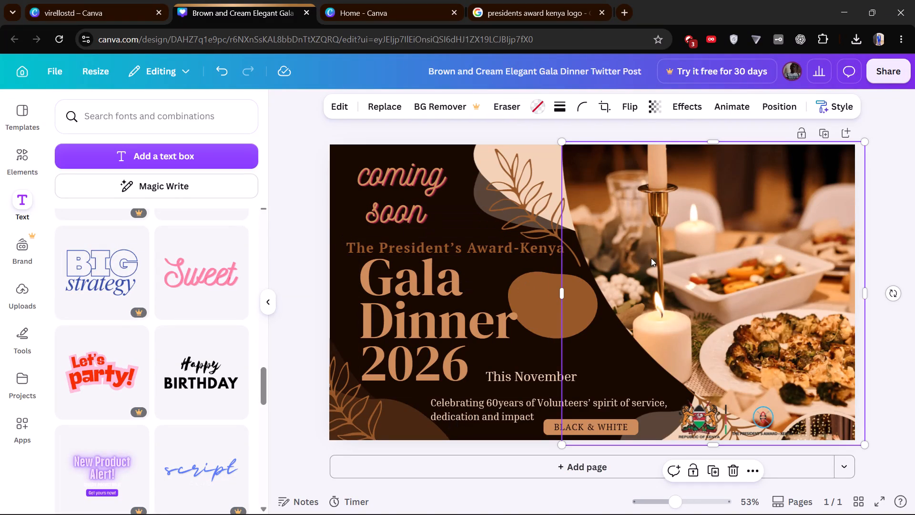
Shift the "The President's Award-Kenya" heading left so it starts at the page's left edge, above "Gala Dinner 2026".
left_click(368, 243)
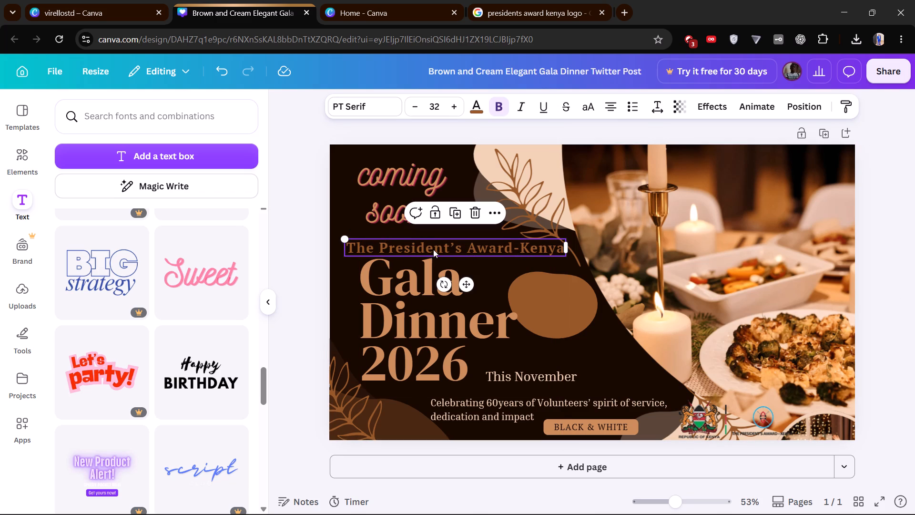
left_click_drag(457, 242, 445, 242)
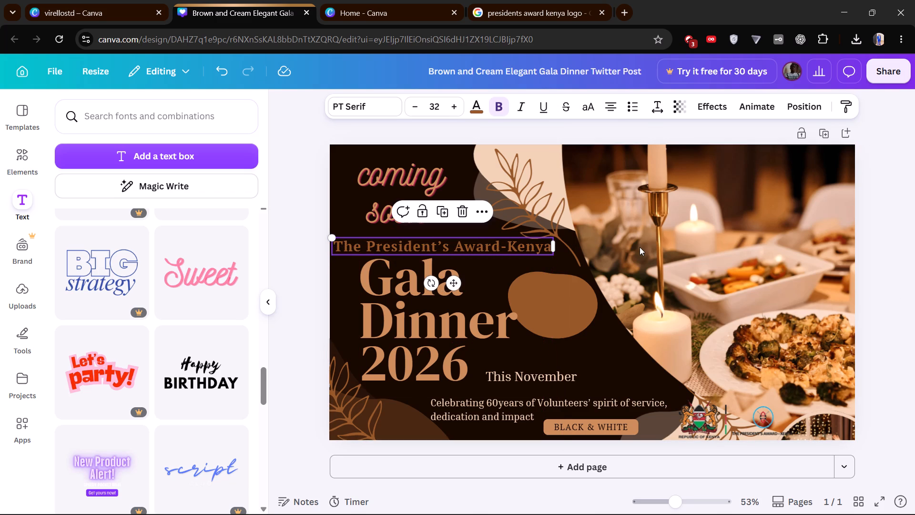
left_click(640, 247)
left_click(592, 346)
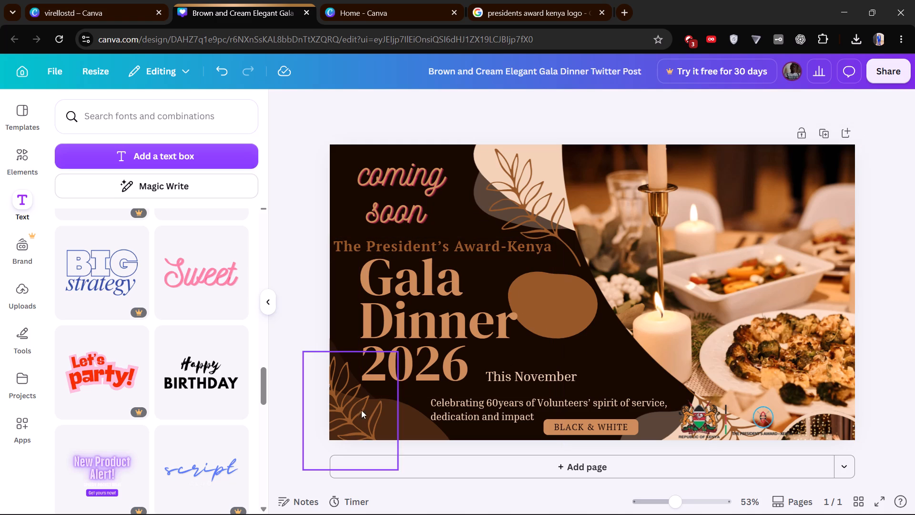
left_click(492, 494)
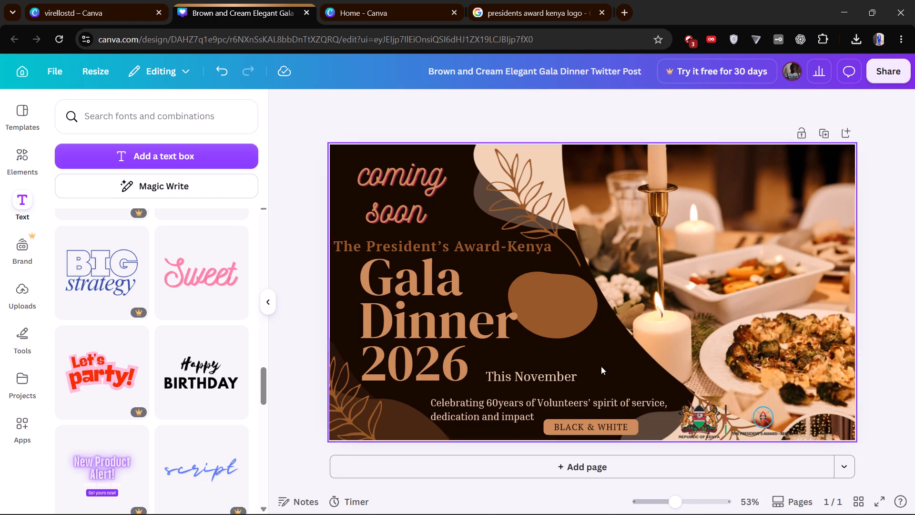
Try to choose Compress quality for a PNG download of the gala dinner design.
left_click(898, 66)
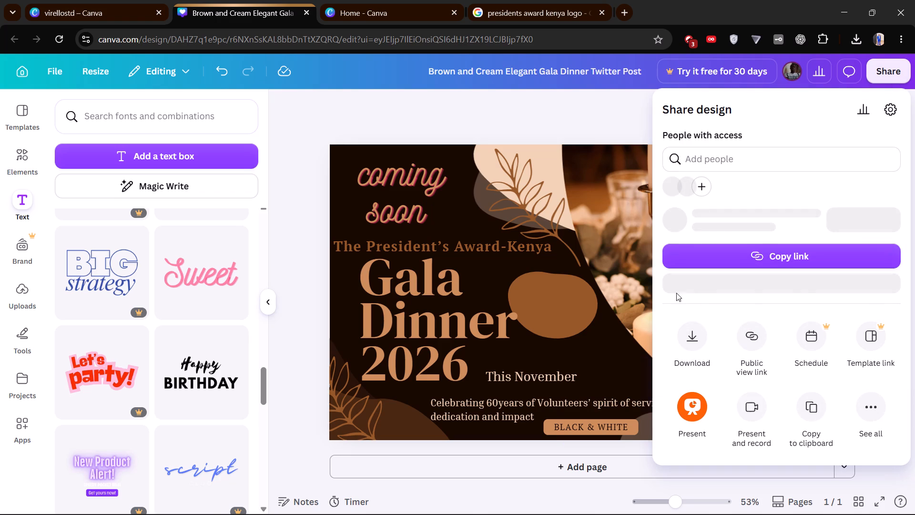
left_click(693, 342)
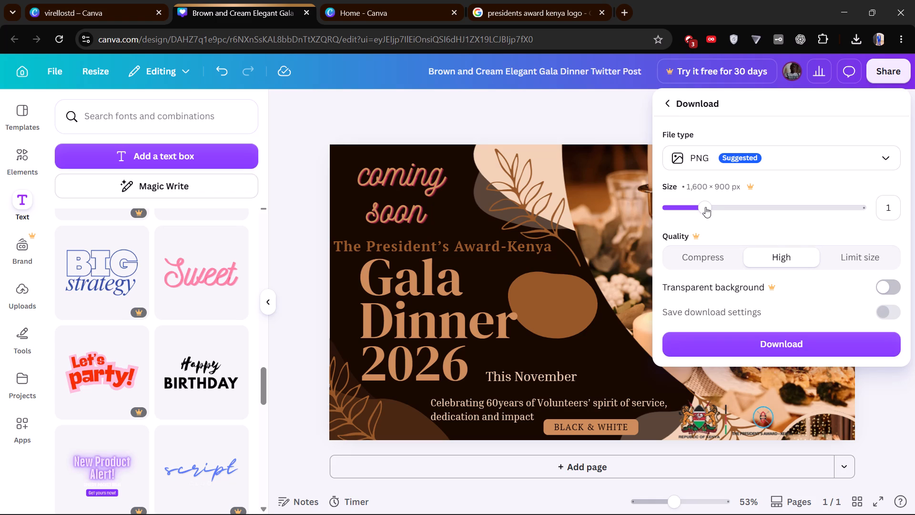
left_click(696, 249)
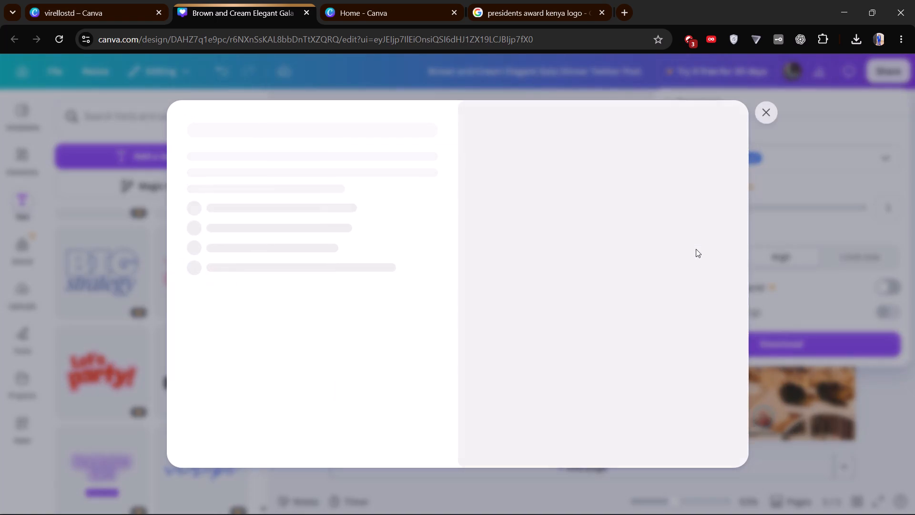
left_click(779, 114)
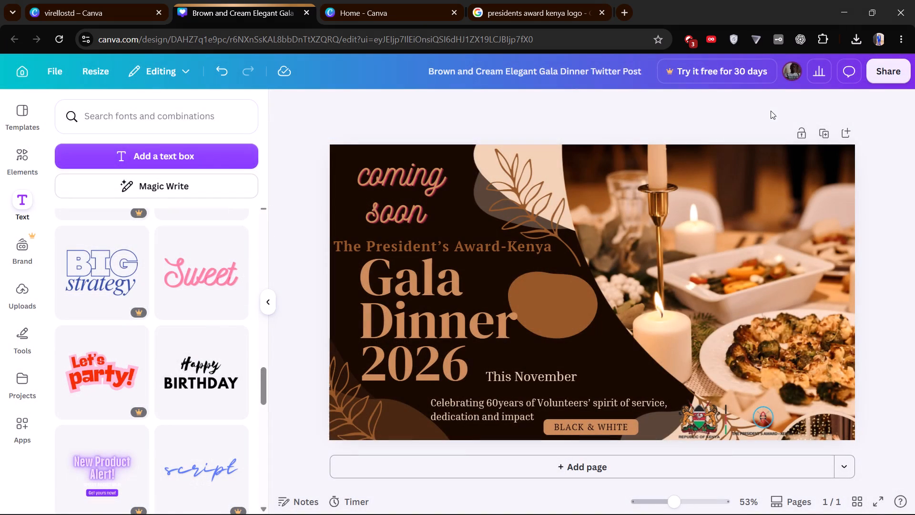
Reopen the sharing options for the gala dinner design.
left_click(880, 67)
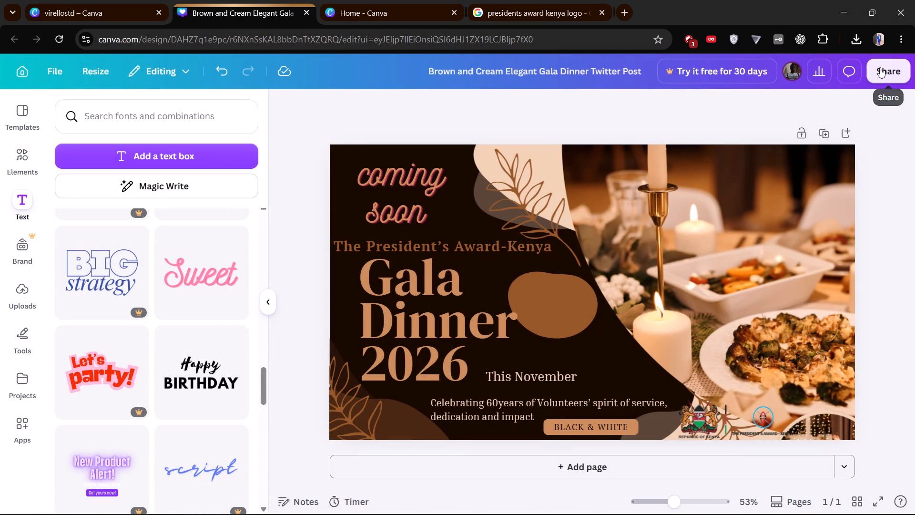
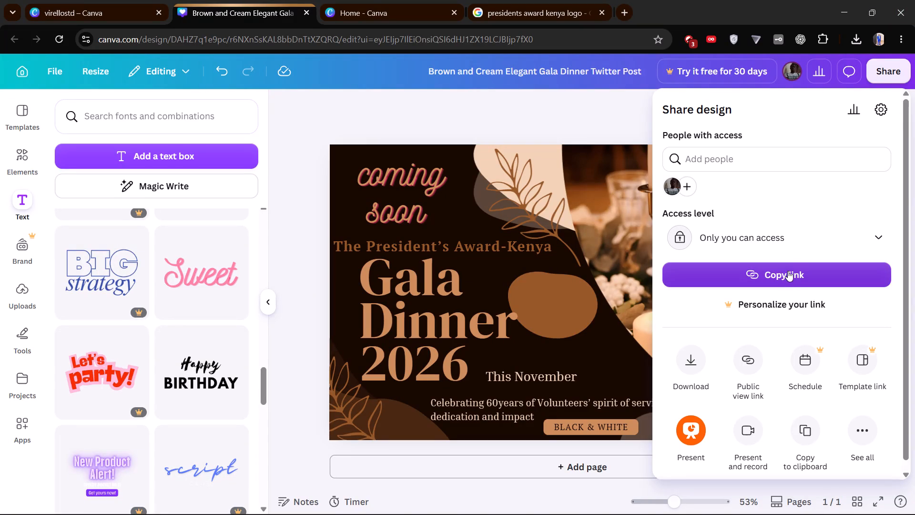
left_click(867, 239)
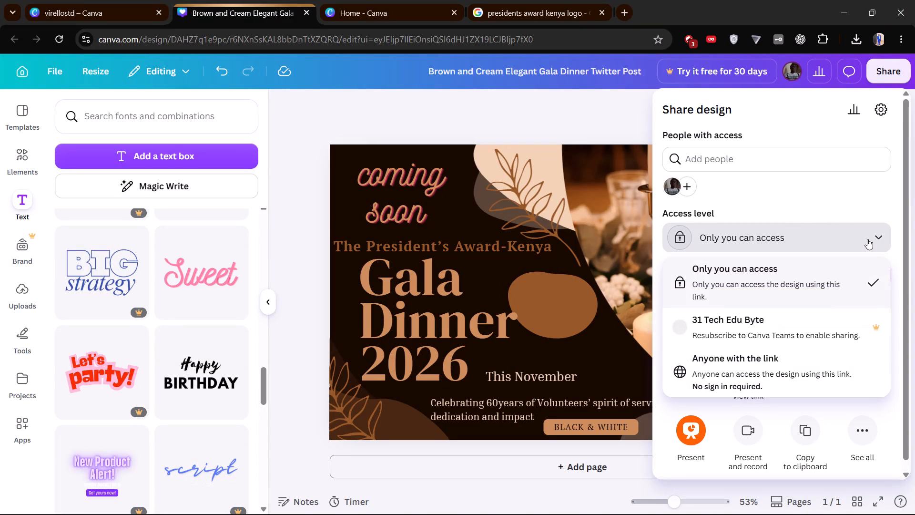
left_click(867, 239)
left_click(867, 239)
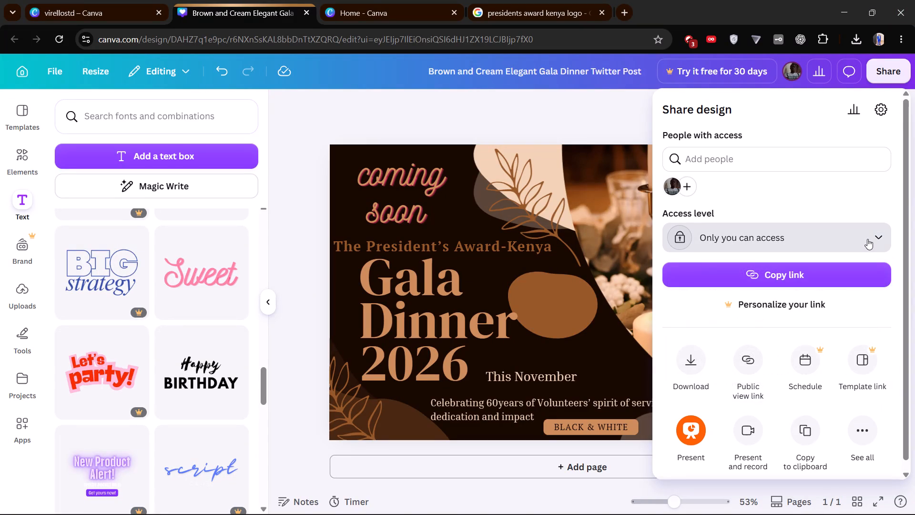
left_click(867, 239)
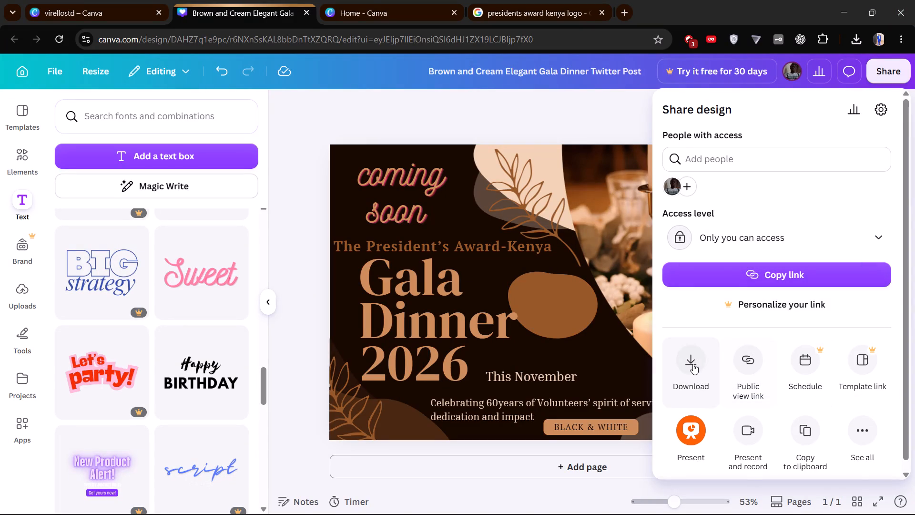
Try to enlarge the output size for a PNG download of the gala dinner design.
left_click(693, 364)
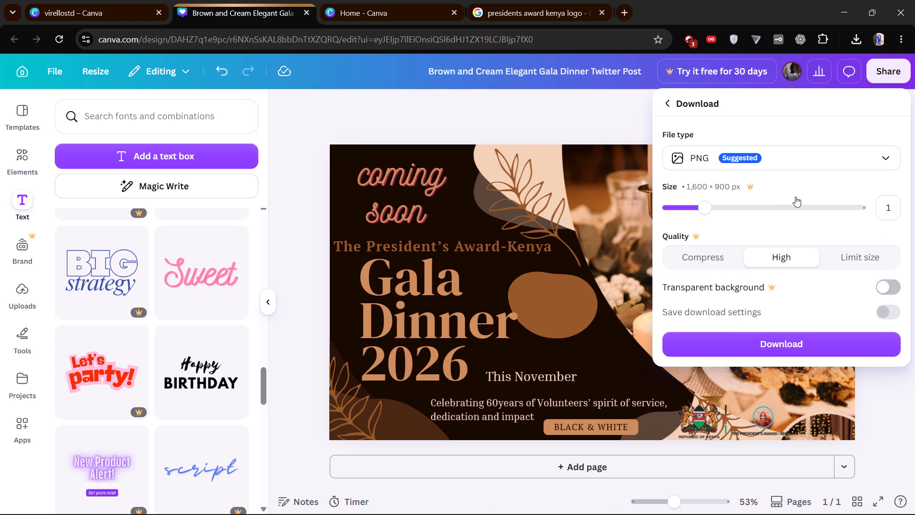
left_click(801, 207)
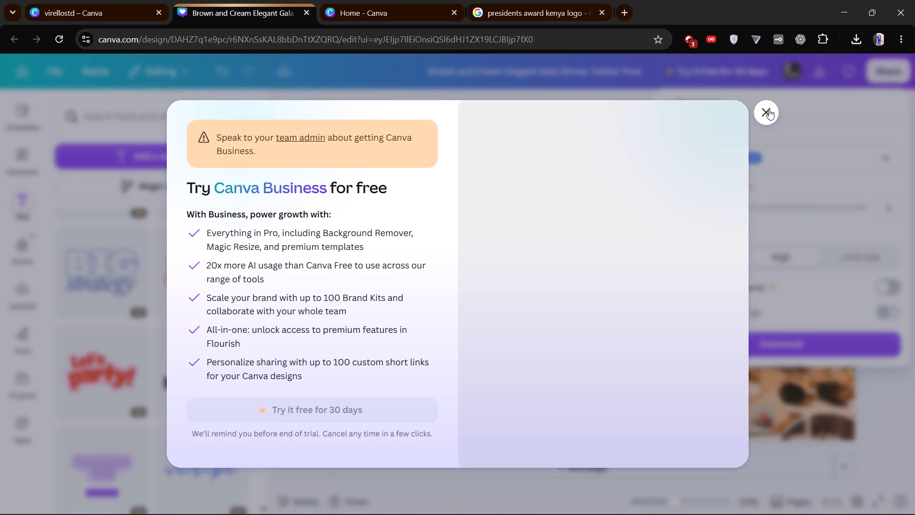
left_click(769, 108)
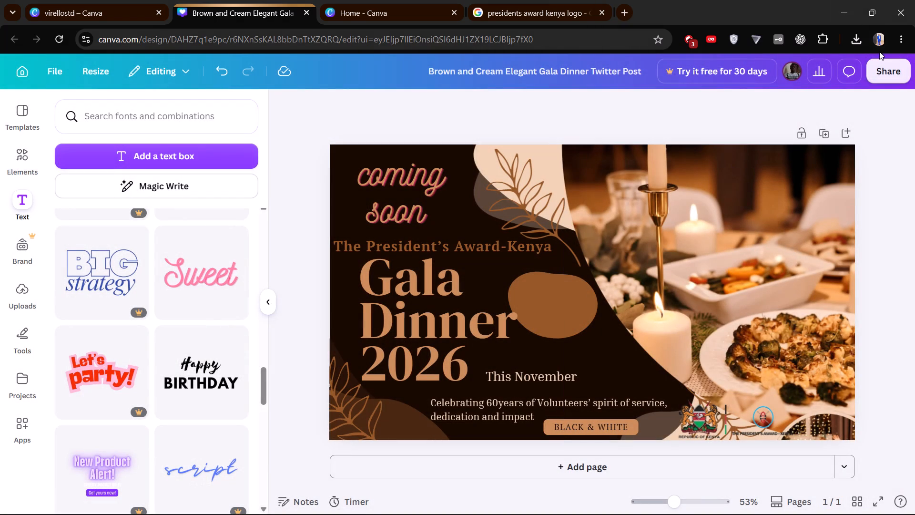
Download the gala dinner design as a JPG, keeping the default size and Medium quality.
left_click(887, 69)
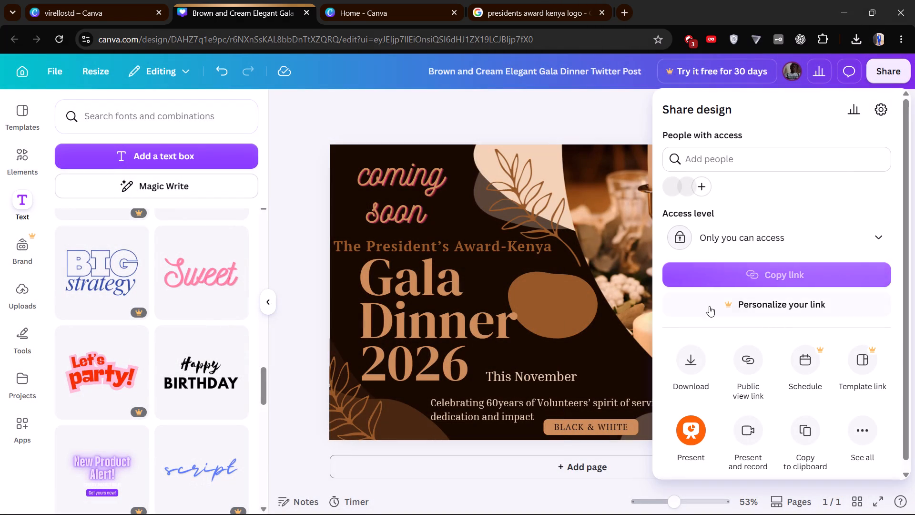
left_click(693, 373)
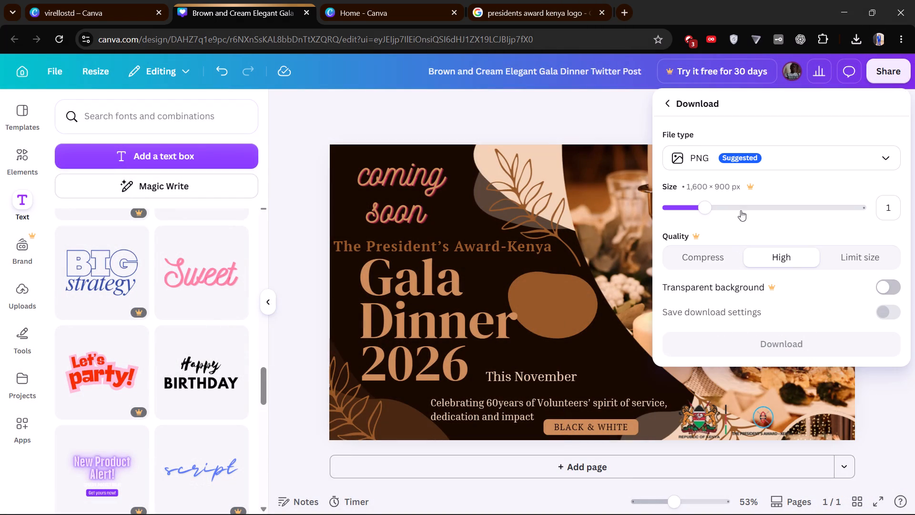
left_click(781, 160)
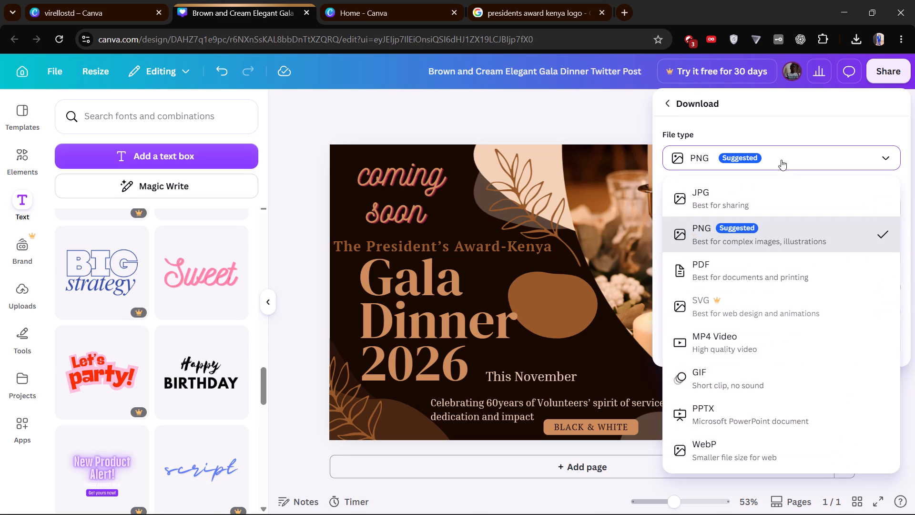
left_click(779, 198)
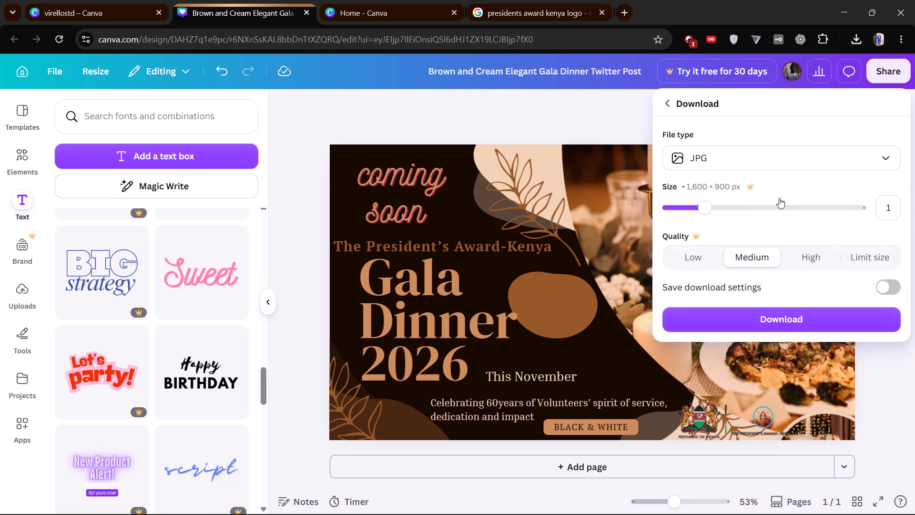
left_click(768, 317)
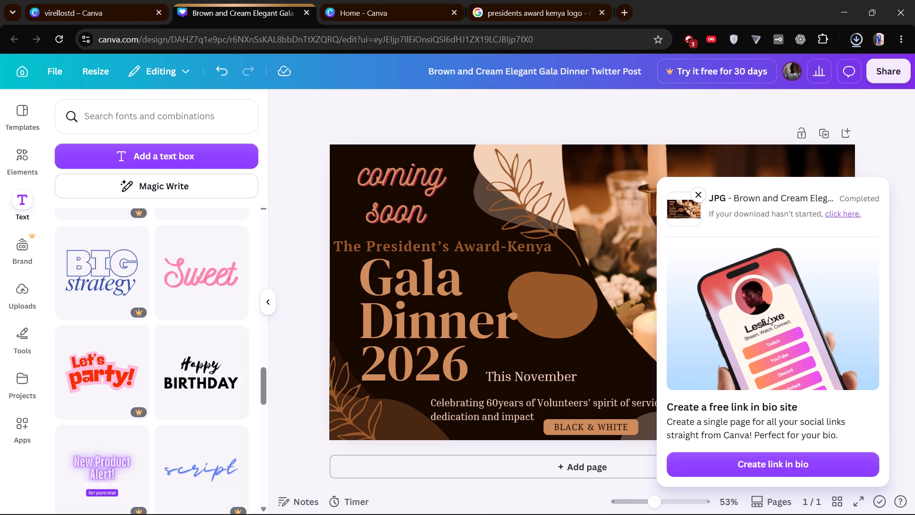
Open the downloaded gala dinner JPG from the Downloads folder in Photos, keeping Photos as the app always used for .jpg files.
left_click(790, 74)
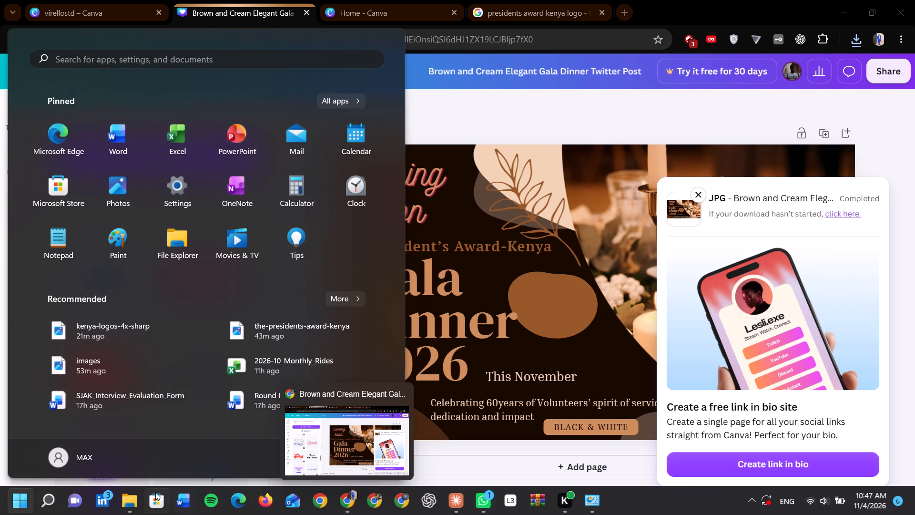
left_click(132, 499)
left_click(179, 427)
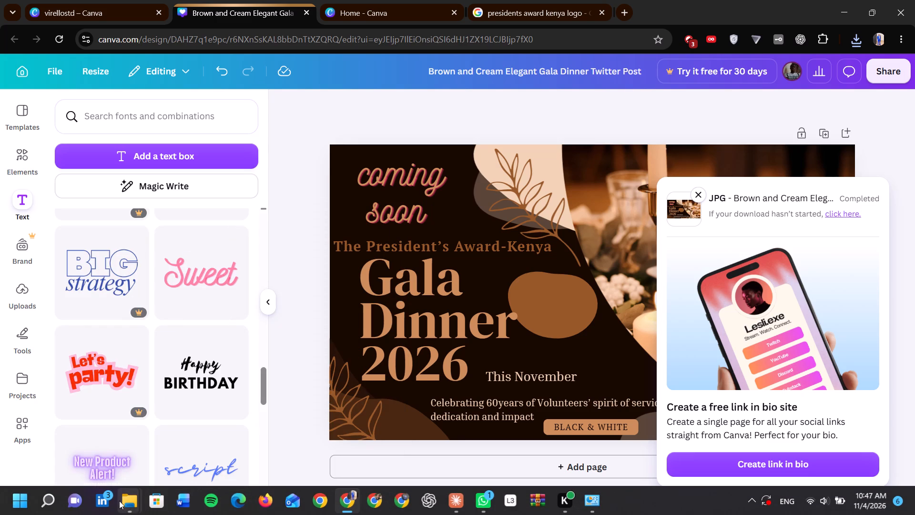
left_click(119, 501)
left_click(110, 451)
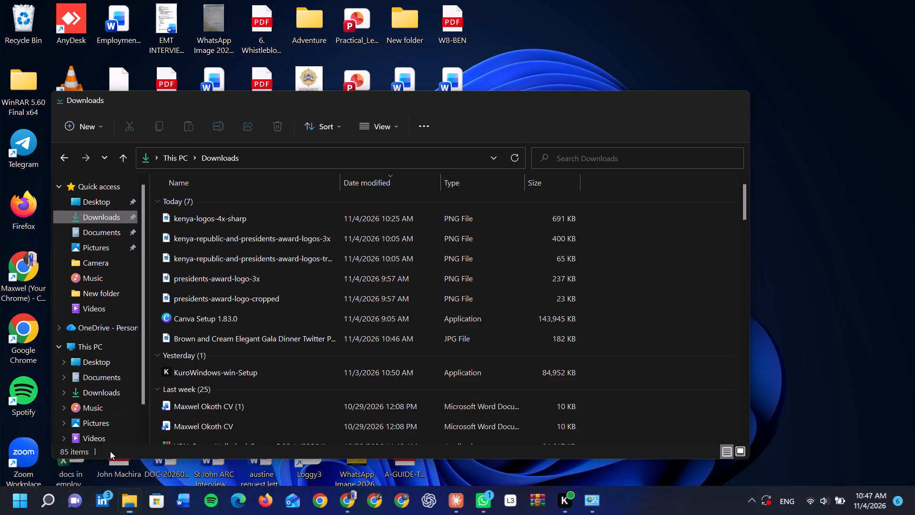
scroll(266, 254, "up", 4)
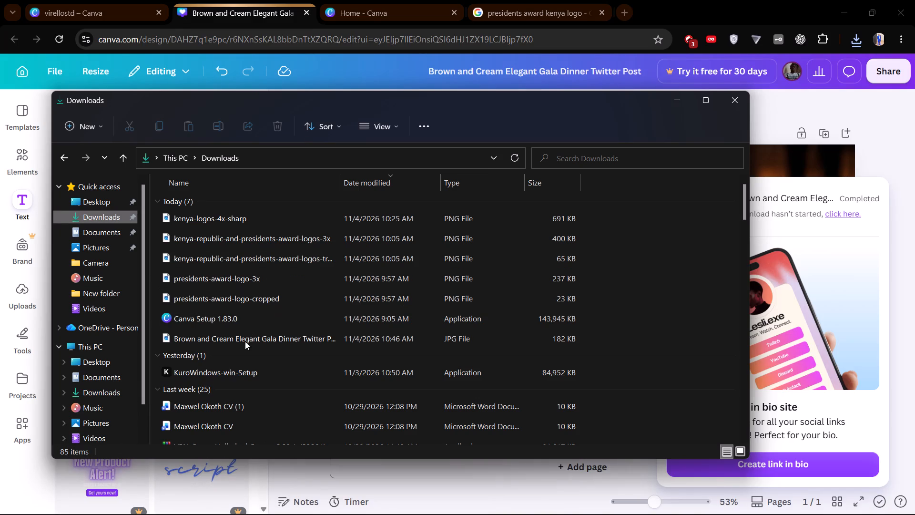
triple_click(245, 341)
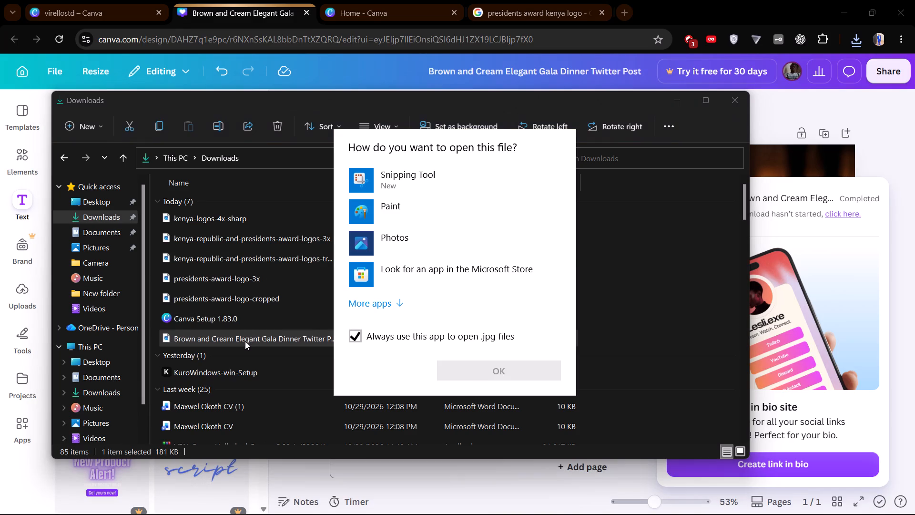
left_click(363, 234)
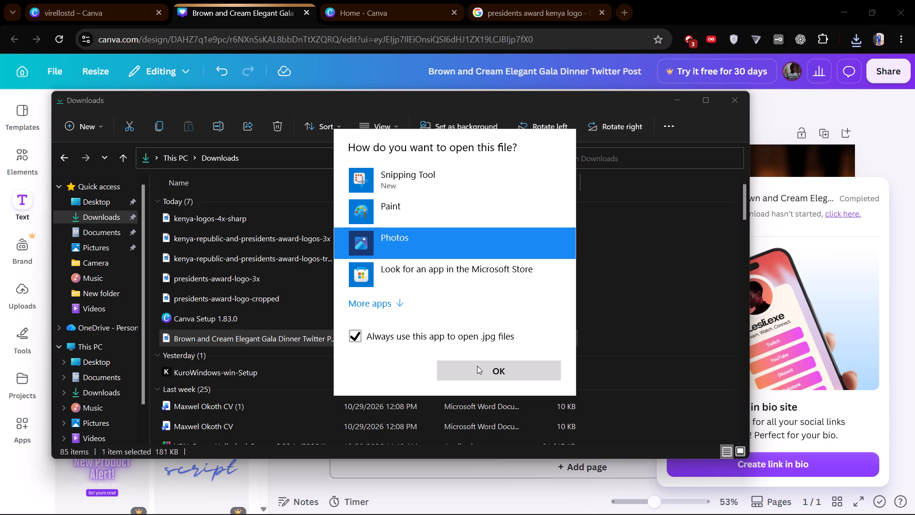
left_click(477, 366)
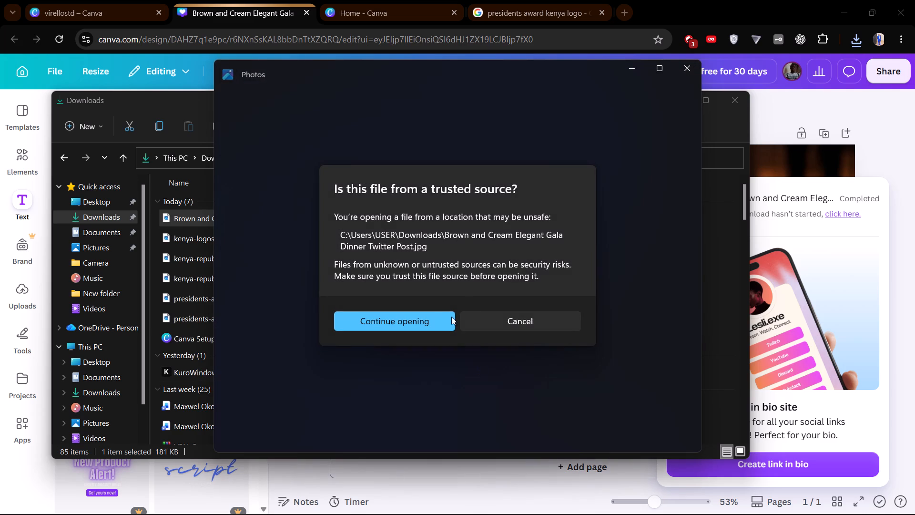
left_click(426, 319)
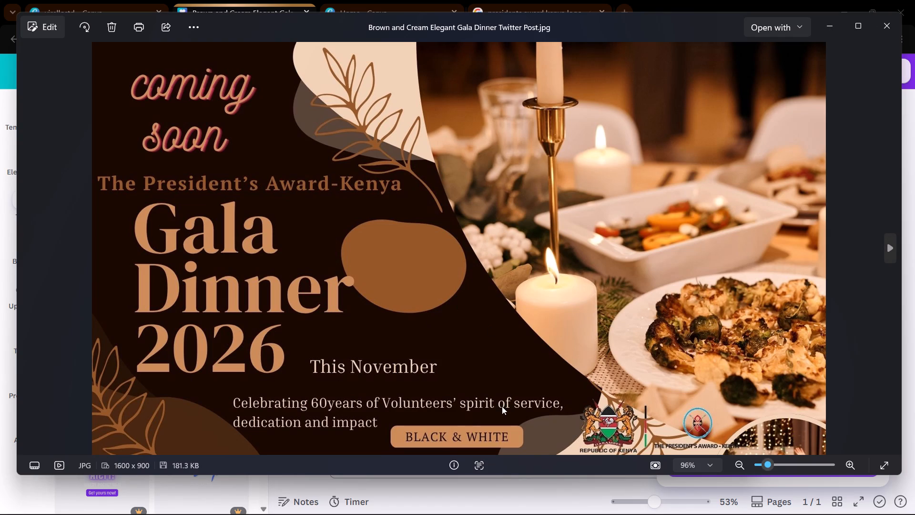
Look over the downloaded gala dinner JPG and close its Photos window.
left_click(604, 301)
left_click(876, 25)
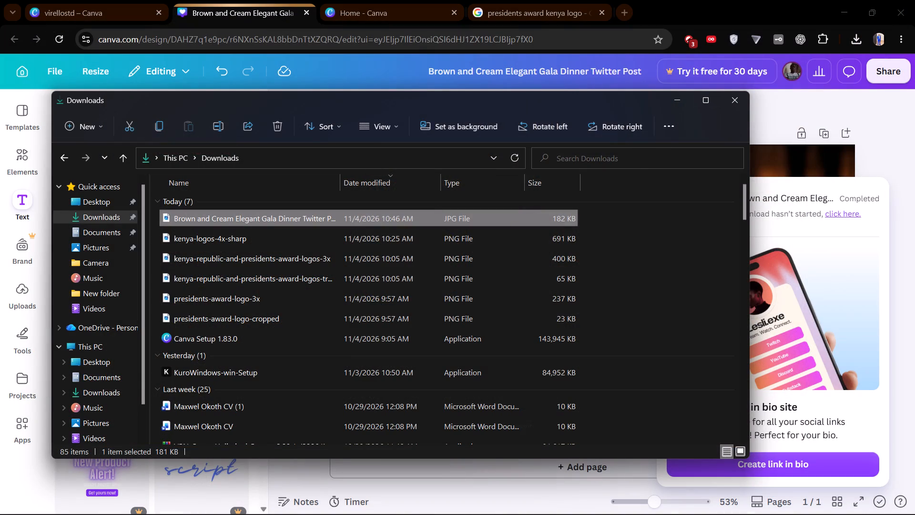
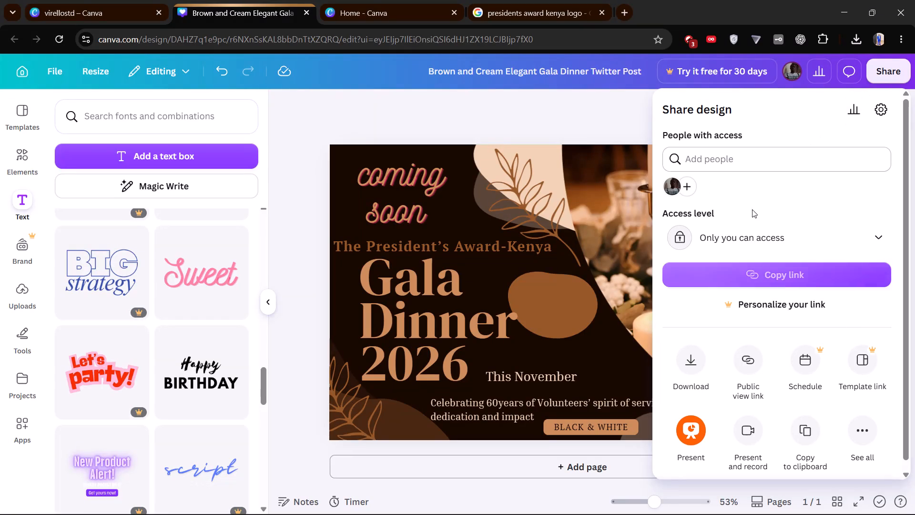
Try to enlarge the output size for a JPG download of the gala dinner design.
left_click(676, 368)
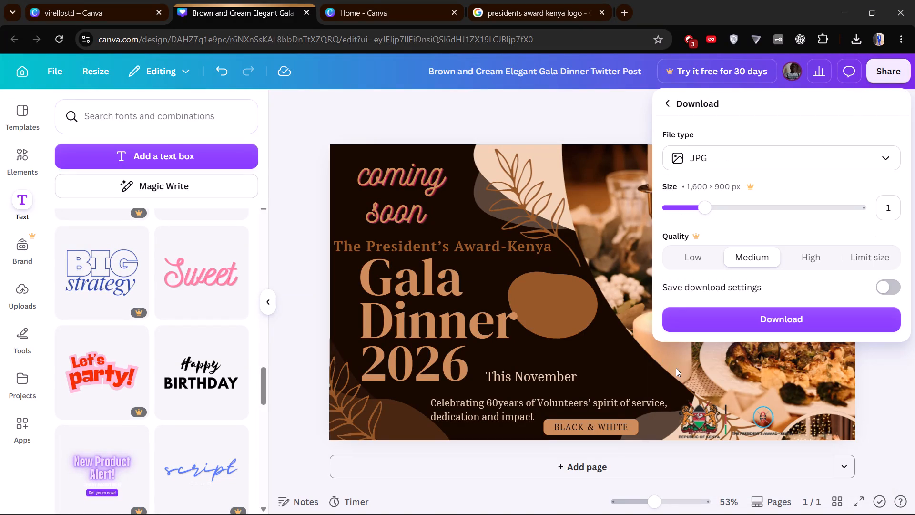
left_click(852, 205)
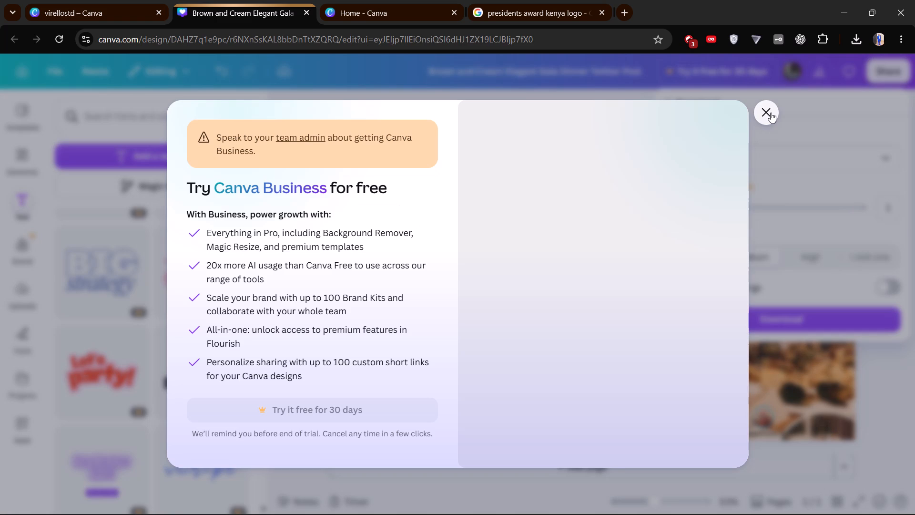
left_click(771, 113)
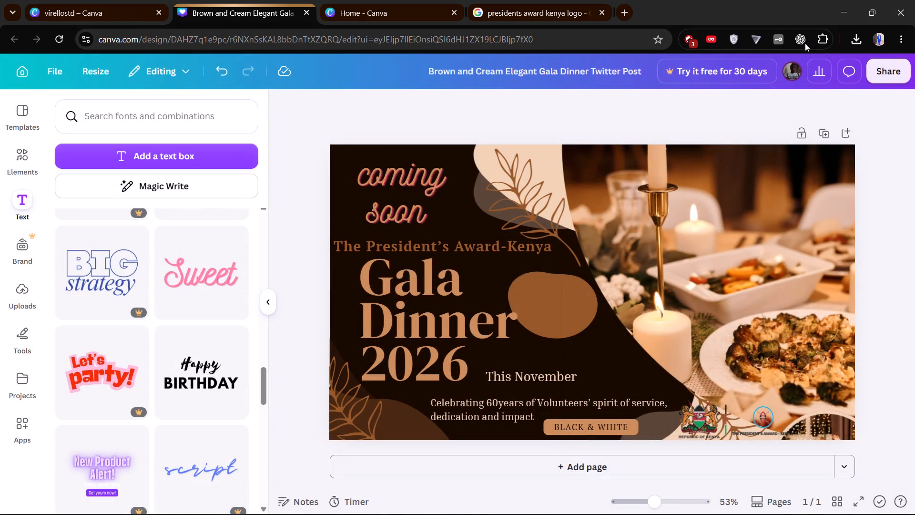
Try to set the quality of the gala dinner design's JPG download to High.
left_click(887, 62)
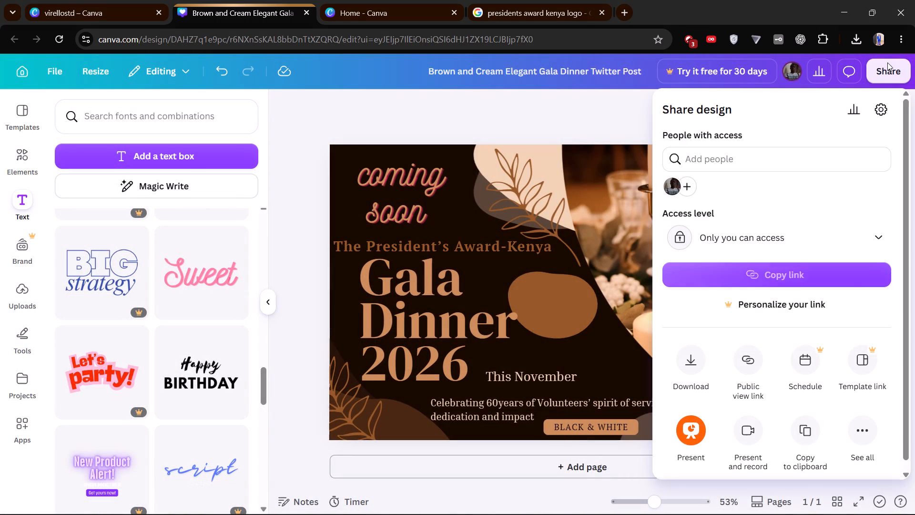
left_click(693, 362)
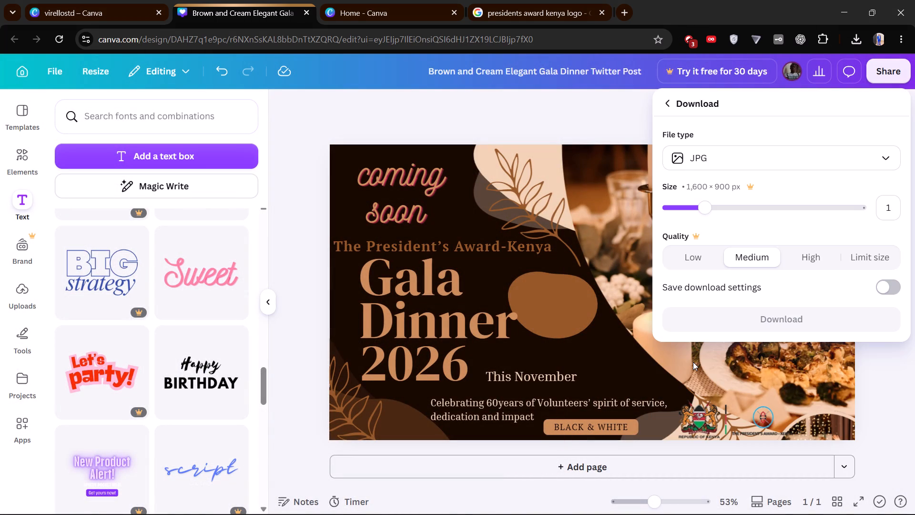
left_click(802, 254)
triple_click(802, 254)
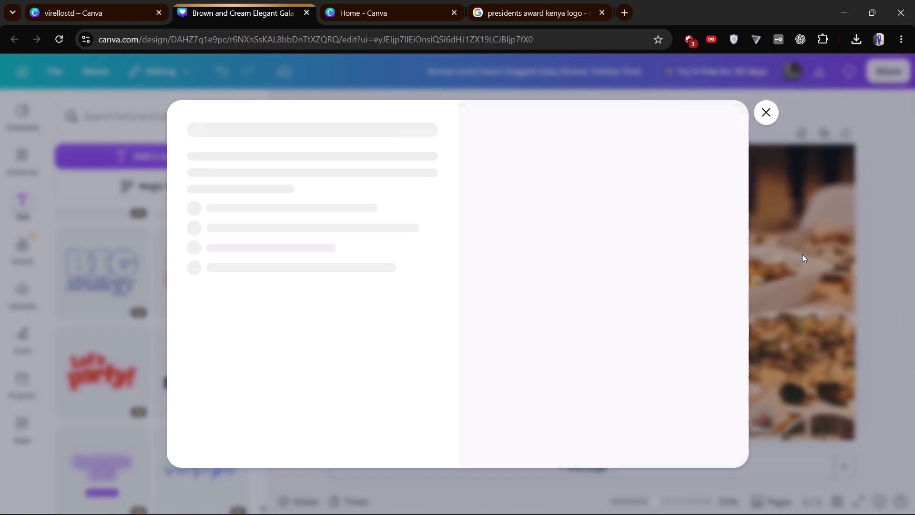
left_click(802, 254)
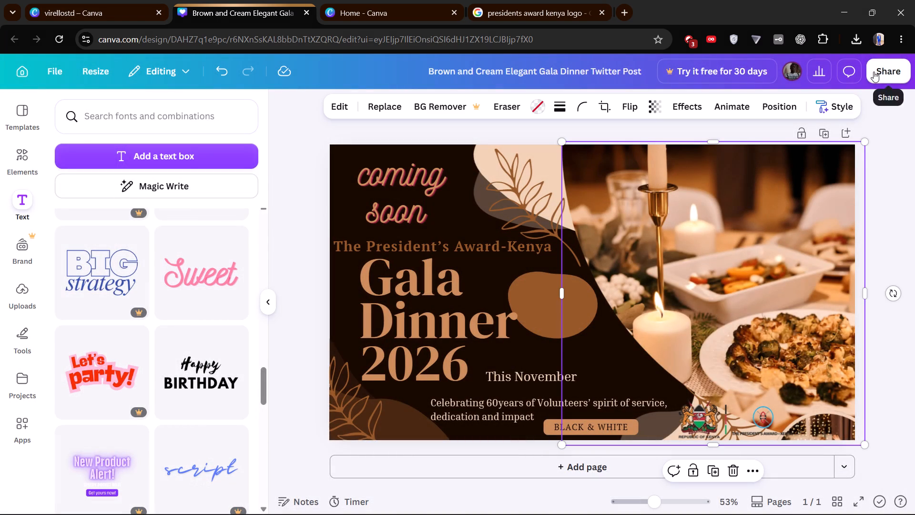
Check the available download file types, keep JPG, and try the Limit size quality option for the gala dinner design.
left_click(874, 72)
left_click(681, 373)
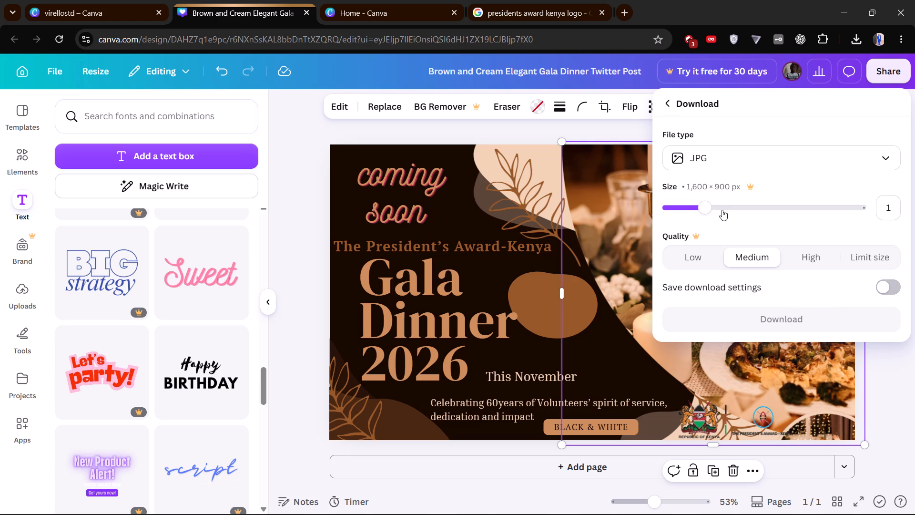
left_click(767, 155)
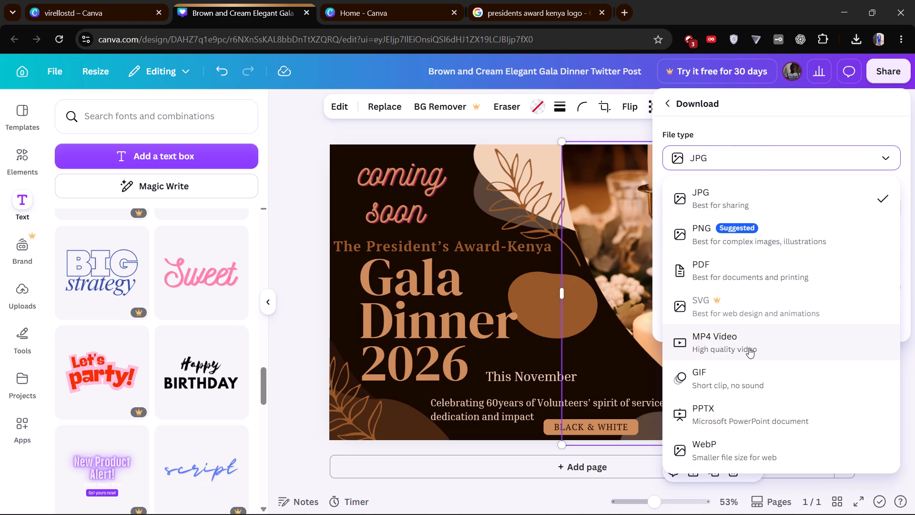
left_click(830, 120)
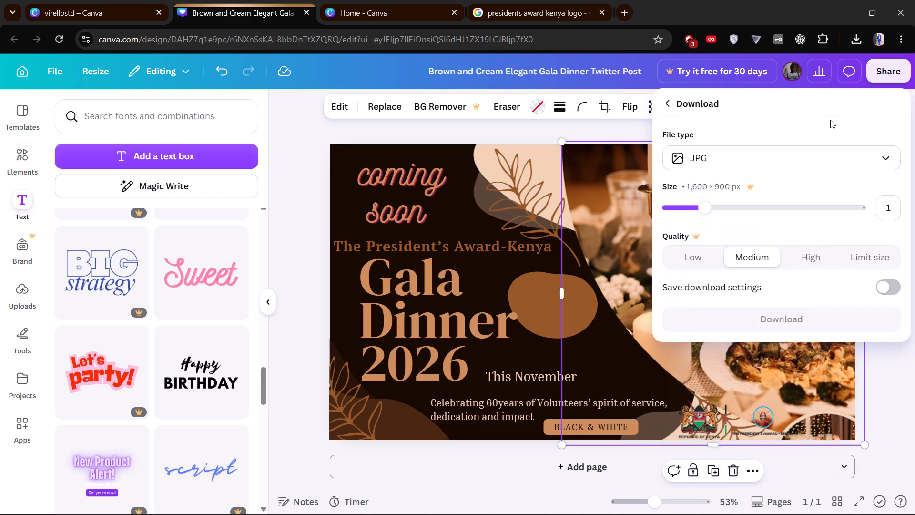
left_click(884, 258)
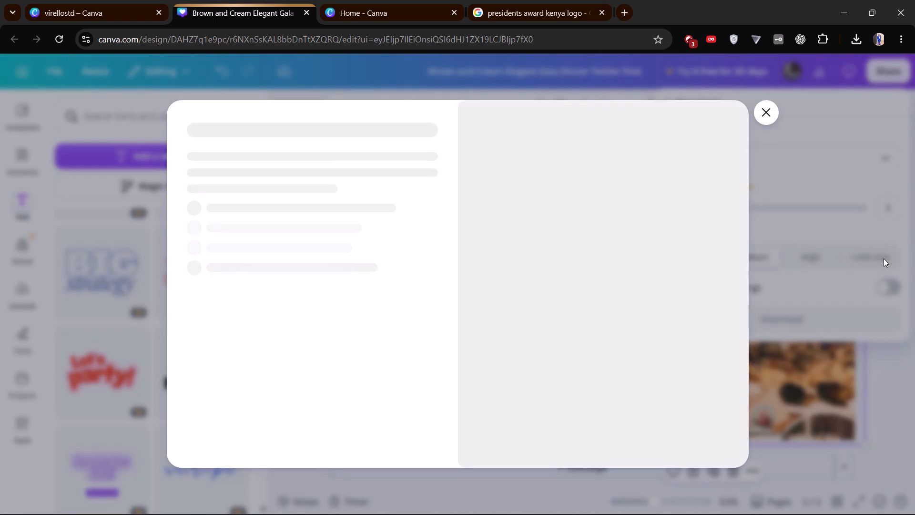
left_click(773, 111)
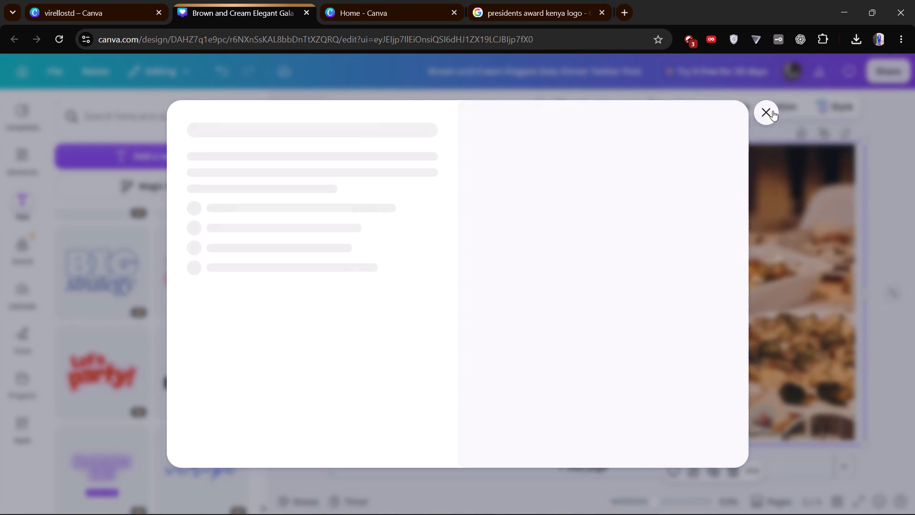
Reopen the download settings for the gala dinner design.
left_click(873, 62)
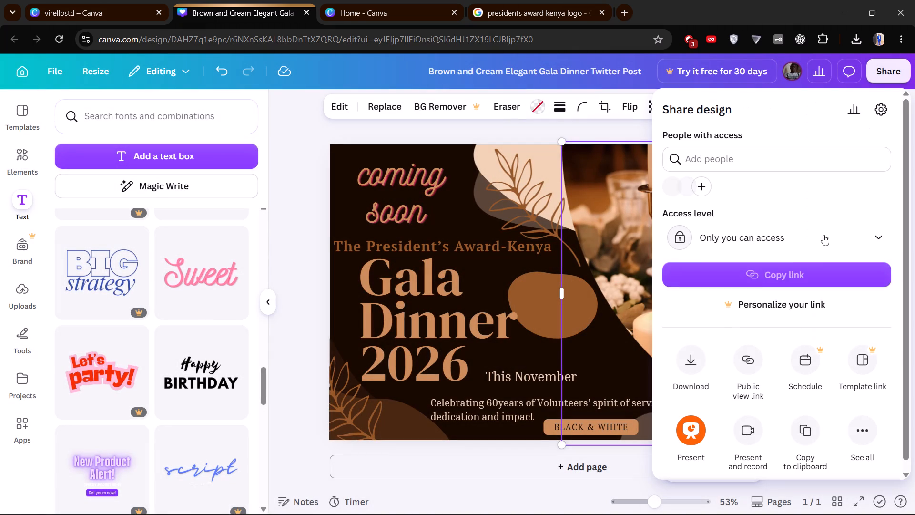
left_click(686, 361)
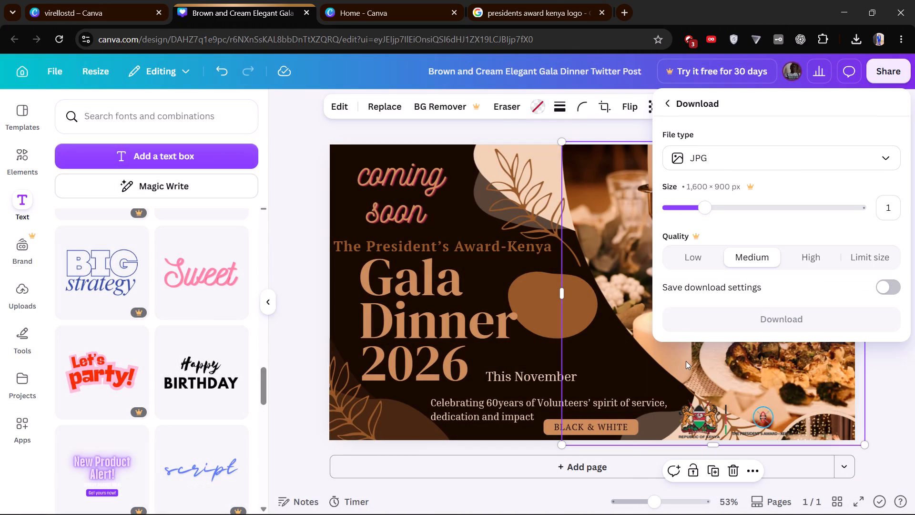
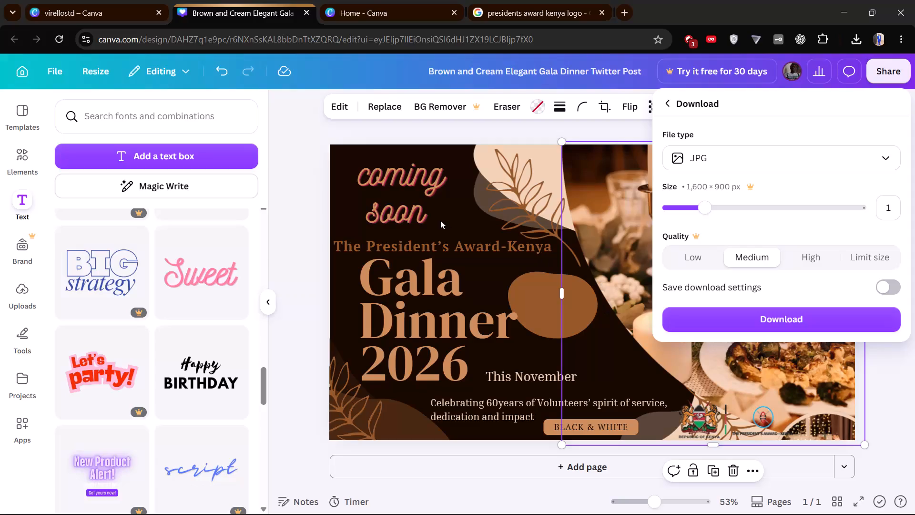
Close the download settings and return to the gala dinner design.
left_click(292, 158)
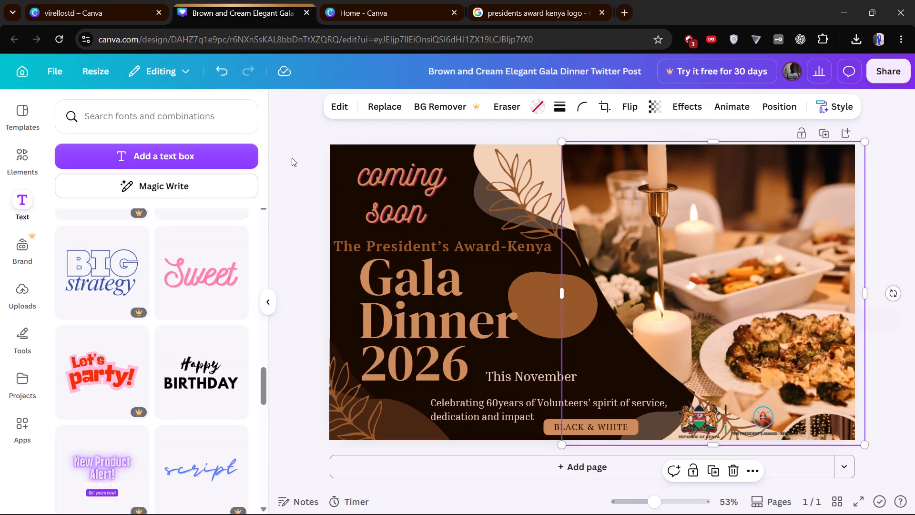
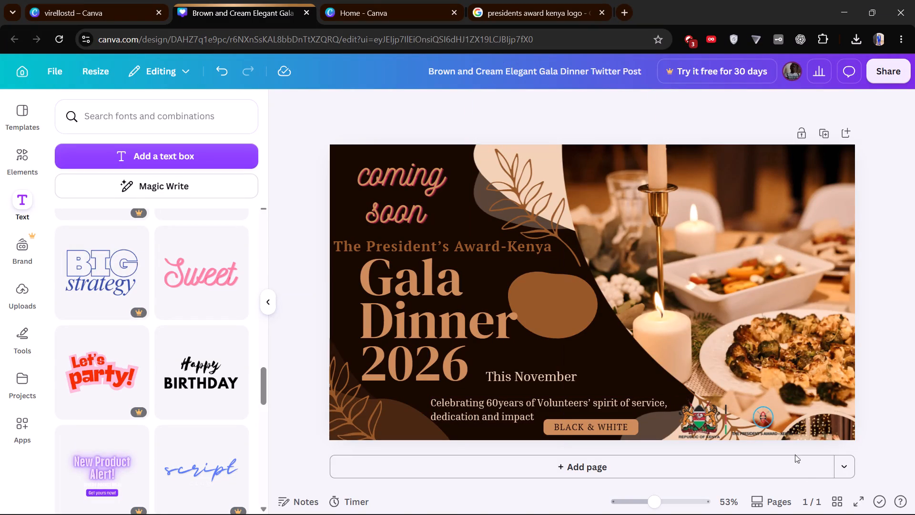
Preview the gala dinner design in full screen and return to the editor.
left_click(854, 498)
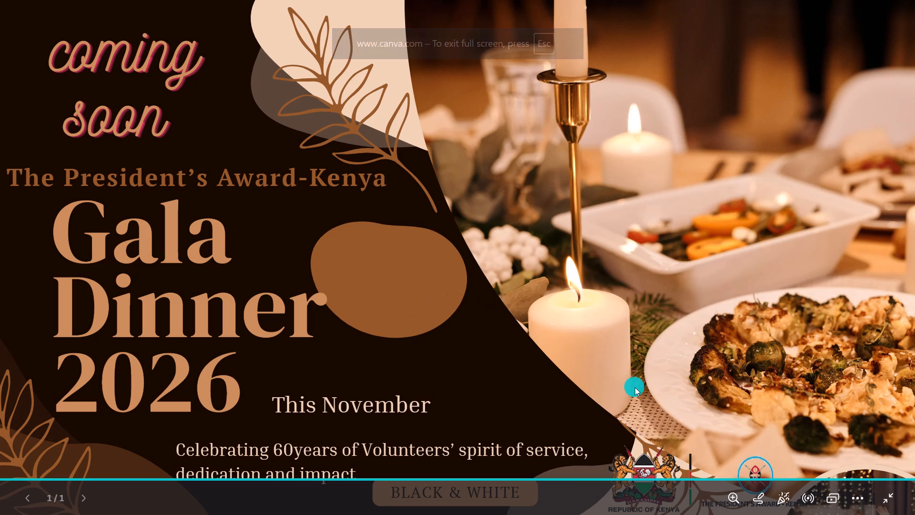
left_click(885, 500)
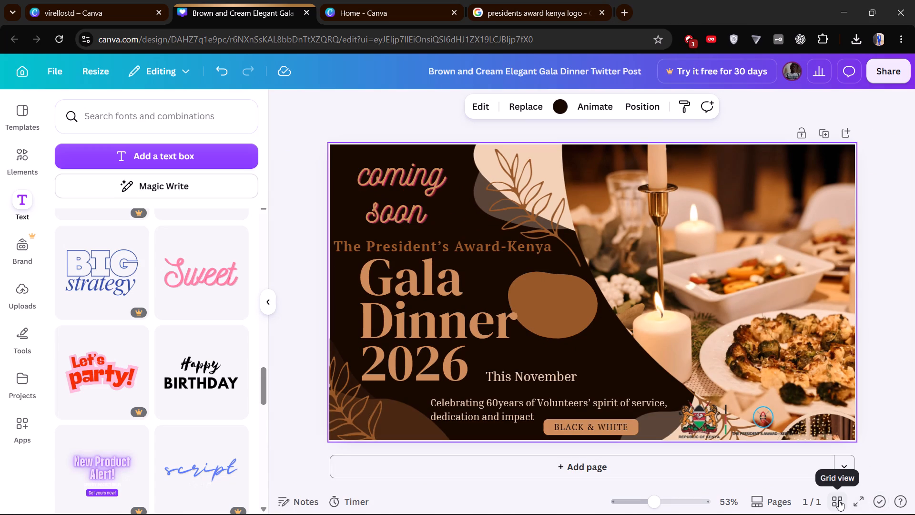
View the design's page in grid view and return to the single-page editing view.
left_click(839, 500)
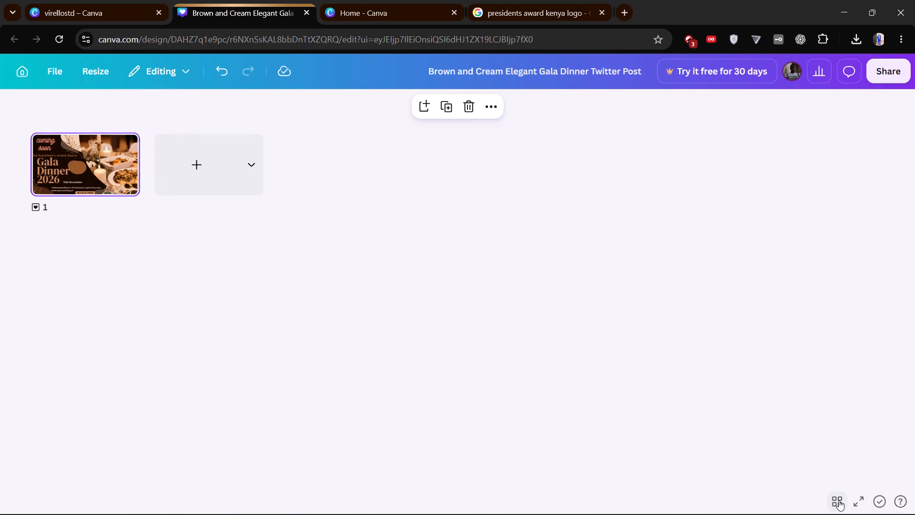
left_click(839, 500)
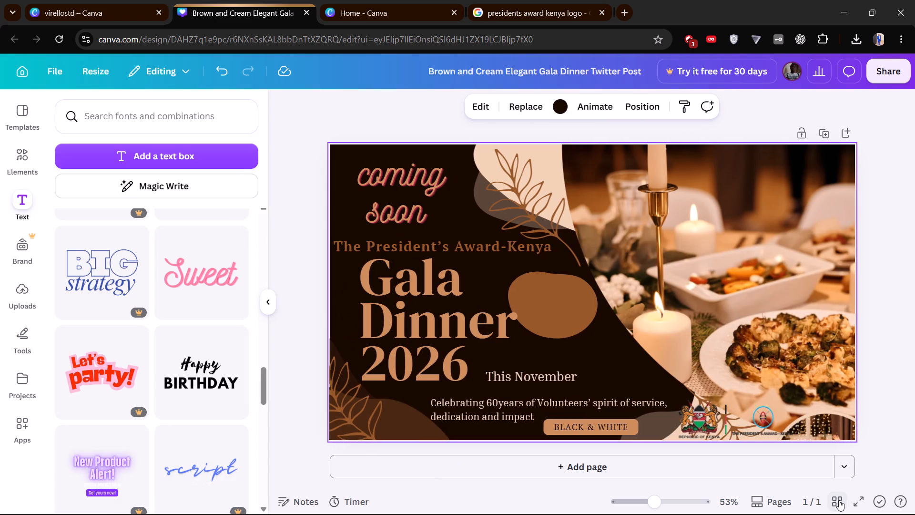
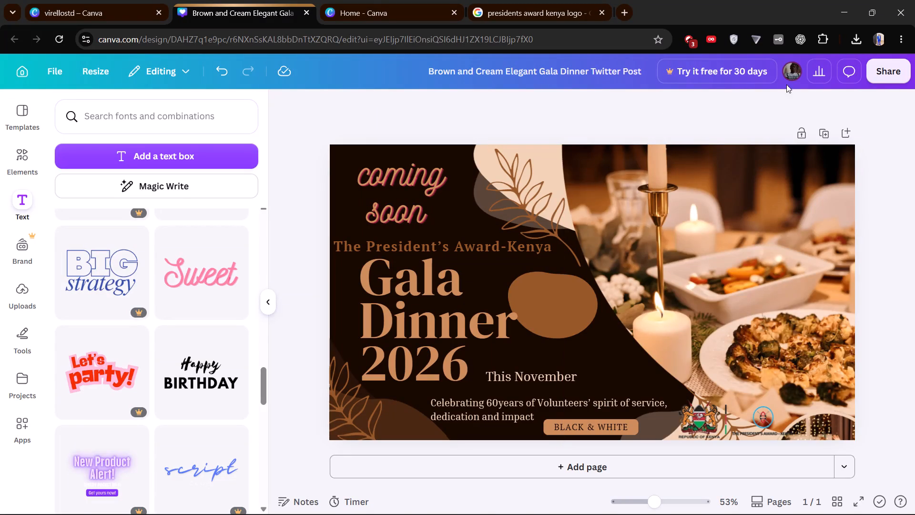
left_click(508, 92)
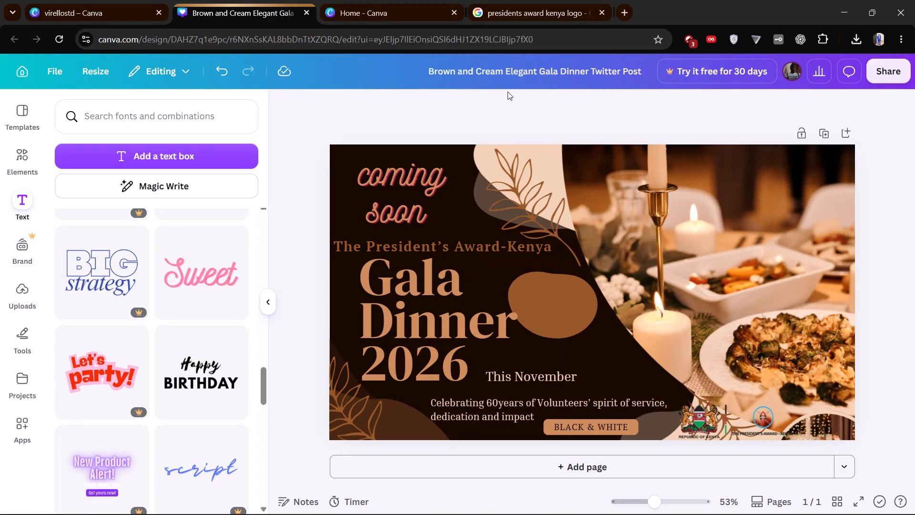
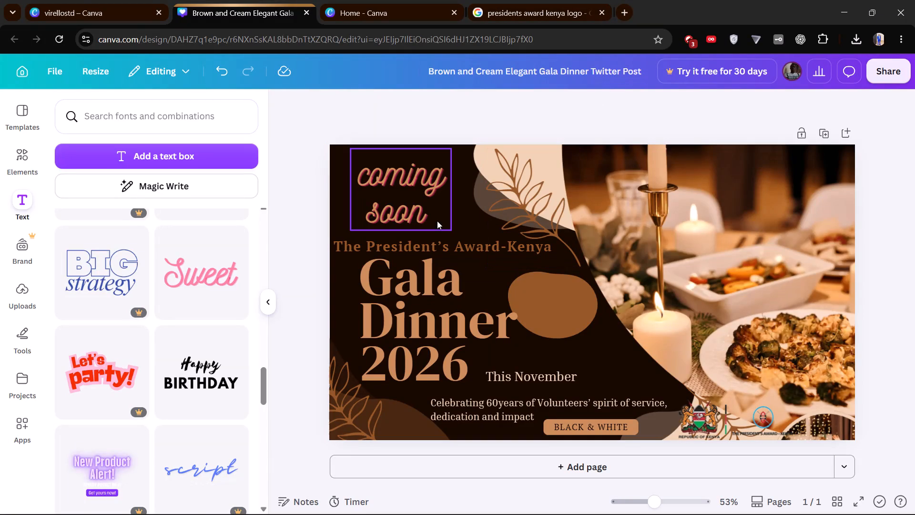
Undo the recent edits back to the point where the pink script "coming soon" text was at its large size.
key("ctrl+z")
key("ctrl+z")
key("ctrl+z")
key("ctrl+z")
key("ctrl+z")
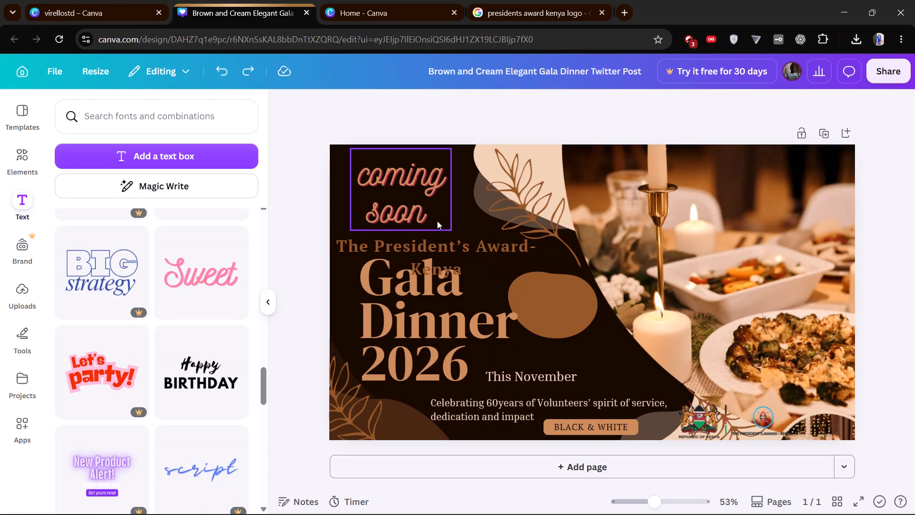
key("ctrl+z")
key("ctrl+z")
key("ctrl+z")
key("ctrl+z")
key("ctrl+z")
key("ctrl+z")
key("ctrl+z")
key("ctrl+z")
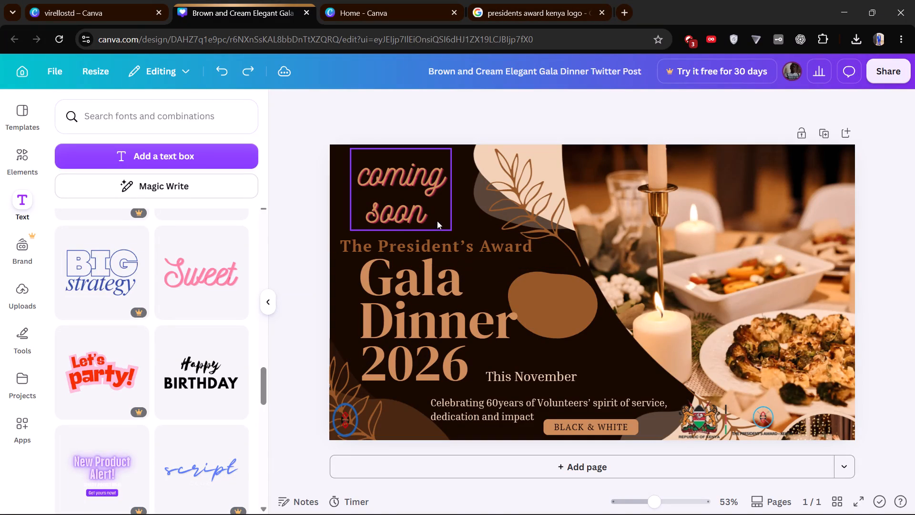
key("ctrl+z")
key("ctrl+z")
key("ctrl+z")
key("ctrl+z")
key("ctrl+z")
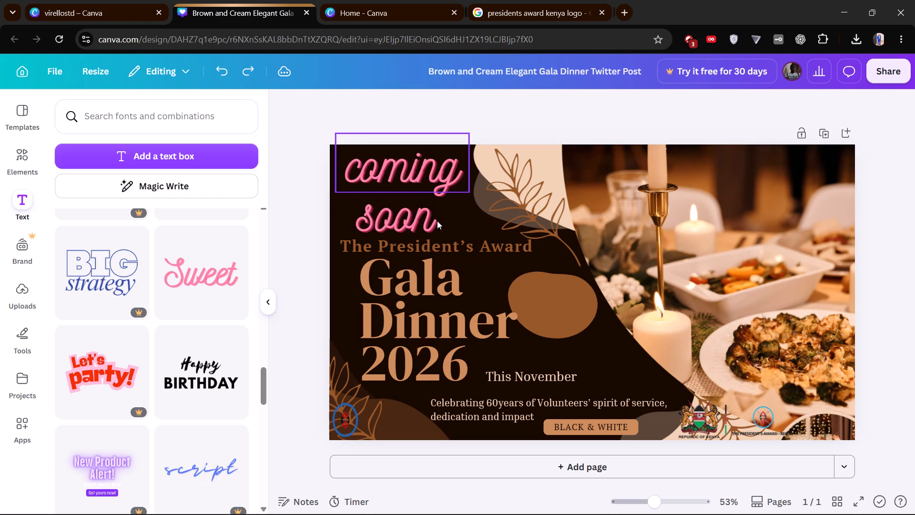
key("ctrl+z")
key("ctrl+z")
key("ctrl+z")
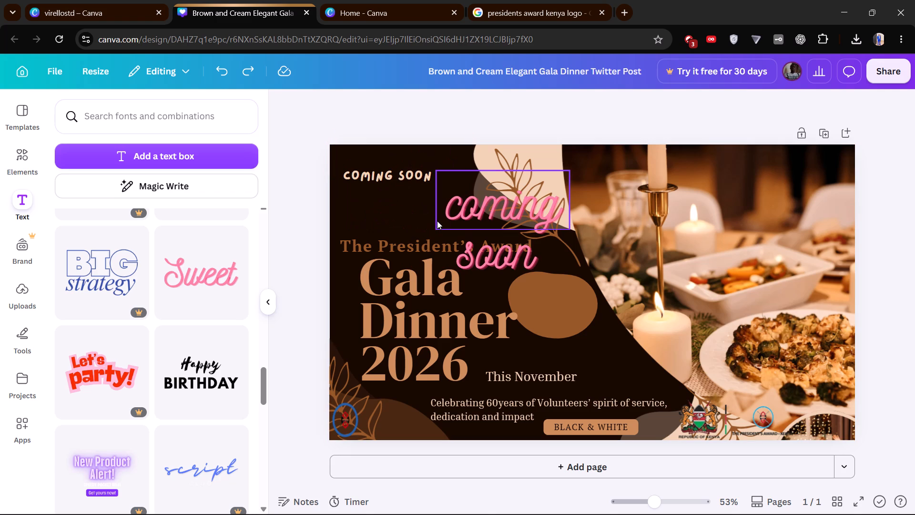
key("ctrl+z")
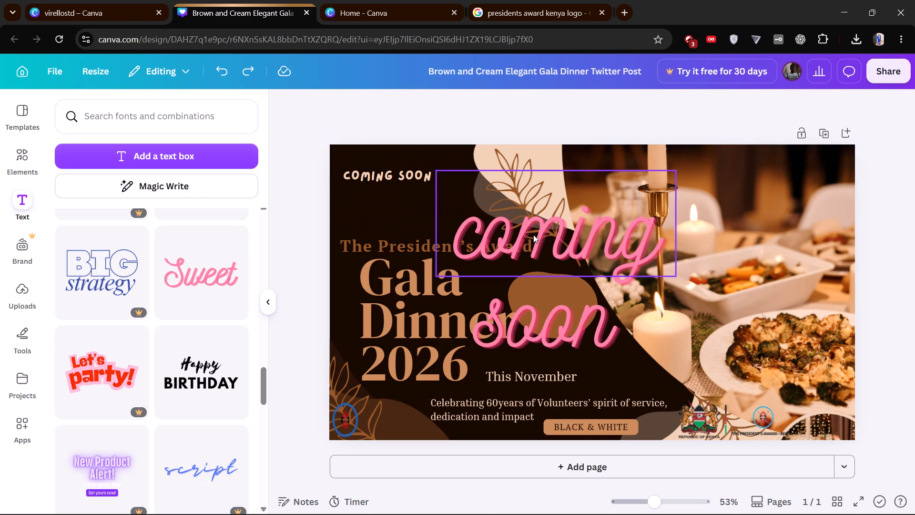
Delete the large pink script "coming soon" text from the design.
key("BackSpace")
key("BackSpace")
left_click(573, 193)
left_click(569, 143)
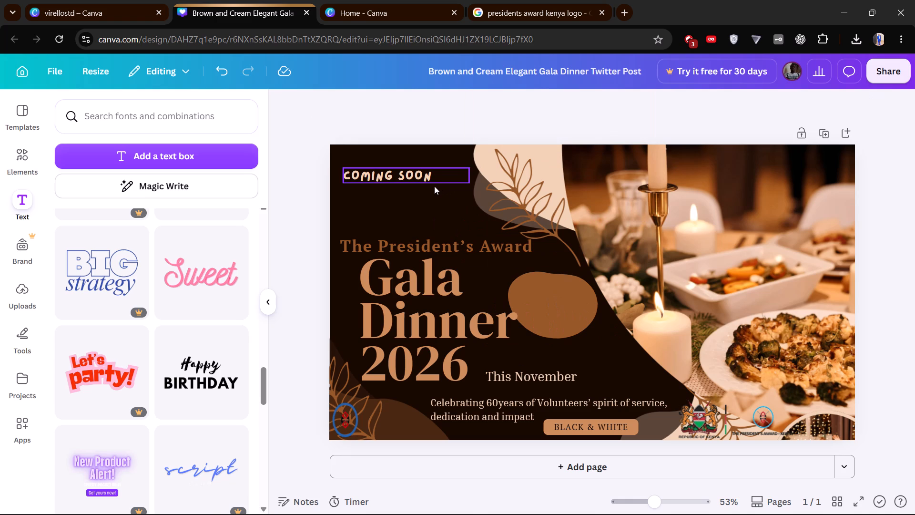
Delete the round award logo in the design's lower-left corner and the Republic of Kenya logo image along its bottom edge.
left_click(346, 411)
left_click(372, 377)
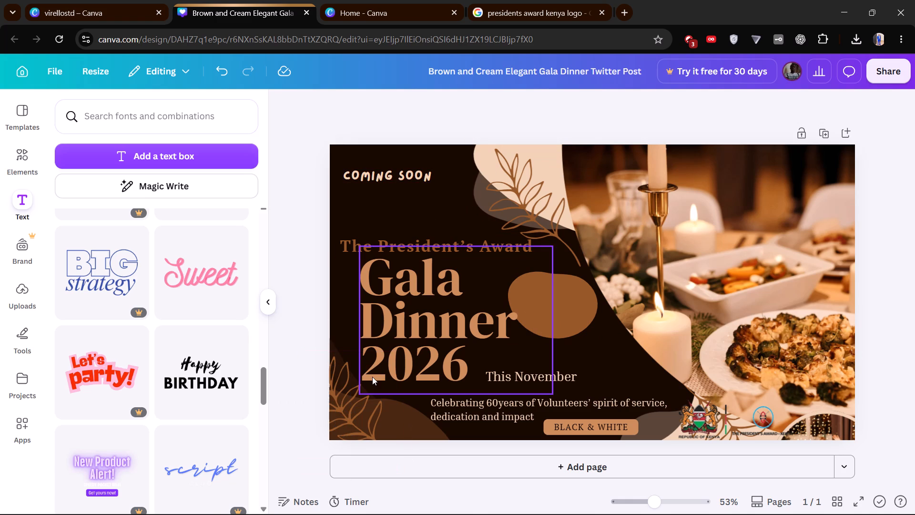
left_click(727, 426)
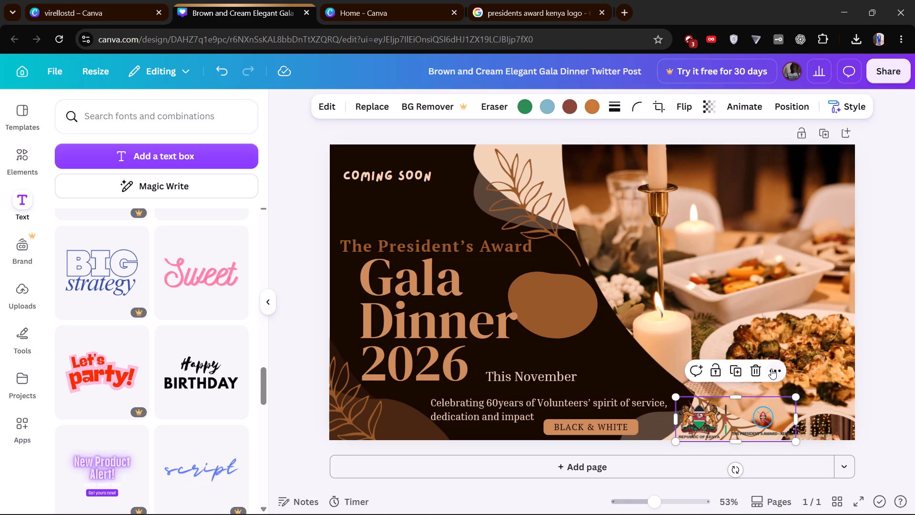
left_click(757, 370)
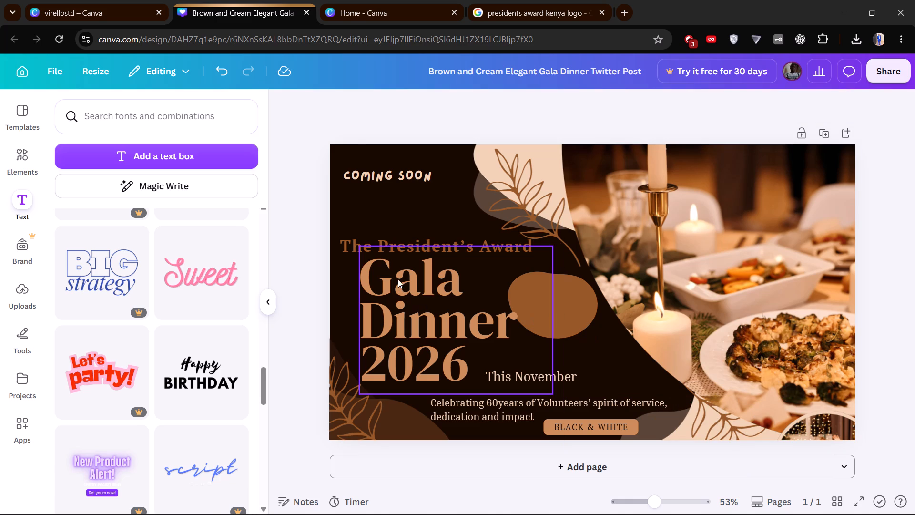
Change the font of the "COMING SOON" text to Inria Serif.
left_click(374, 175)
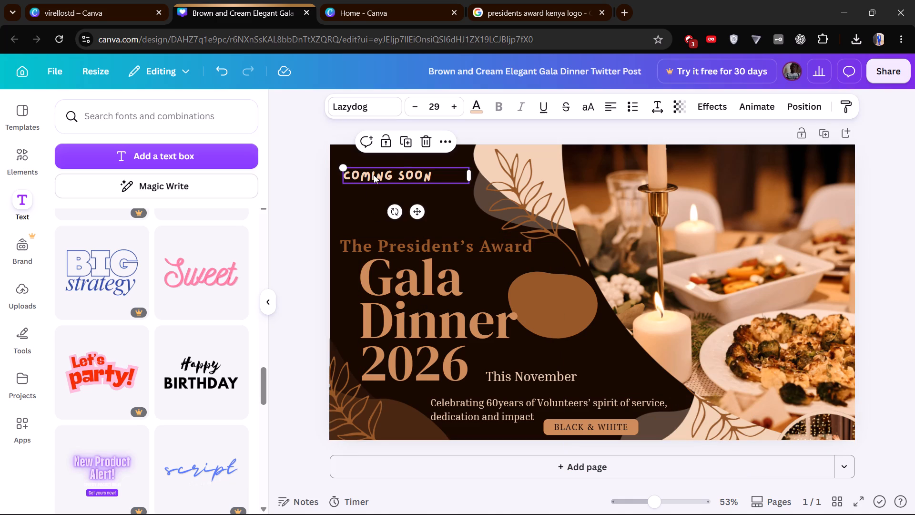
left_click(386, 103)
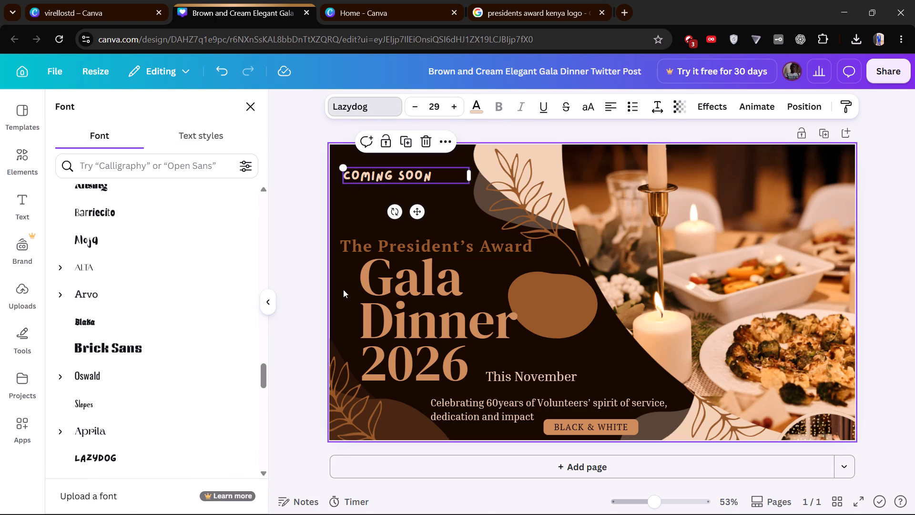
scroll(145, 211, "up", 20)
scroll(145, 211, "up", 3)
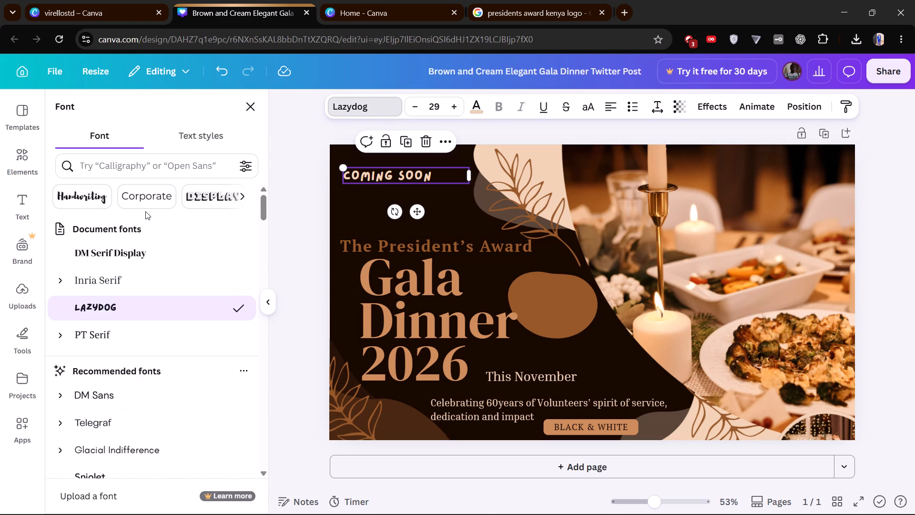
left_click(112, 232)
left_click_drag(112, 232, 126, 278)
left_click(126, 278)
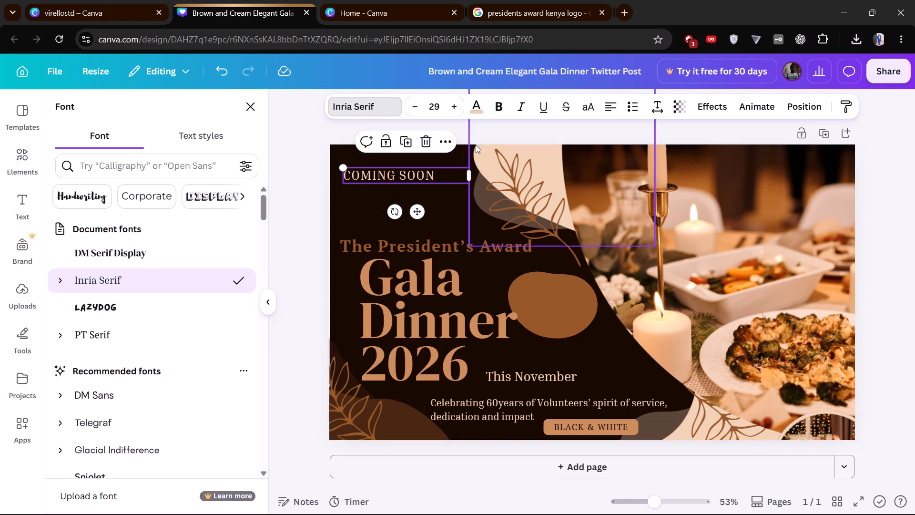
Make the whole "COMING SOON" text bold and colour it the design's medium brown.
left_click(435, 174)
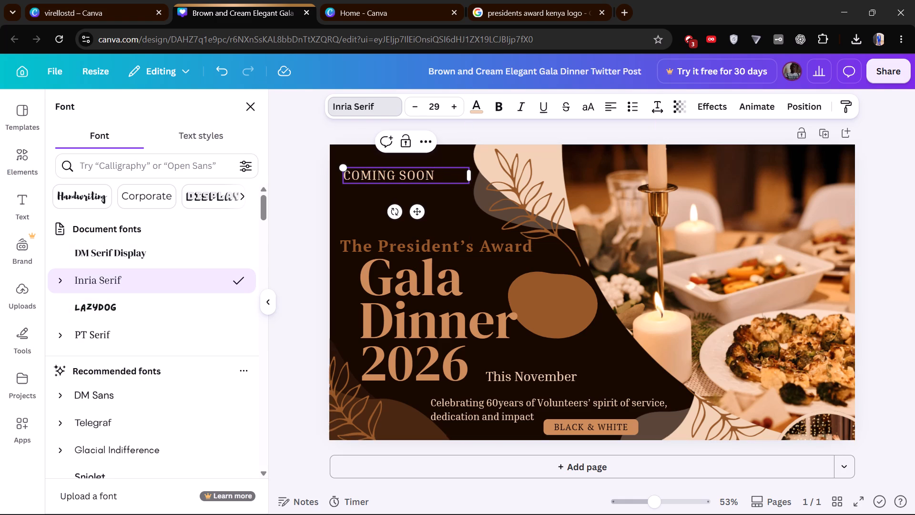
left_click_drag(436, 174, 347, 175)
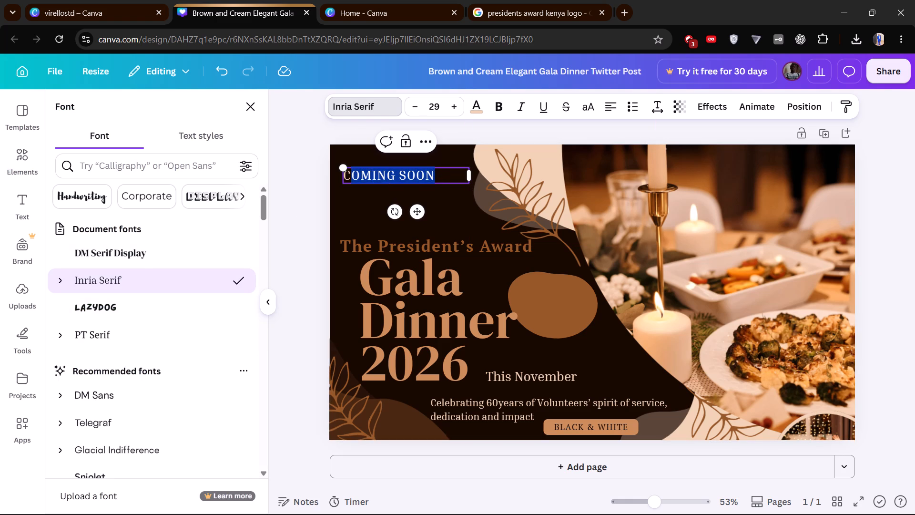
left_click_drag(347, 175, 346, 175)
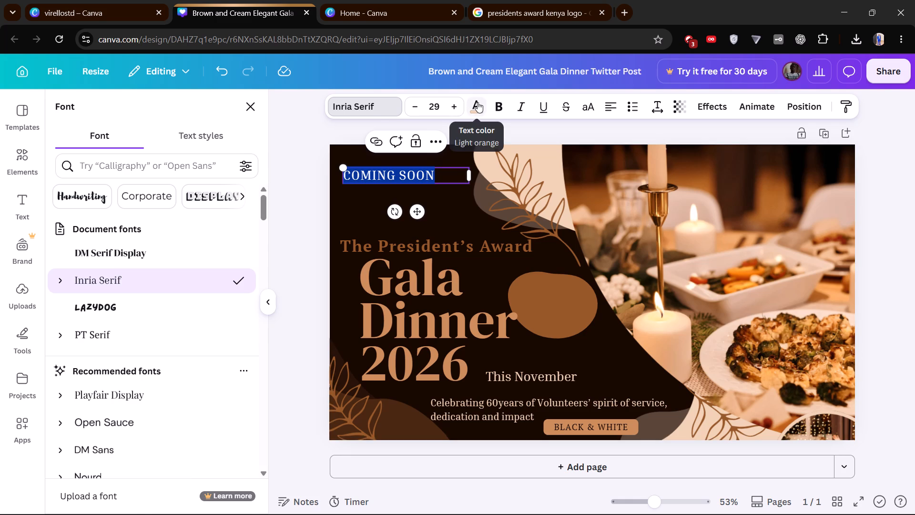
left_click(496, 105)
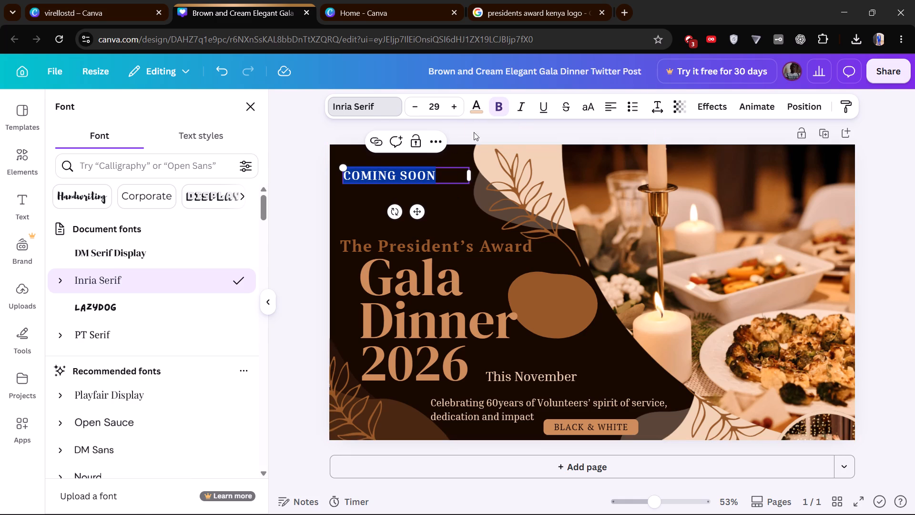
left_click(480, 107)
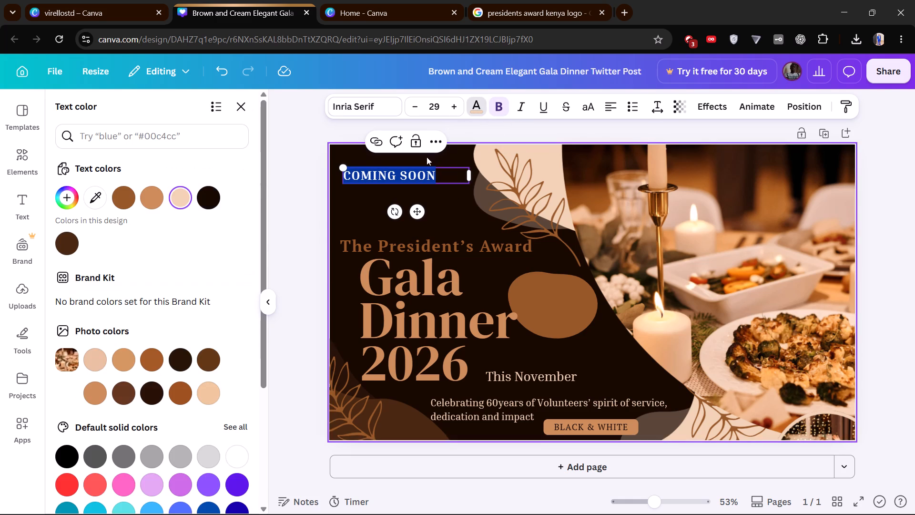
left_click(122, 201)
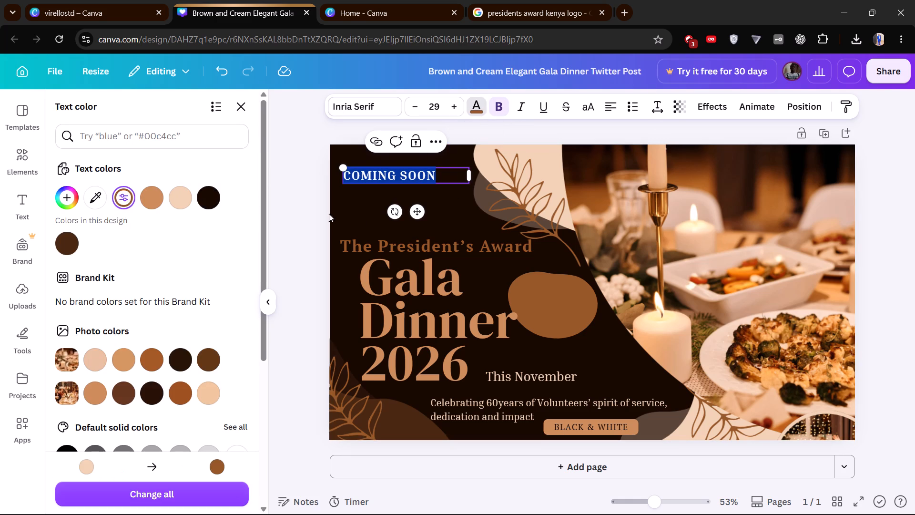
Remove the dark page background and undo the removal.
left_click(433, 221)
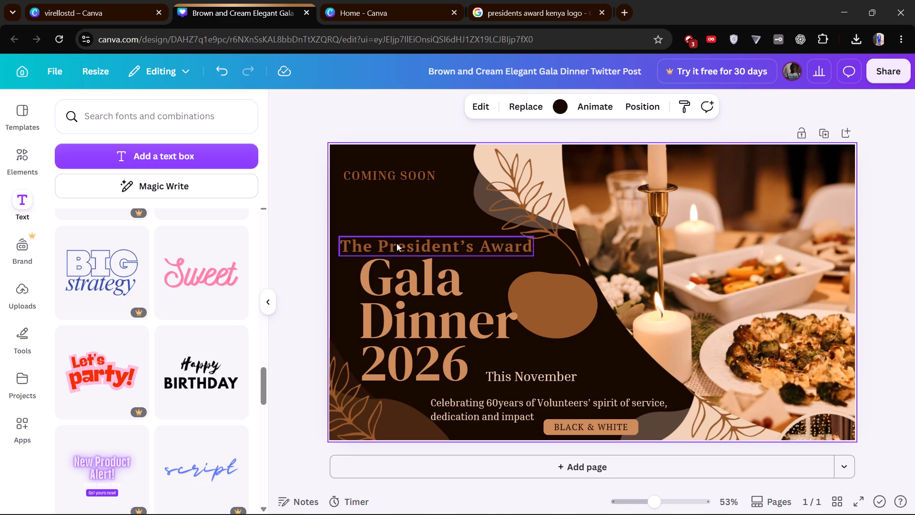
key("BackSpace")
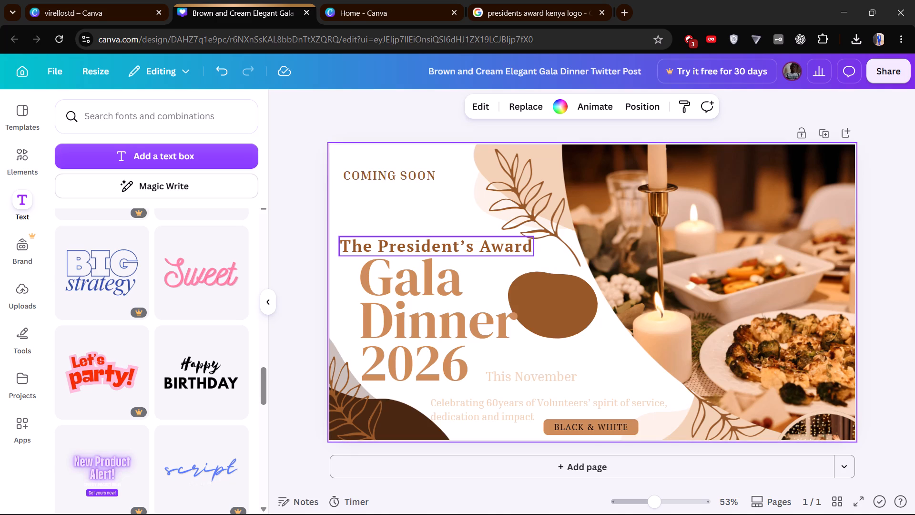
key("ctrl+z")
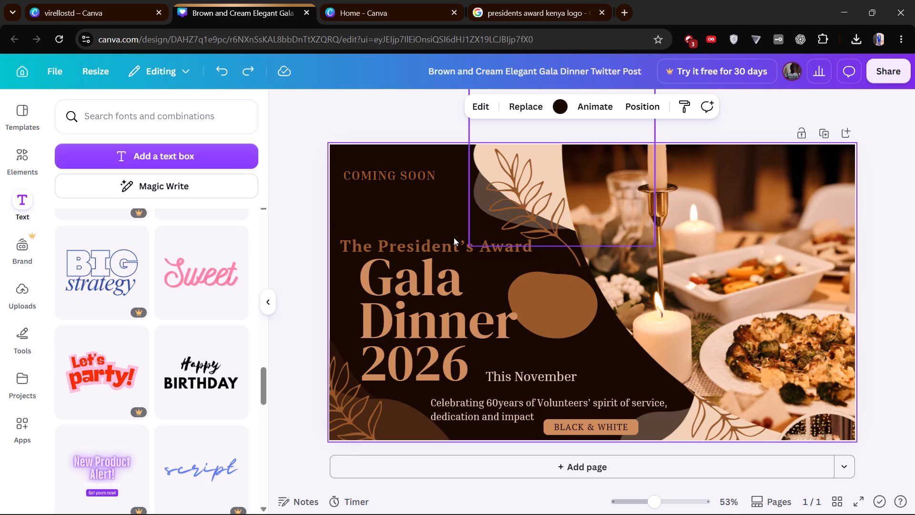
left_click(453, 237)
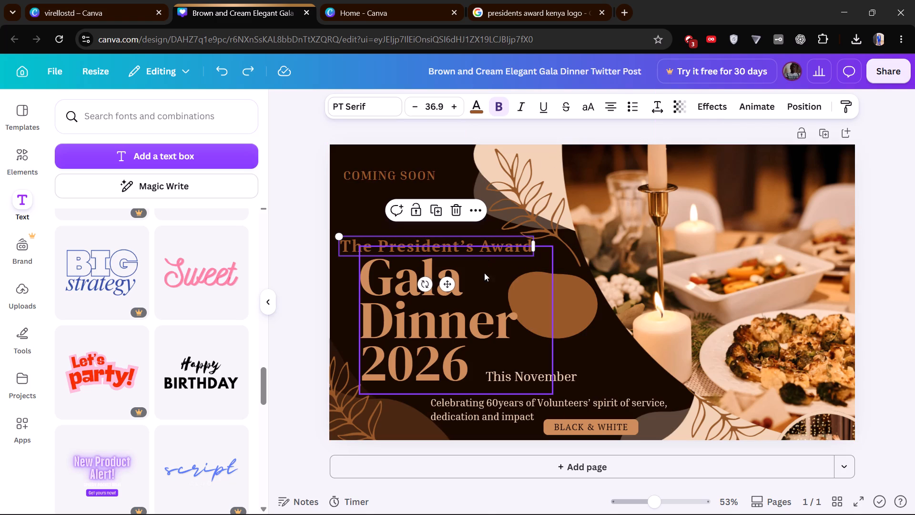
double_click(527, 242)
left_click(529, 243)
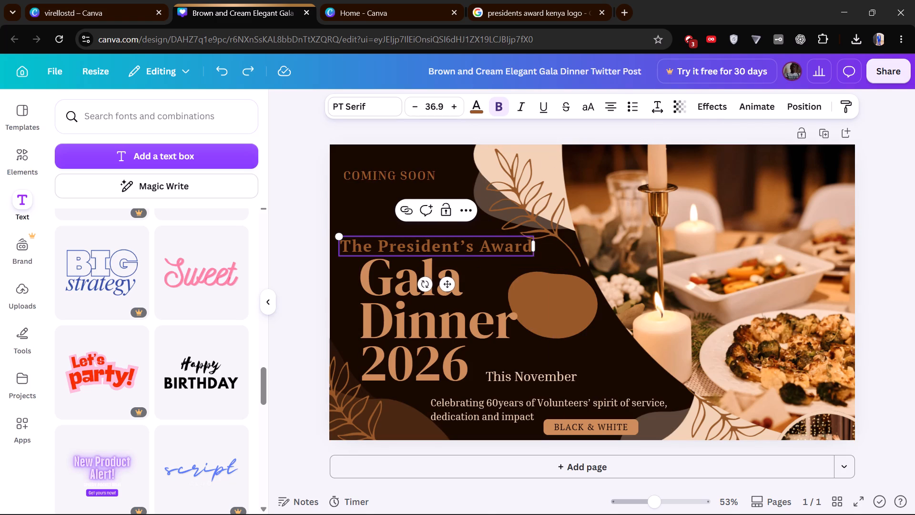
Insert "PA-K VOLUNTEERS" before "Gala Dinner 2026" in the title text.
left_click(387, 288)
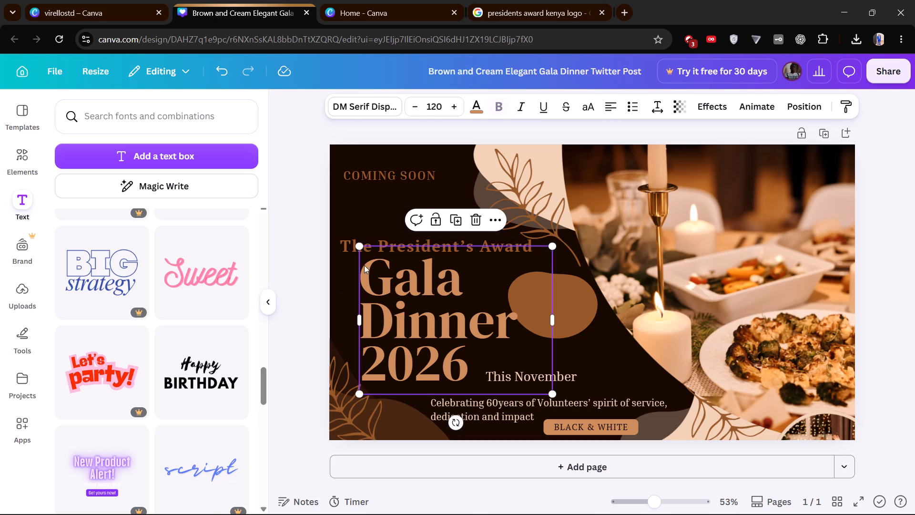
double_click(368, 265)
left_click(368, 265)
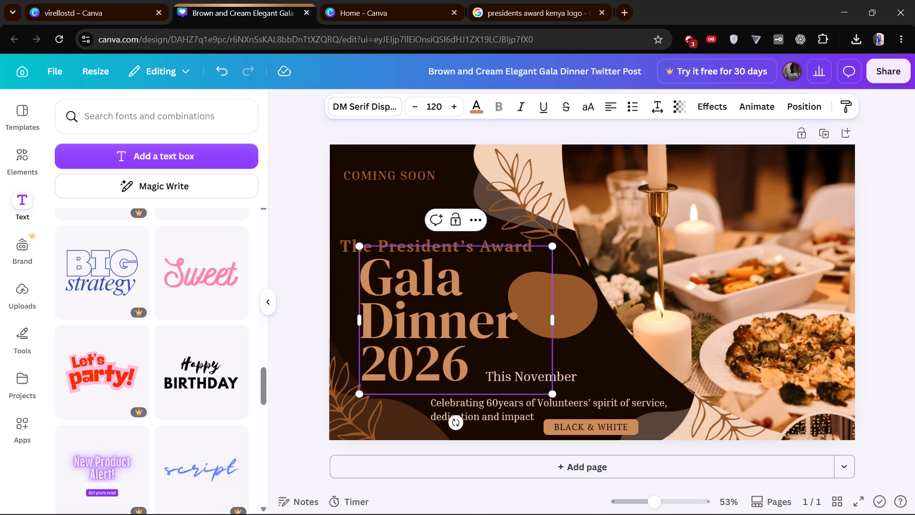
key("h")
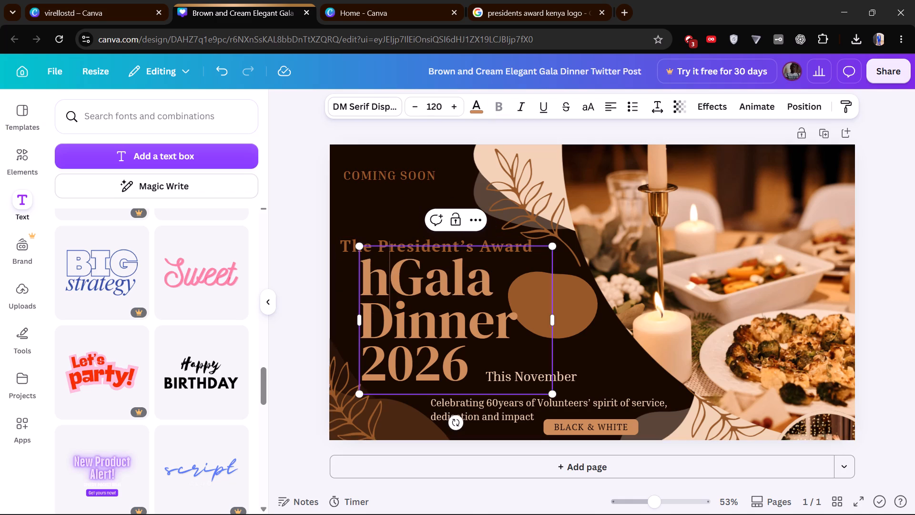
key("BackSpace")
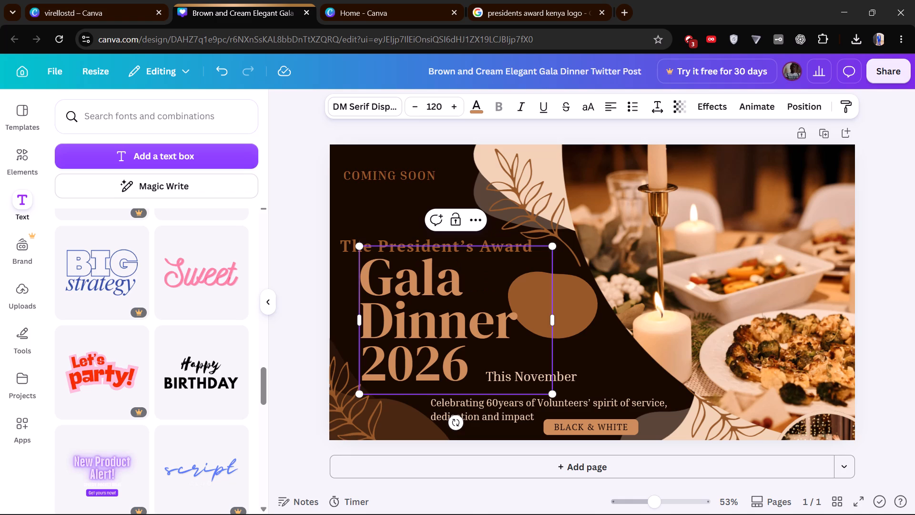
key("p")
key("a")
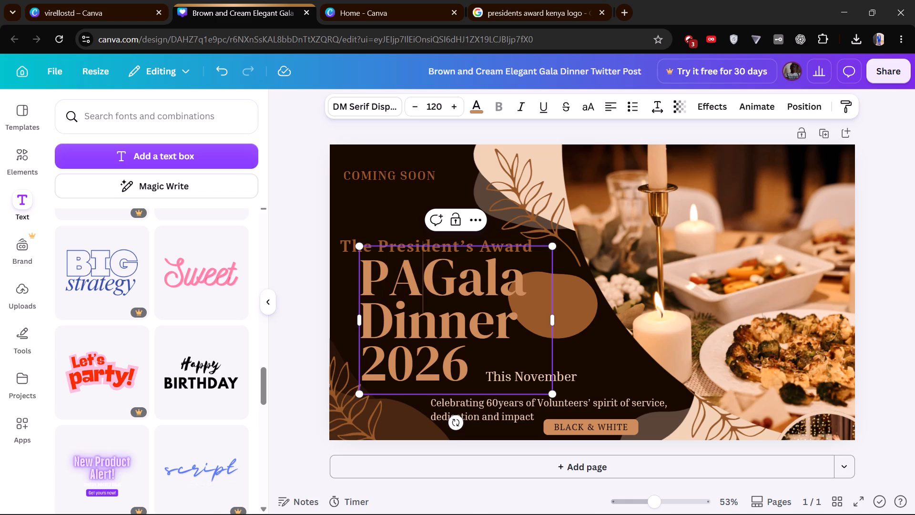
type("-K")
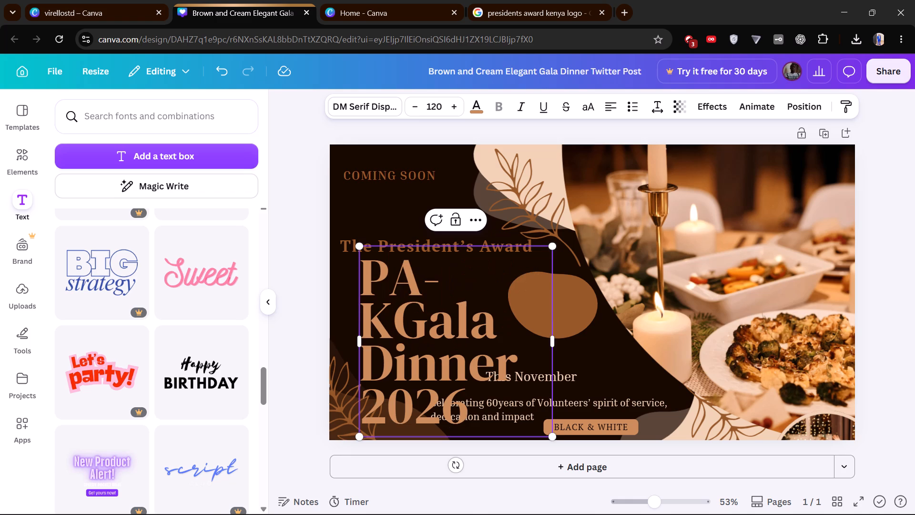
key("space")
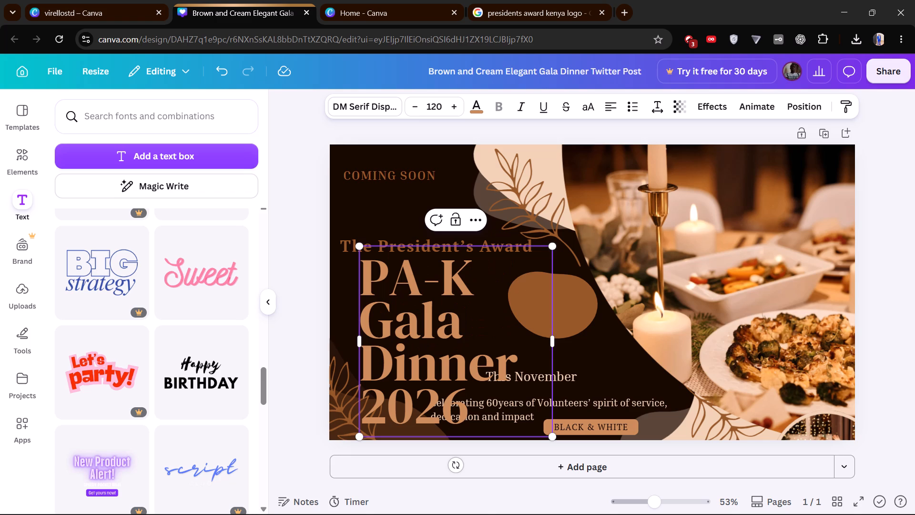
type("VOL")
type("UNTE")
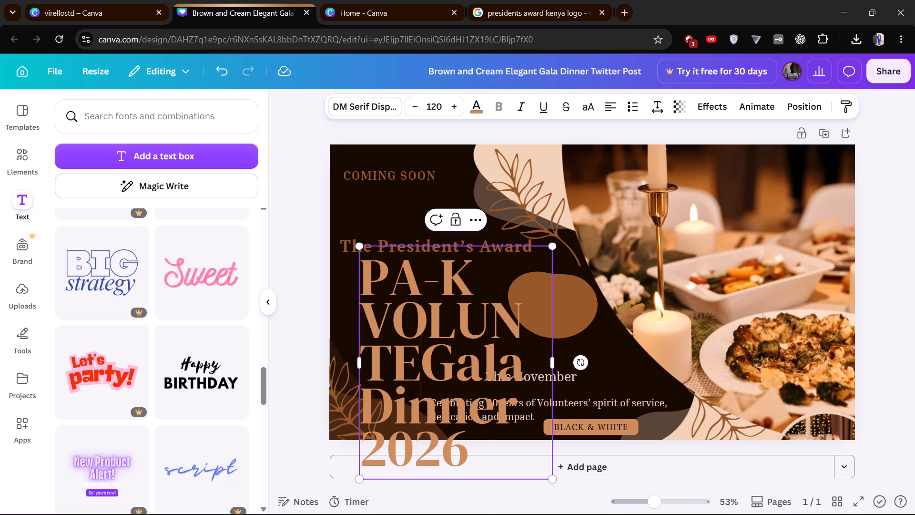
key("r")
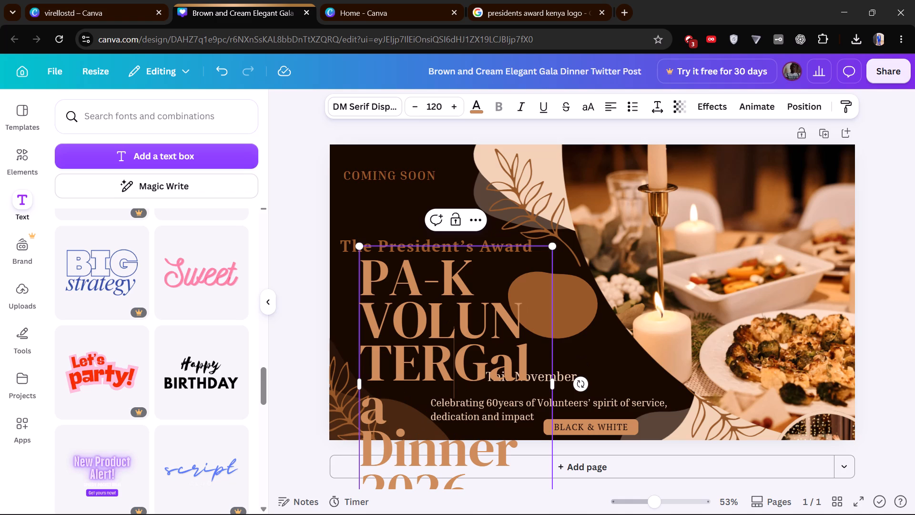
key("BackSpace")
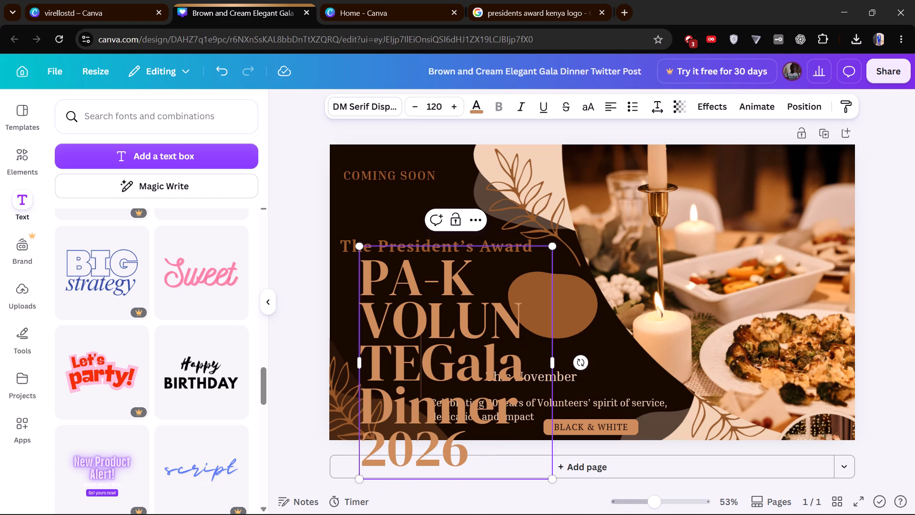
type("ERS")
key("space")
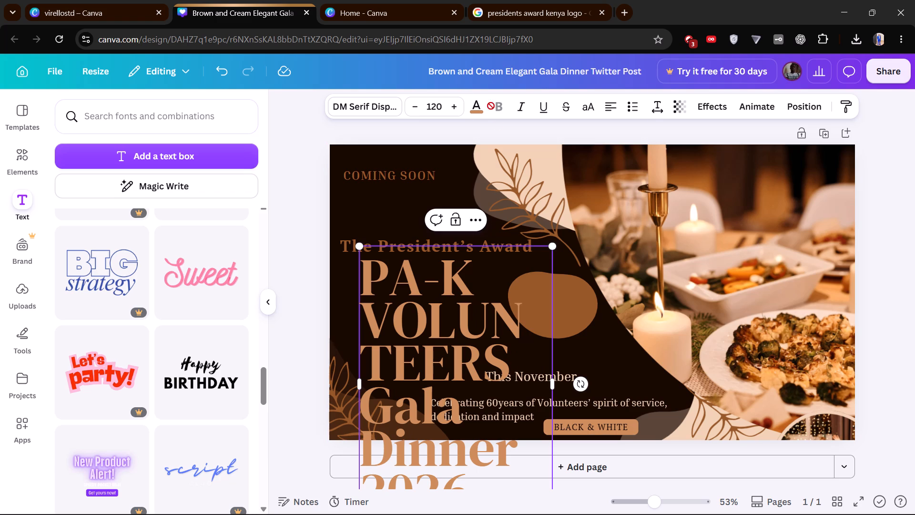
Shrink the title to a font size of about 80.4 and widen its text box so "VOLUNTEERS" fits on one line.
left_click_drag(555, 247, 540, 294)
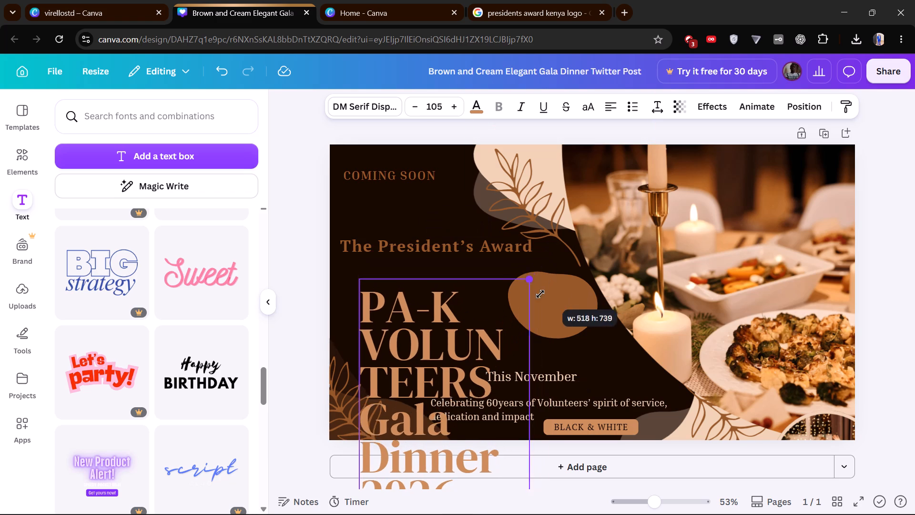
left_click_drag(540, 294, 534, 302)
scroll(469, 322, "down", 1)
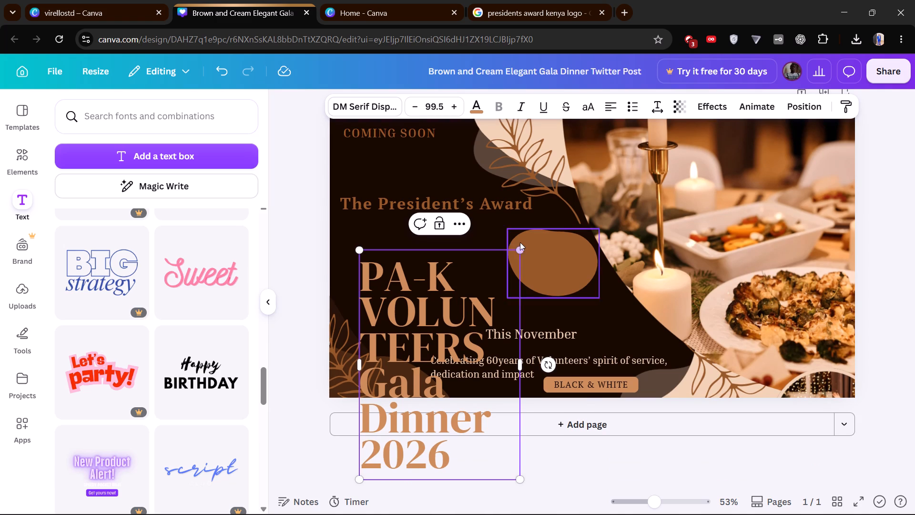
left_click_drag(518, 251, 472, 284)
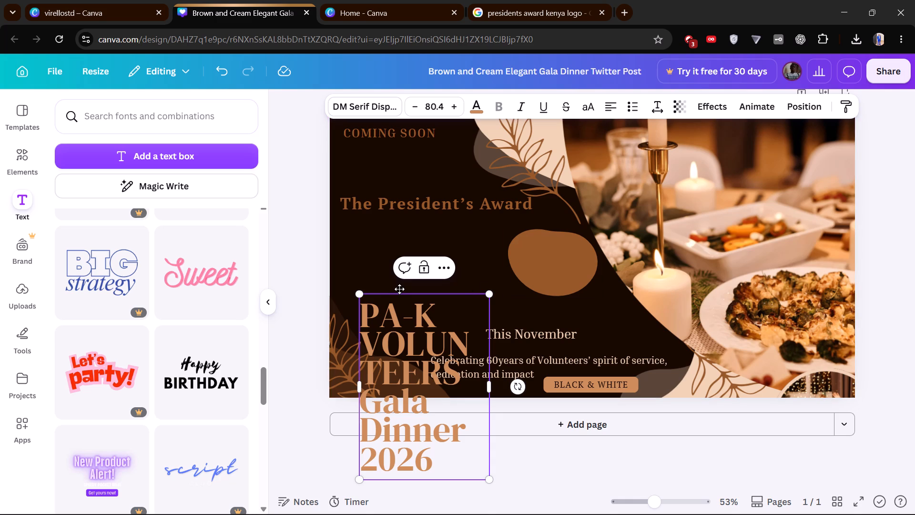
left_click_drag(399, 289, 397, 241)
left_click_drag(488, 338, 556, 336)
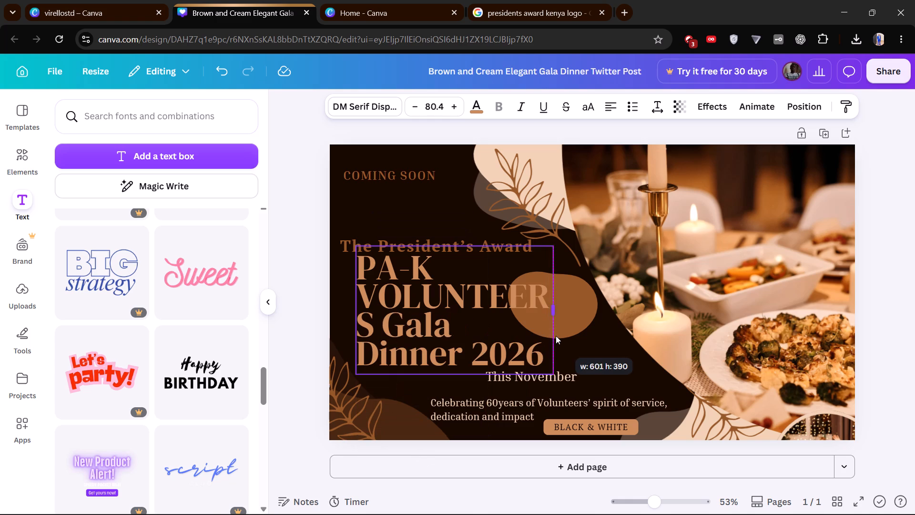
left_click_drag(556, 336, 557, 336)
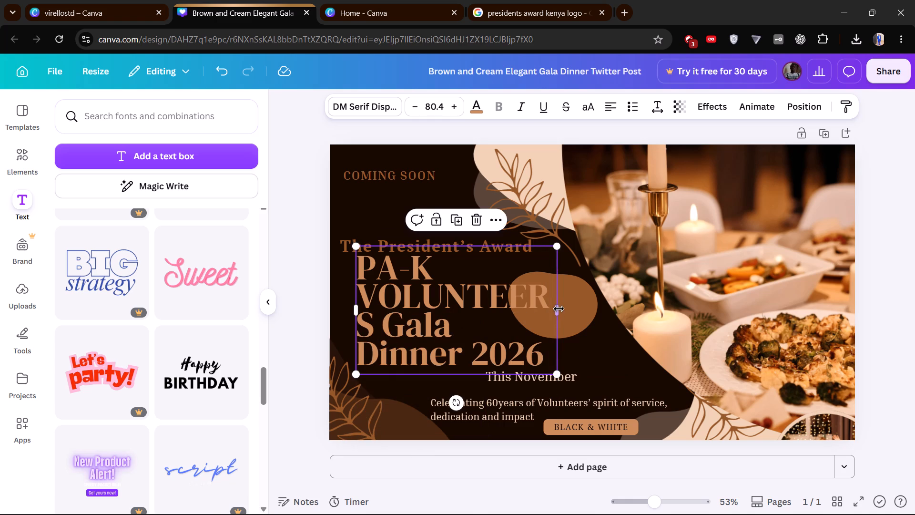
left_click_drag(560, 309, 567, 308)
left_click_drag(563, 308, 572, 308)
left_click(600, 321)
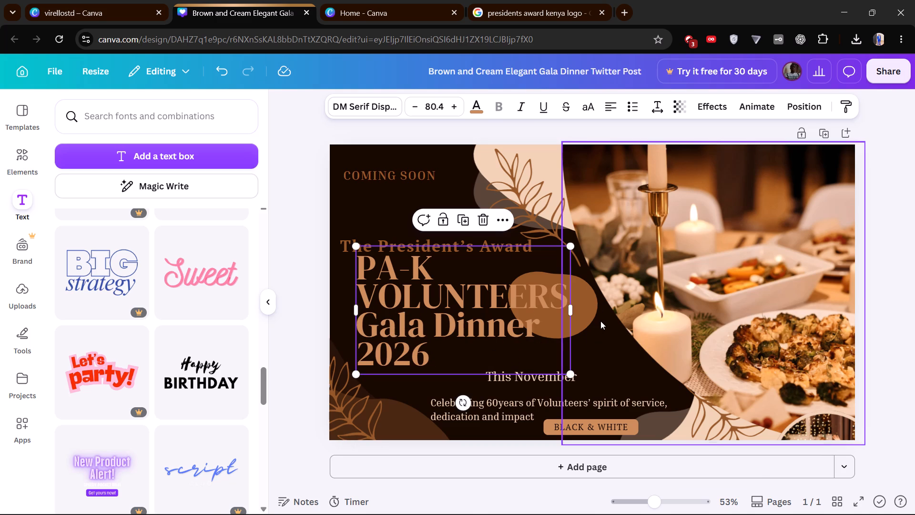
Delete the "The President's Award" text above the title.
left_click(492, 245)
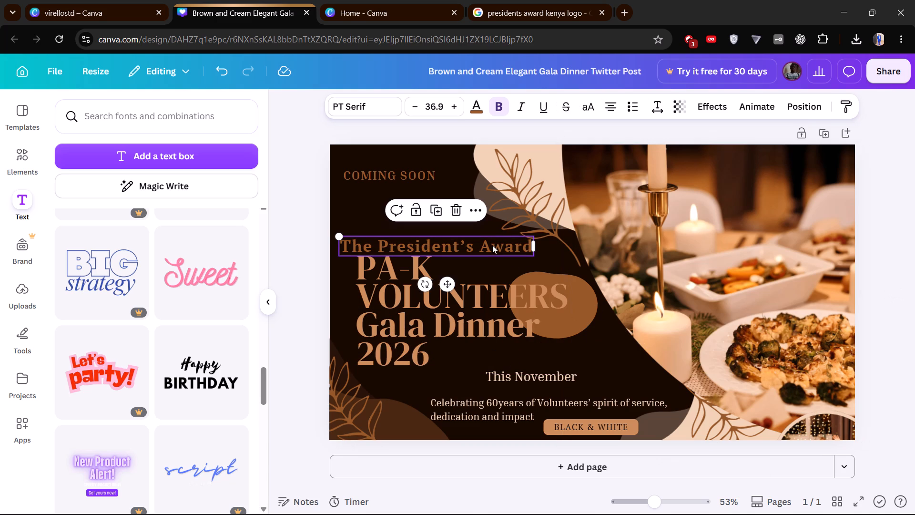
key("BackSpace")
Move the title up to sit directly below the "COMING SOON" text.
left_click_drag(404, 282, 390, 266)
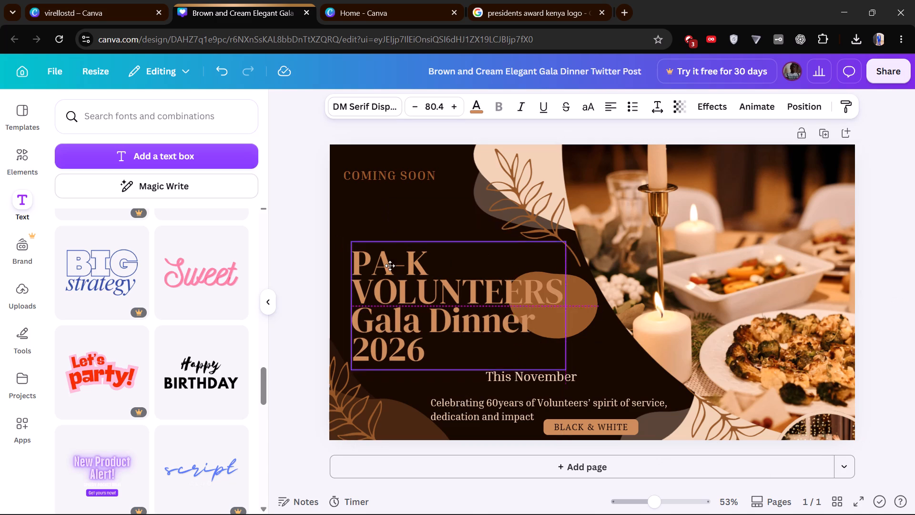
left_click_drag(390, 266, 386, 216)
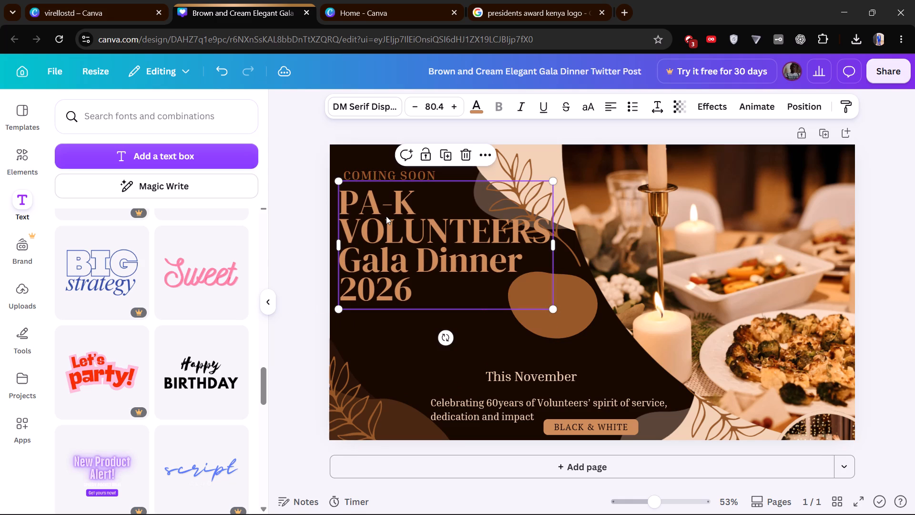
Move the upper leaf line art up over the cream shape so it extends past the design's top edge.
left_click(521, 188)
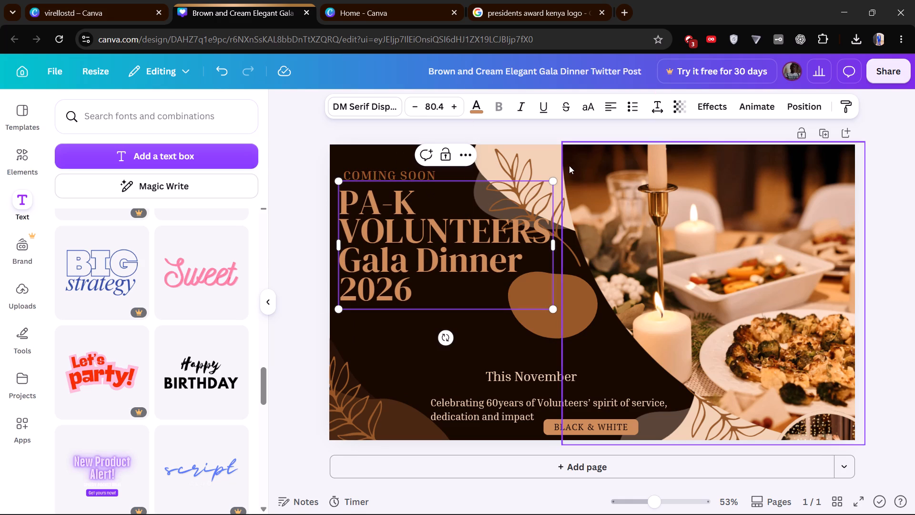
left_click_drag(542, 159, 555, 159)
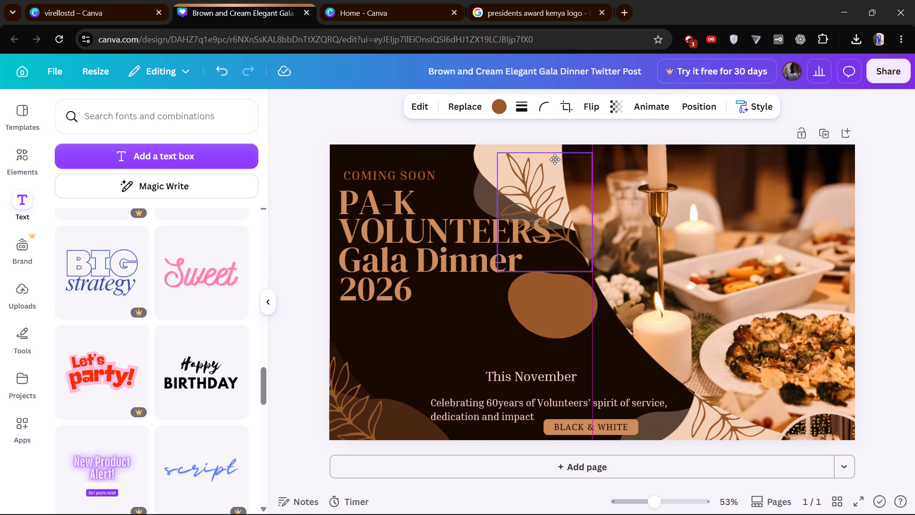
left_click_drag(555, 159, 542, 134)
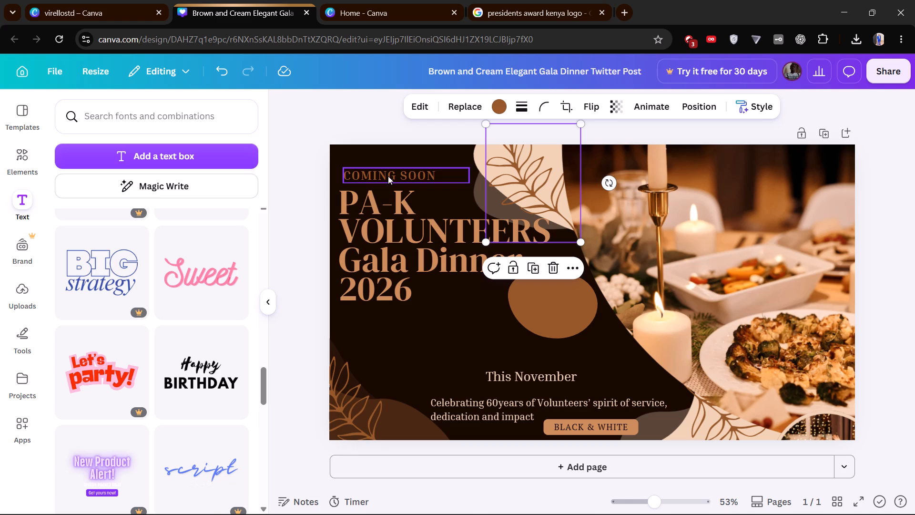
Move "COMING SOON" below the title and raise the title into the design's upper-left corner.
left_click_drag(391, 170, 455, 318)
left_click_drag(429, 246, 424, 222)
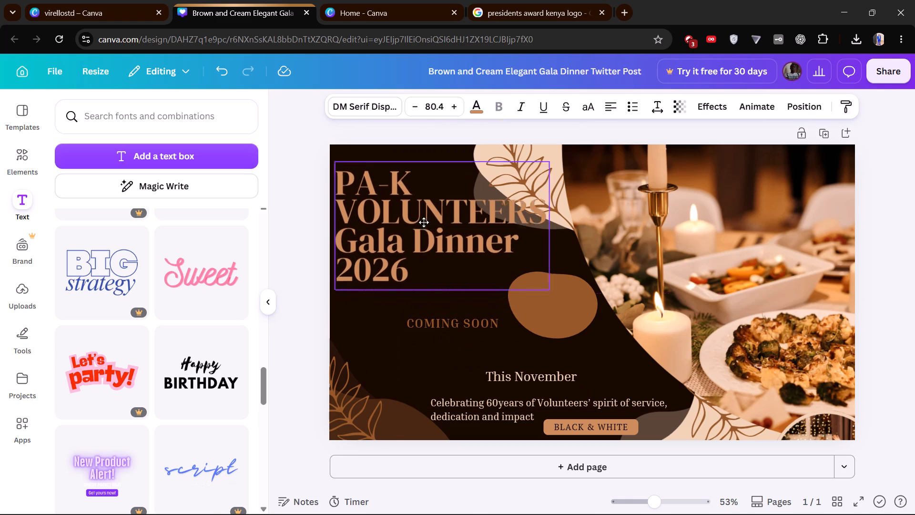
left_click_drag(424, 222, 427, 211)
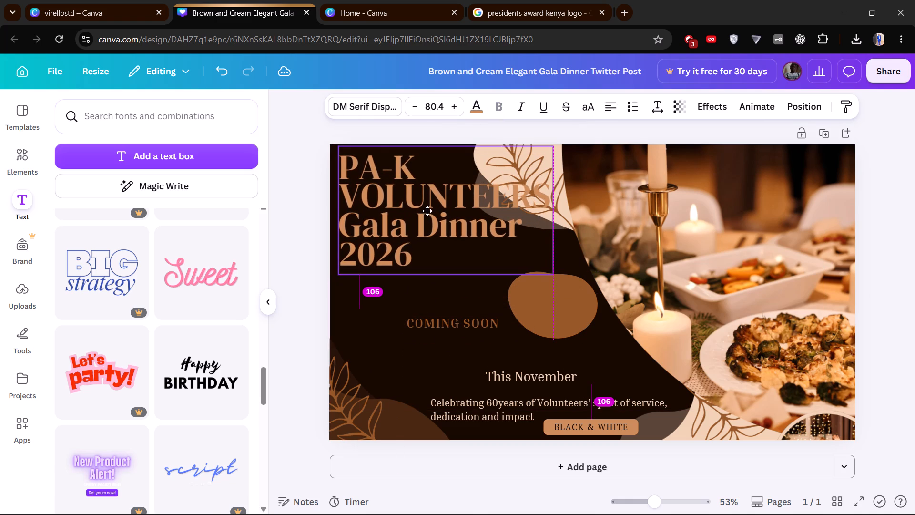
left_click_drag(427, 211, 426, 211)
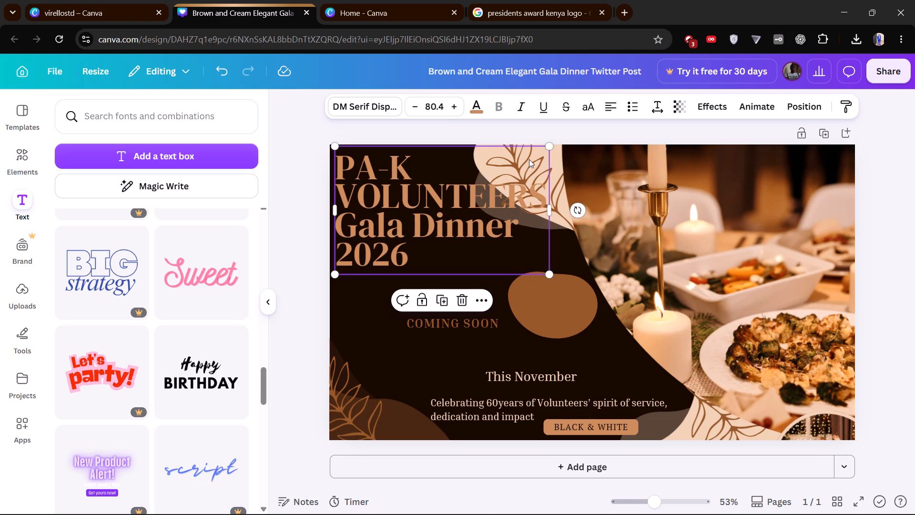
Move the upper leaf line art down beside "Gala Dinner", overlapping the brown rounded shape.
left_click(560, 165)
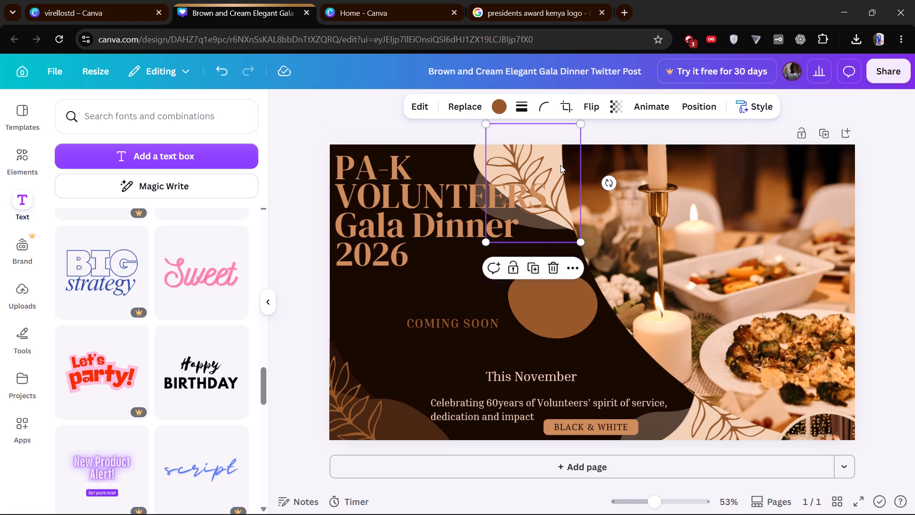
left_click_drag(560, 165, 605, 247)
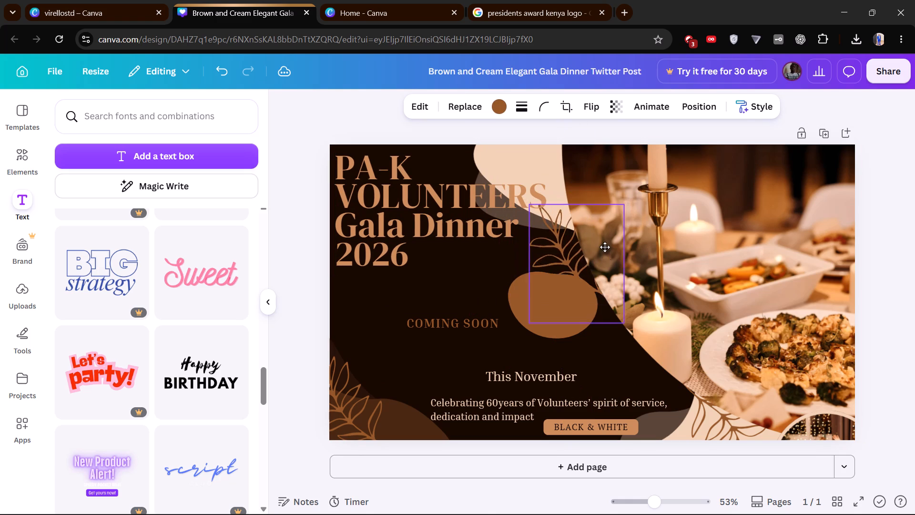
left_click_drag(605, 247, 629, 299)
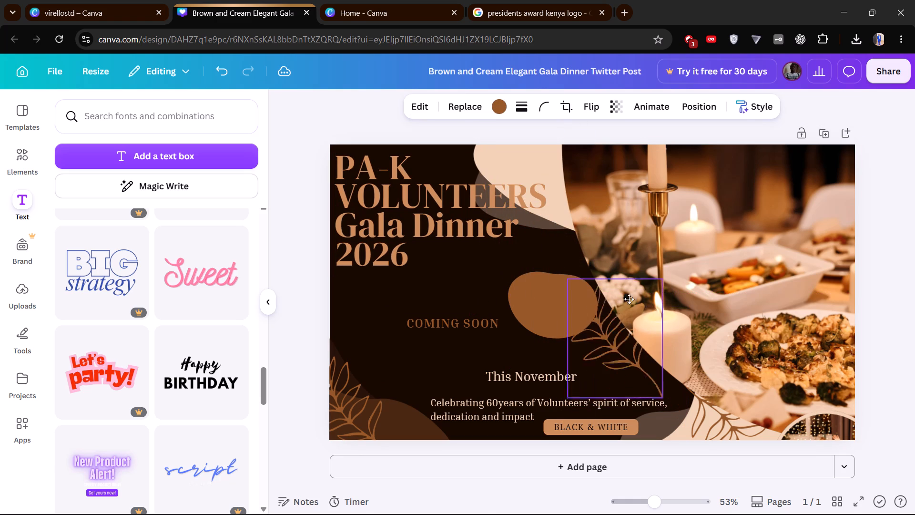
left_click_drag(629, 299, 599, 252)
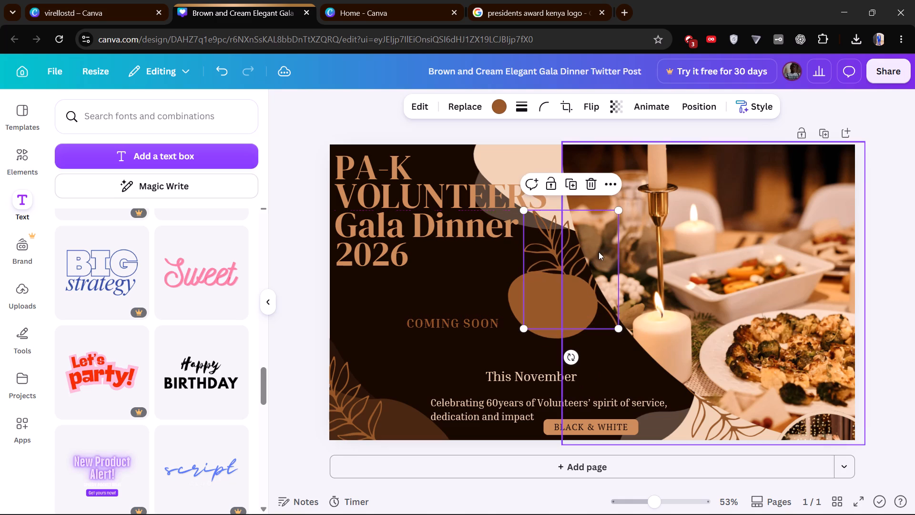
Move the "COMING SOON" text slightly up and left, closer beneath the title.
left_click(484, 330)
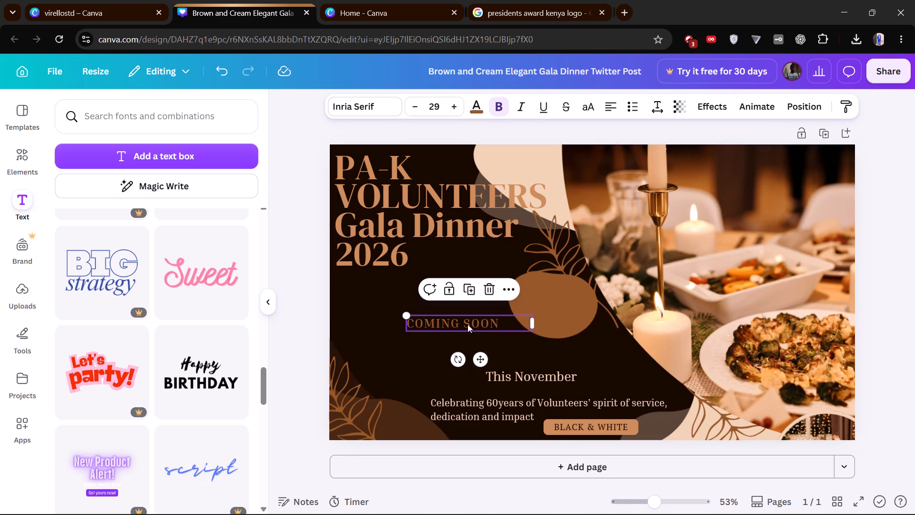
left_click_drag(468, 324, 430, 315)
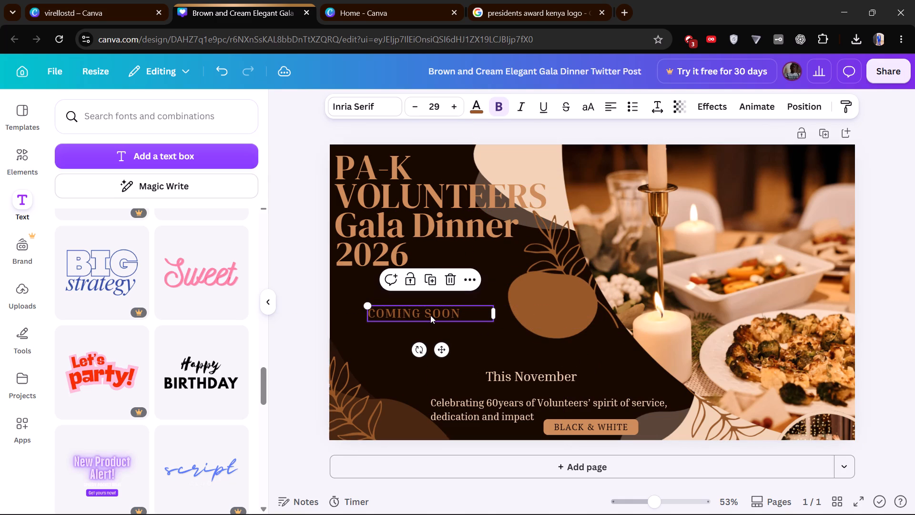
Add three exclamation marks to the end of the "COMING SOON" text.
left_click(464, 311)
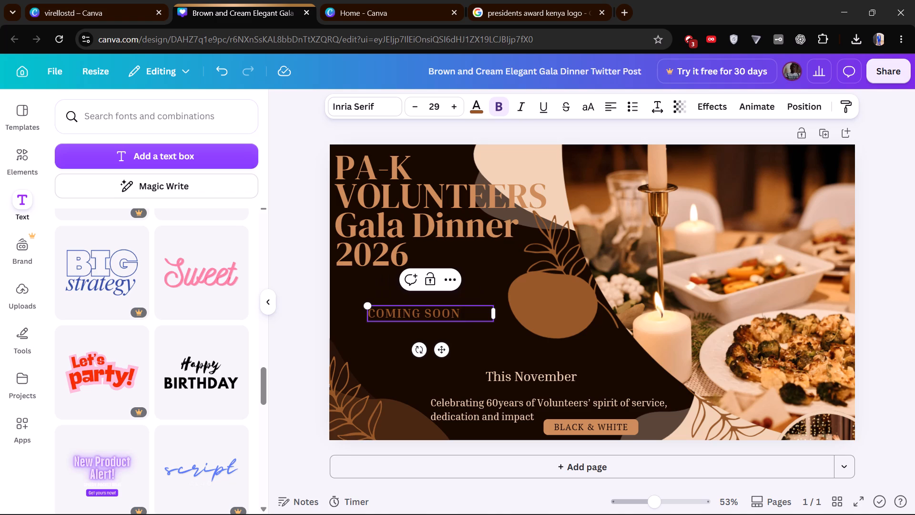
type("!!")
key("shift+exclam")
Enlarge the "COMING SOON!!!" text to size 33.8 and widen its text box to reach the brown rounded shape.
left_click_drag(369, 302, 351, 279)
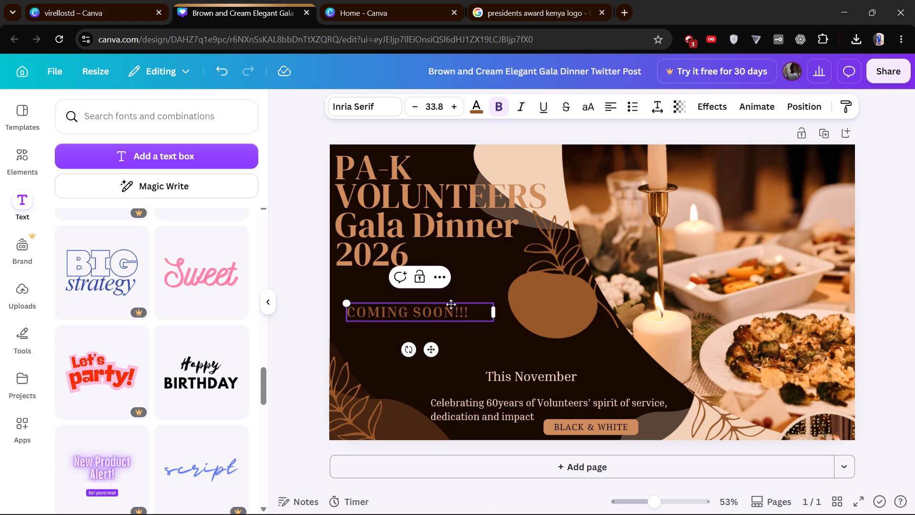
left_click_drag(495, 311, 538, 318)
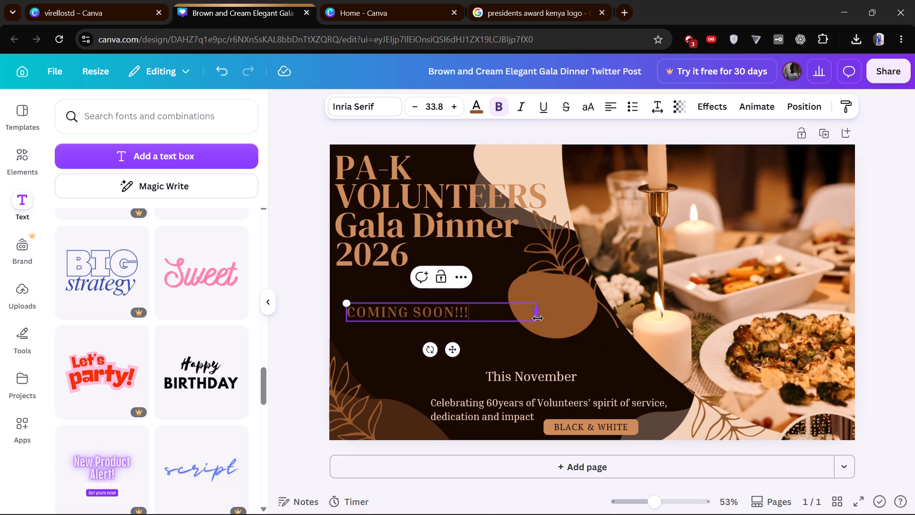
Split "COMING SOON!!!" onto two lines and indent "SOON!!!" with spaces so it starts near the end of "COMING".
left_click(409, 311)
key("Return")
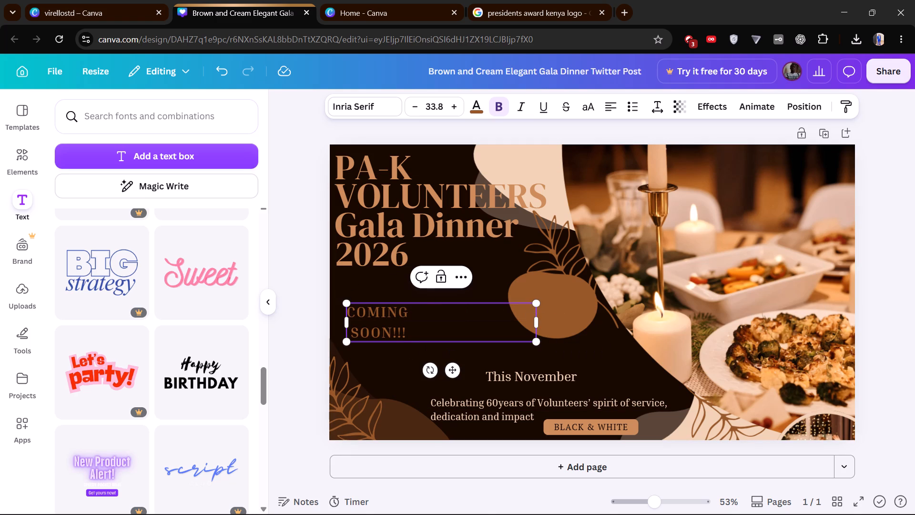
left_click(353, 332)
key("space")
key("space")
key("space")
key("space")
key("space")
key("space")
key("space")
key("space")
key("space")
key("space")
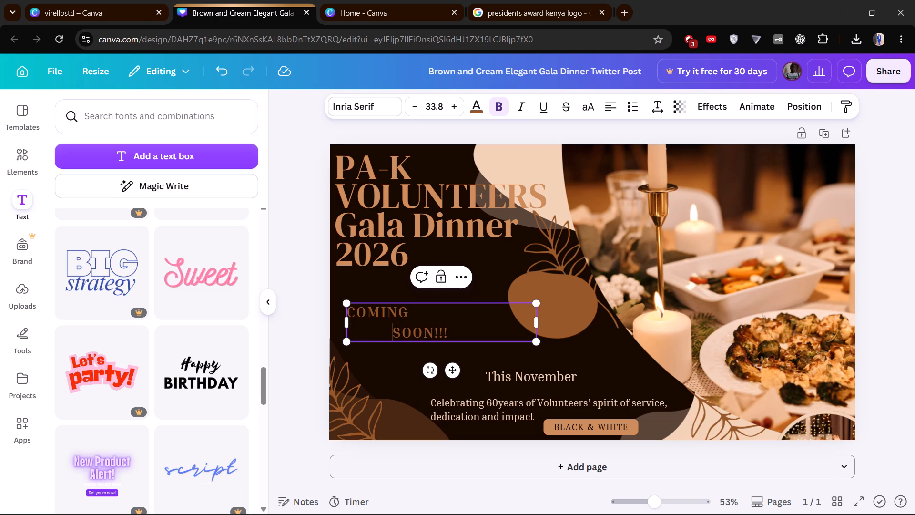
Enlarge the two-line "COMING SOON!!!" text to size 35 and shift it right, so its box overlaps the brown rounded shape.
left_click_drag(347, 346, 345, 369)
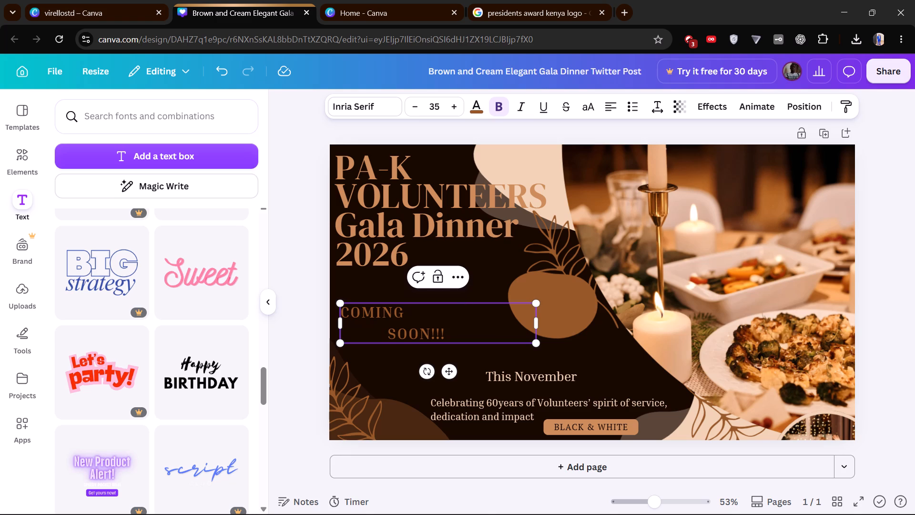
left_click_drag(432, 299, 447, 297)
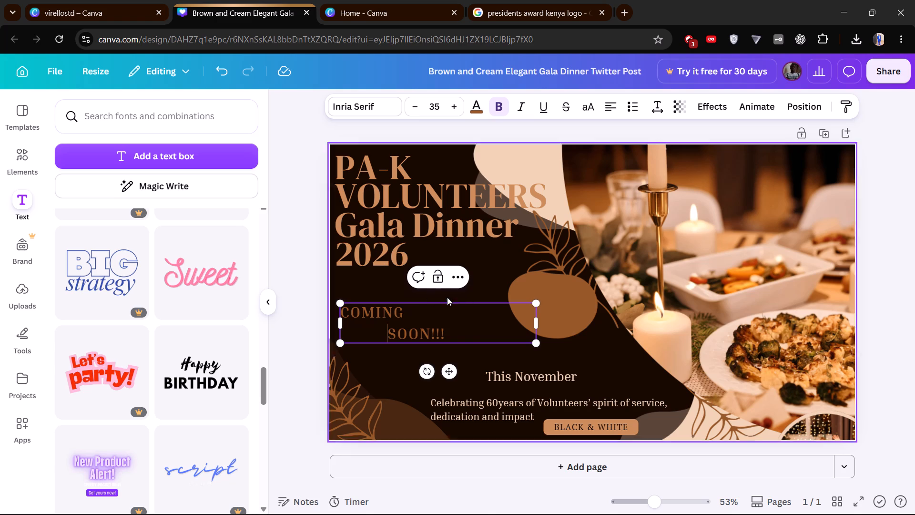
left_click_drag(447, 297, 486, 298)
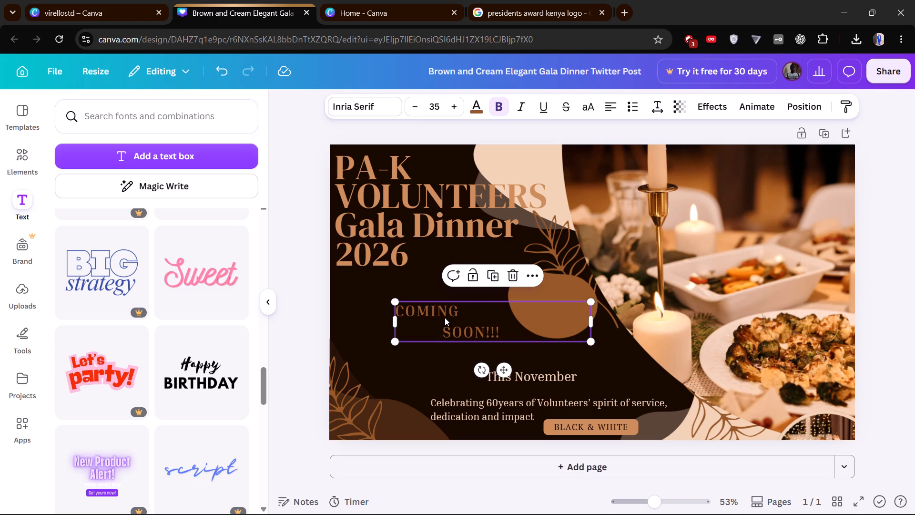
Recolour all of the "COMING SOON!!!" text to the light tan brown used for the title.
left_click(445, 318)
left_click_drag(503, 331, 492, 329)
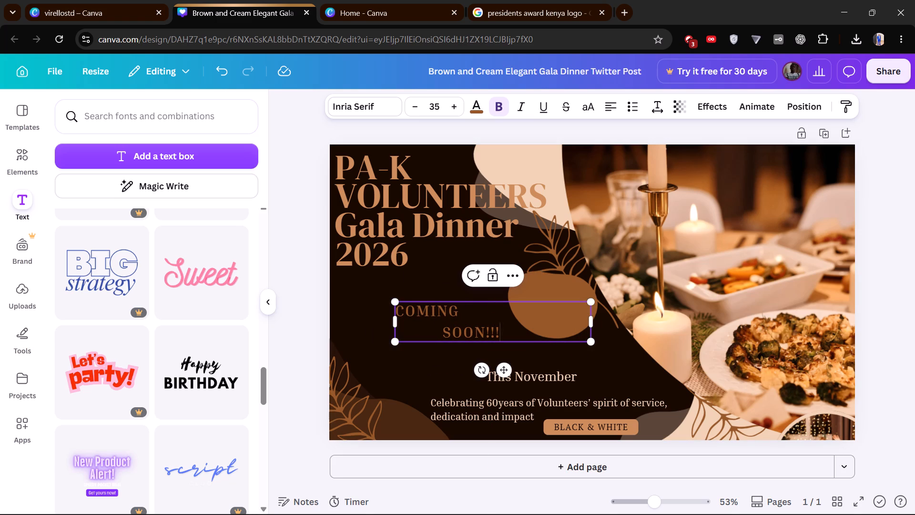
left_click_drag(492, 329, 392, 309)
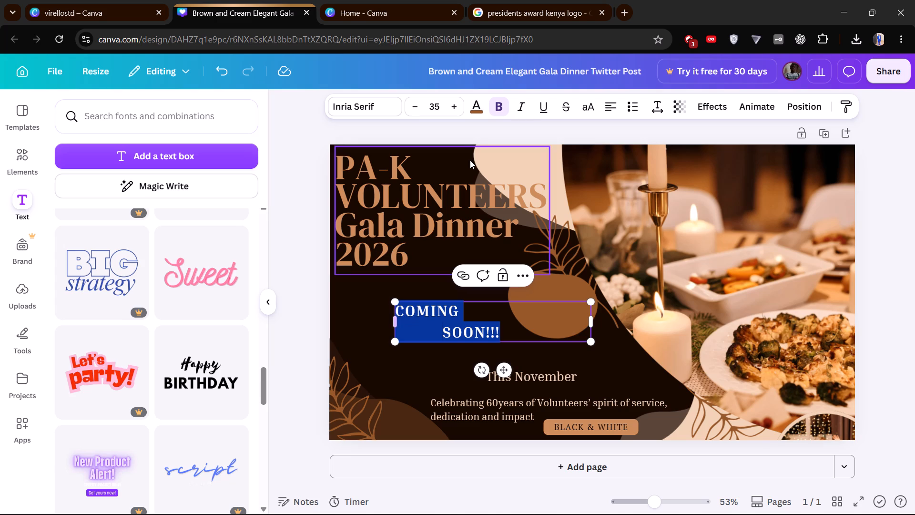
left_click(476, 106)
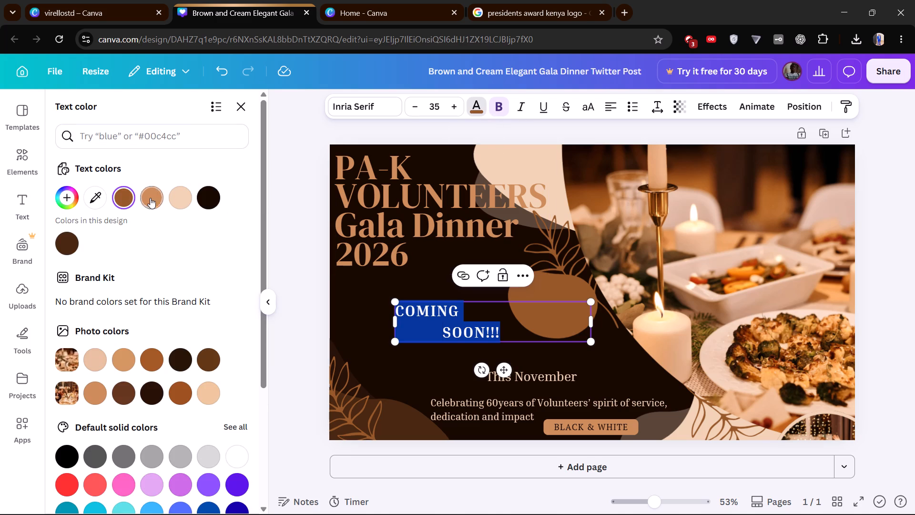
left_click(152, 198)
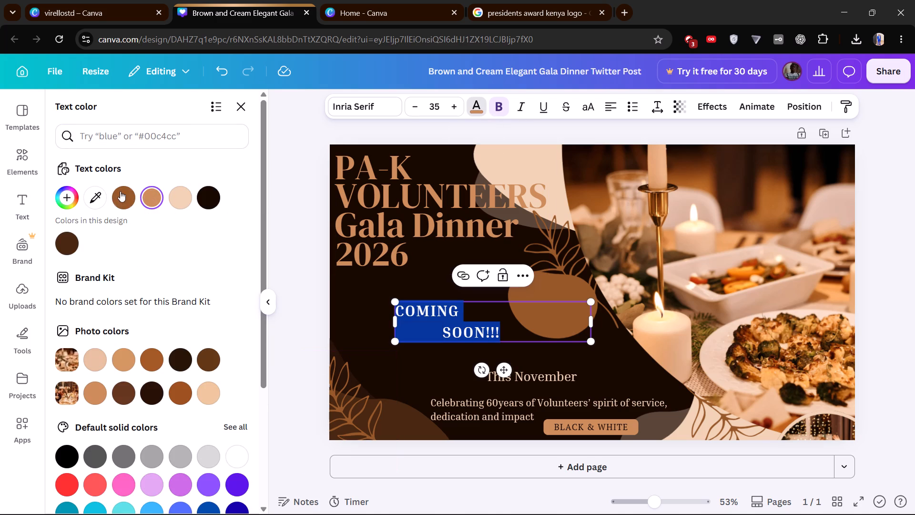
left_click(360, 333)
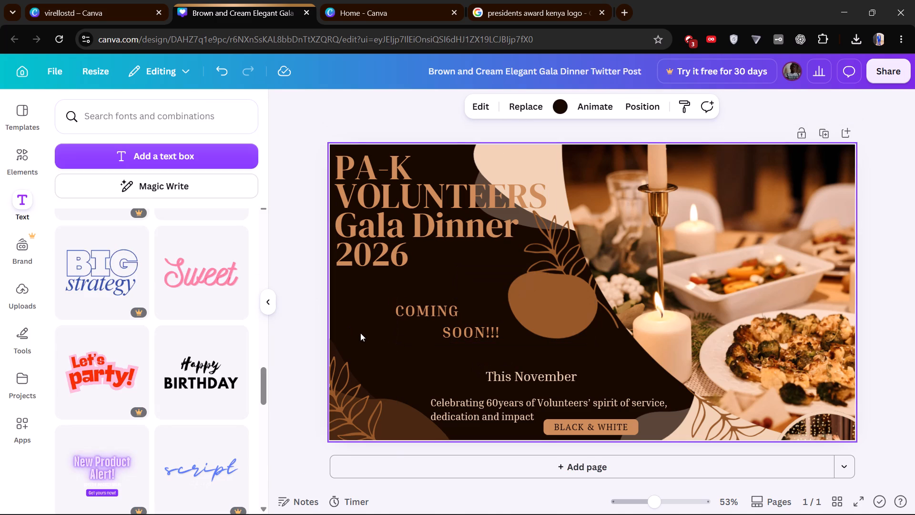
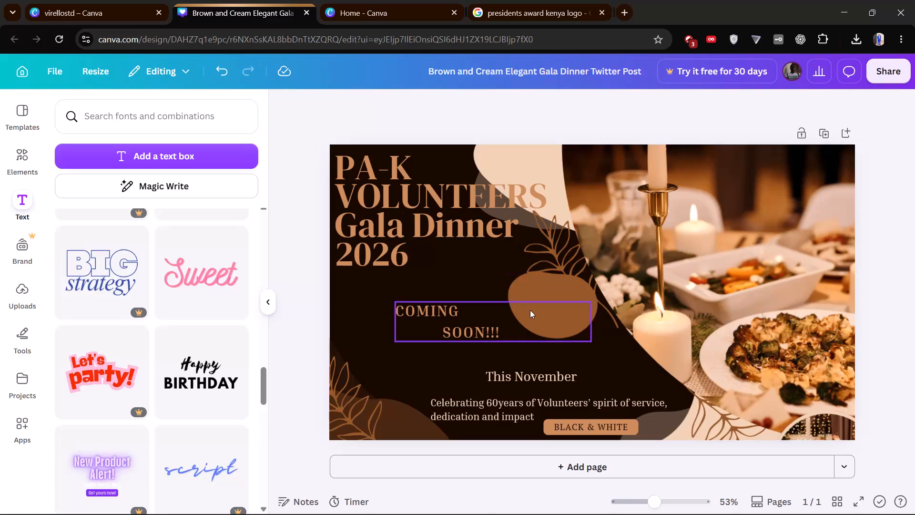
Move the "PA-K VOLUNTEERS Gala Dinner 2026" title down and slightly right, so its box ends just above "COMING SOON!!!".
left_click(530, 310)
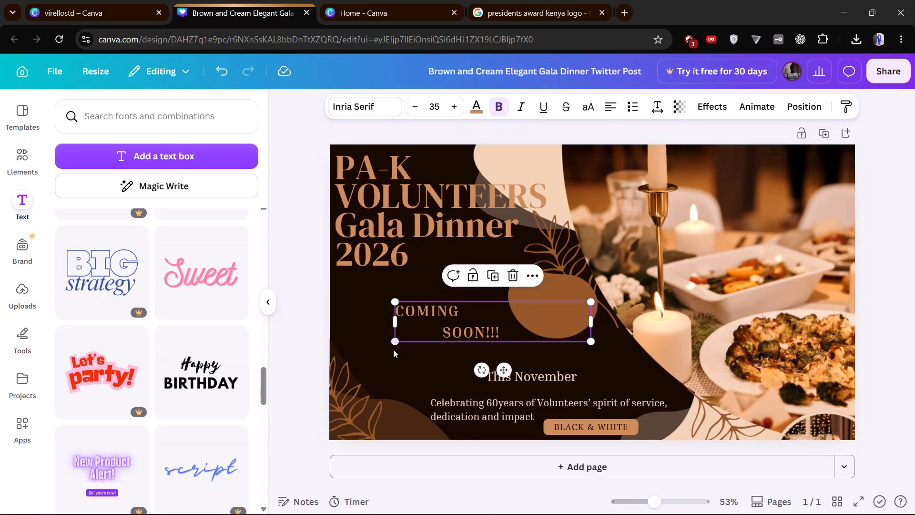
left_click(348, 298)
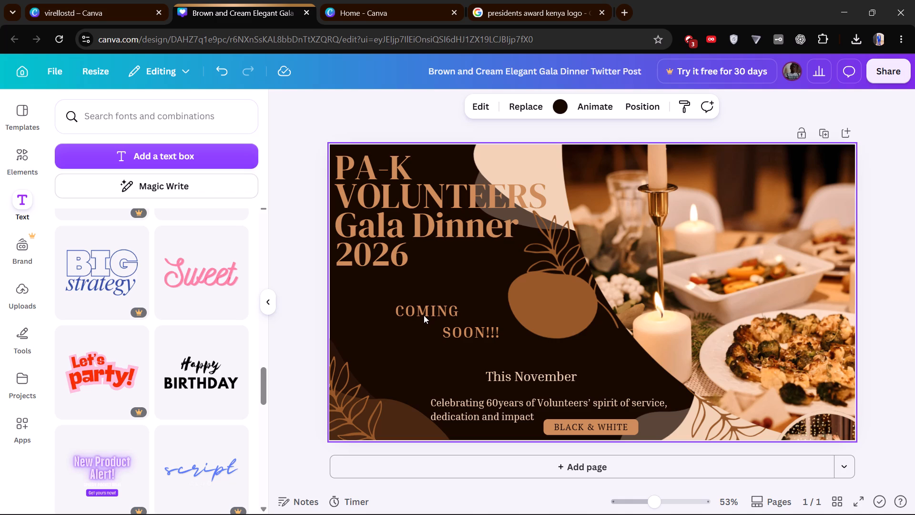
left_click_drag(402, 194, 406, 236)
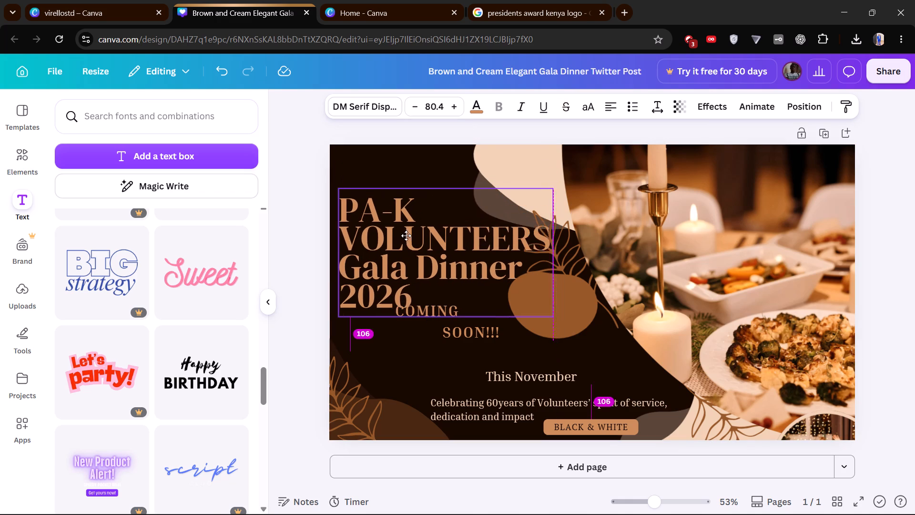
left_click_drag(406, 236, 405, 220)
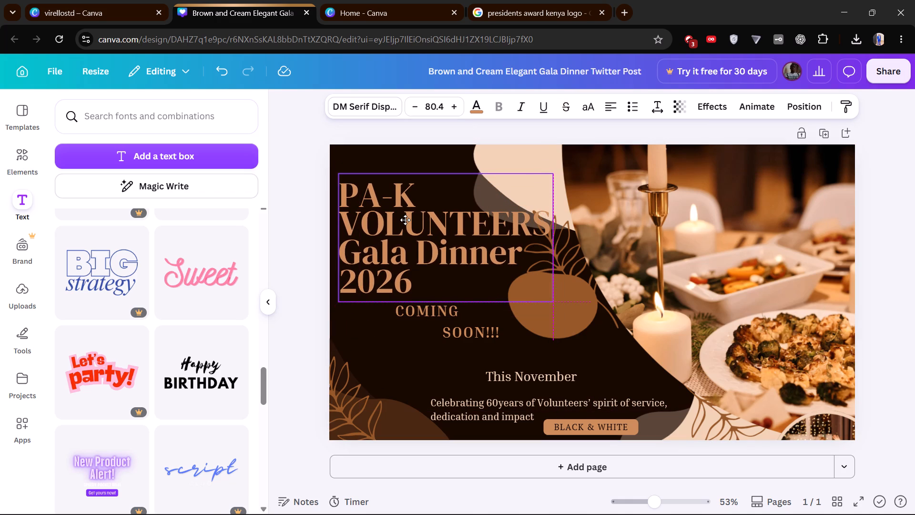
left_click_drag(405, 220, 405, 219)
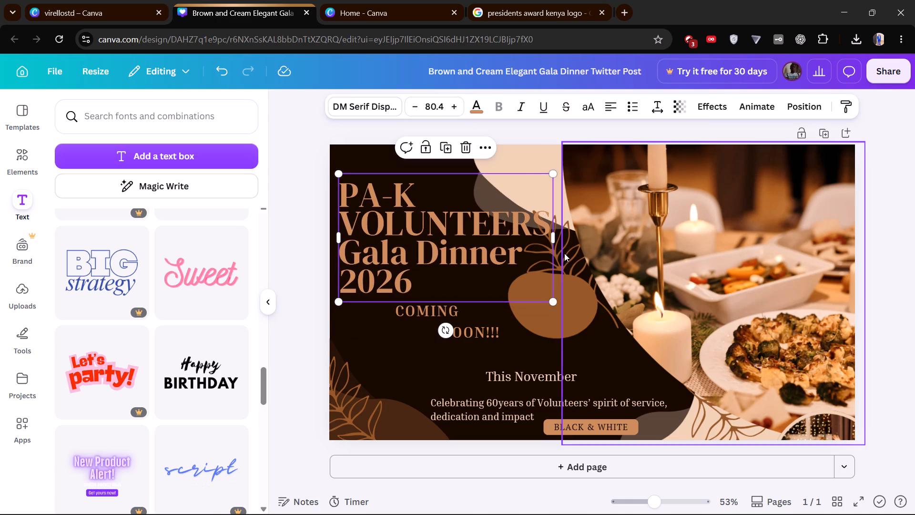
Narrow the dinner table photo slightly by bringing its left edge inward, away from the title.
left_click(564, 253)
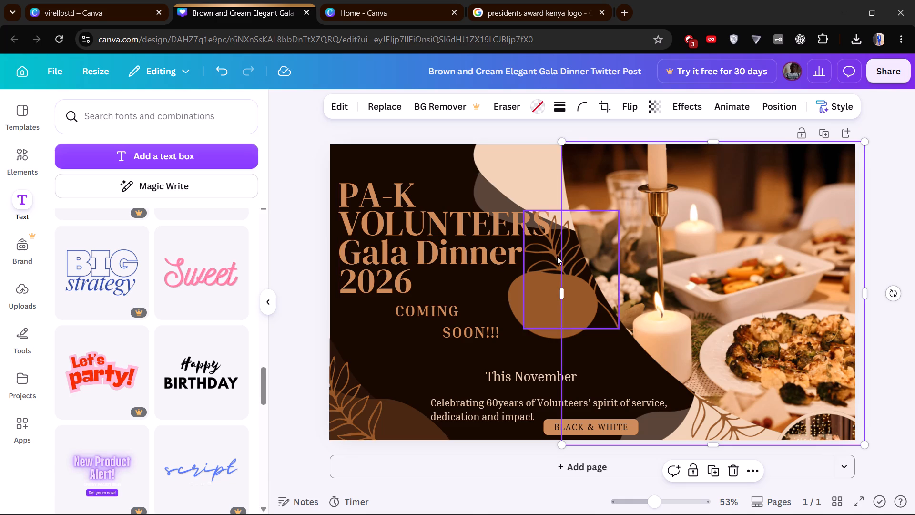
left_click_drag(557, 256, 575, 206)
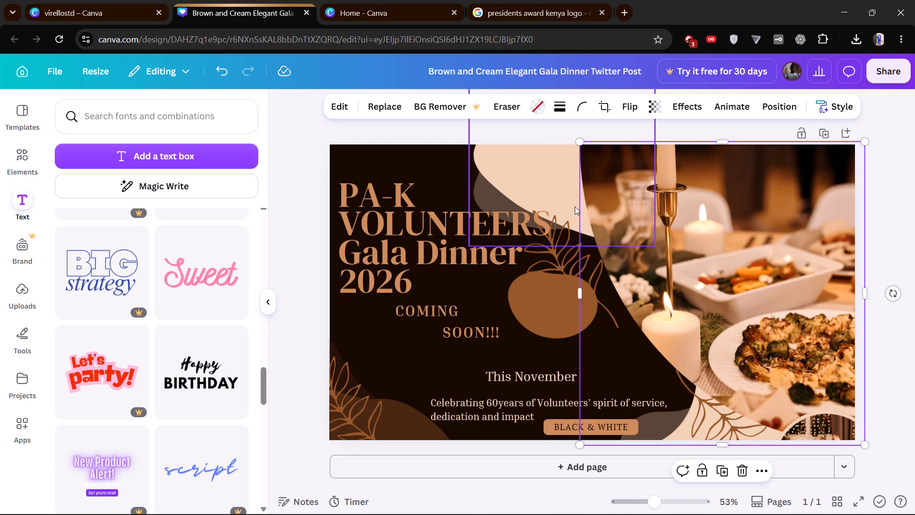
Move the brown leaf outline from above the brown rounded shape up to the page's top edge, over the cream shape beside the photo.
left_click_drag(572, 241, 582, 162)
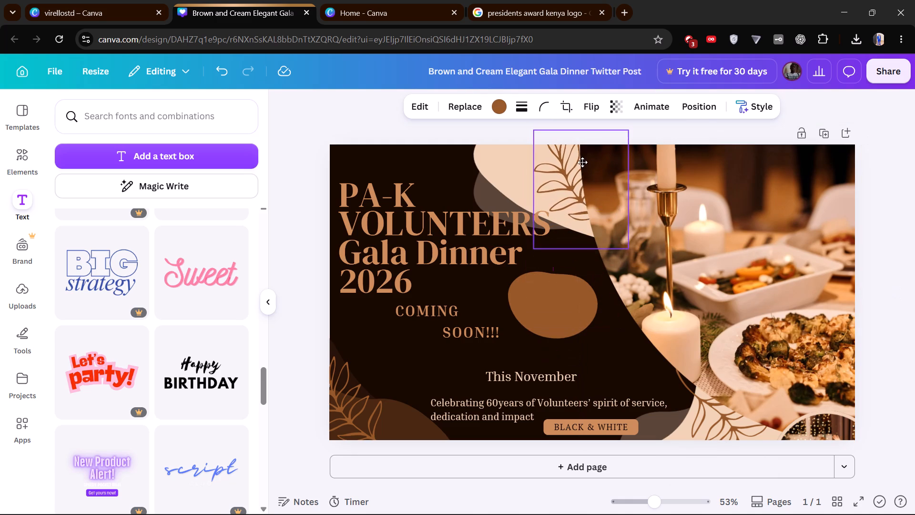
left_click_drag(582, 162, 583, 173)
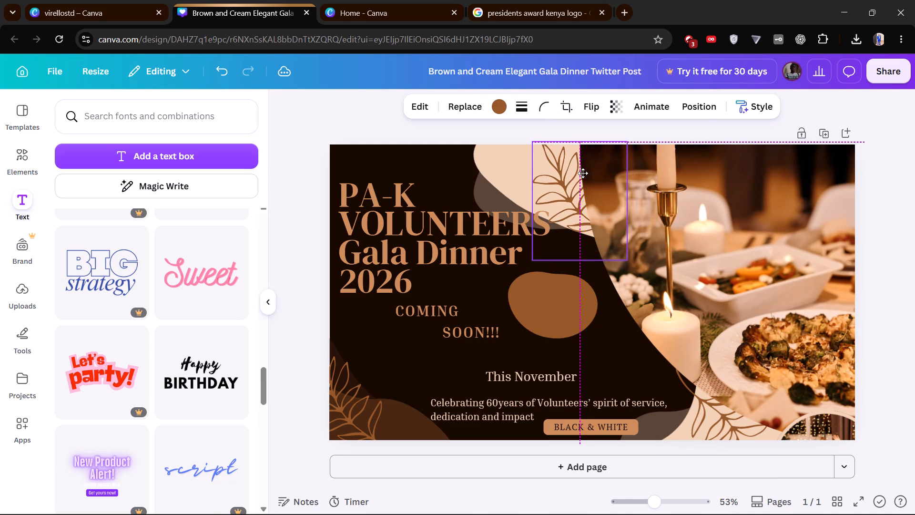
left_click_drag(583, 173, 585, 175)
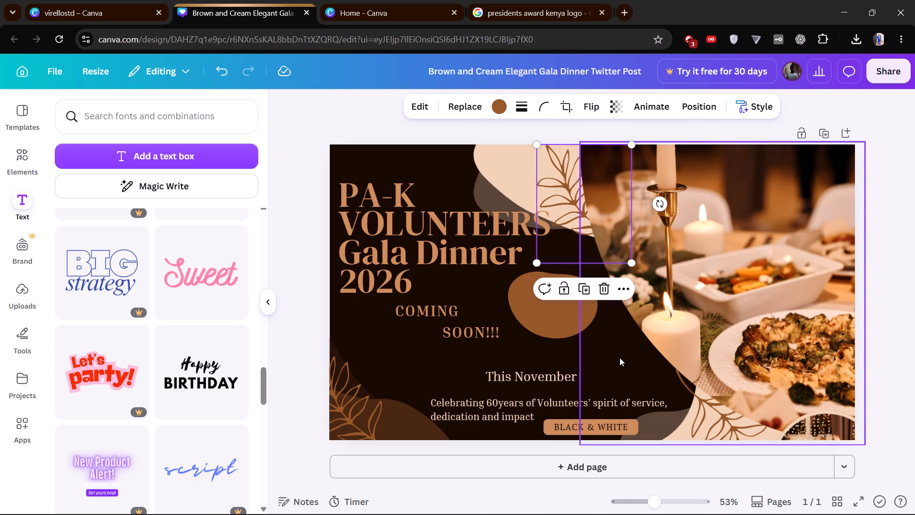
left_click(620, 358)
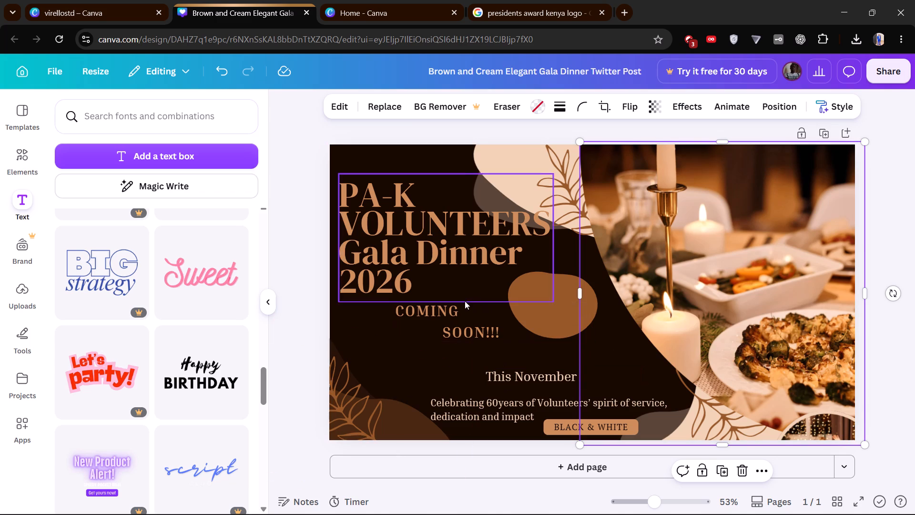
Shift the "COMING SOON!!!" text slightly down and left, leaving a gap beneath the title.
left_click_drag(469, 319, 461, 338)
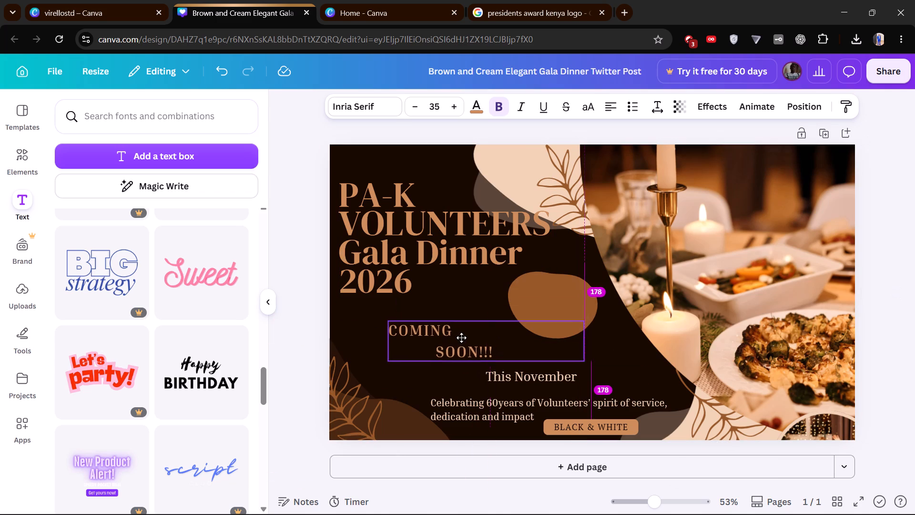
left_click_drag(461, 338, 451, 331)
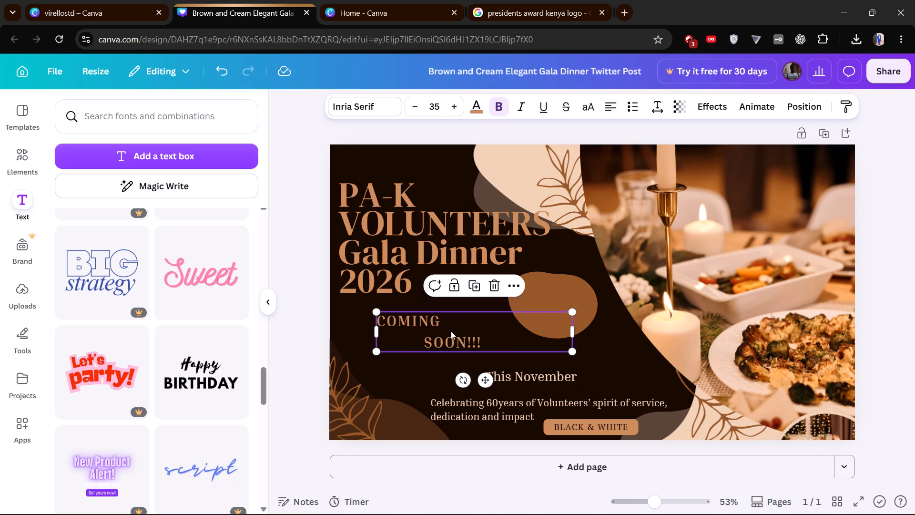
left_click(395, 374)
Enlarge all of the two-line "COMING SOON!!!" text to size 45.
left_click(457, 326)
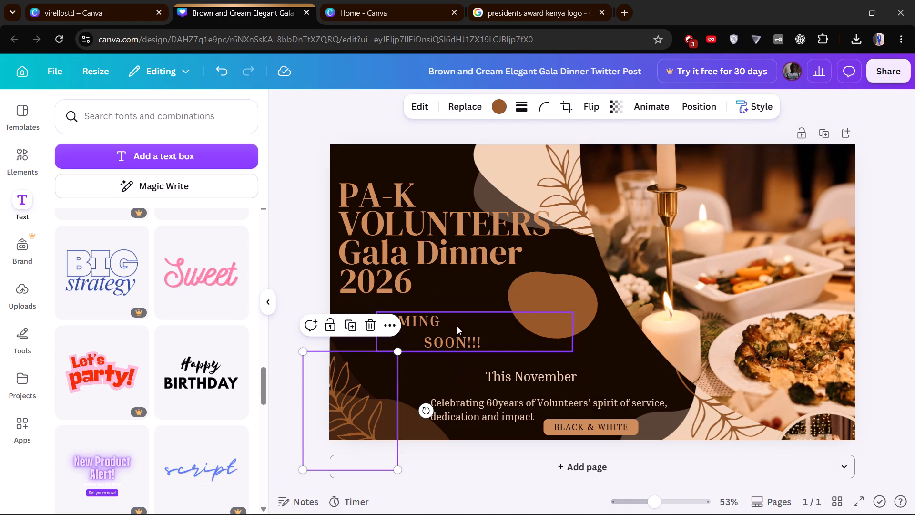
left_click(483, 343)
left_click_drag(483, 343, 434, 328)
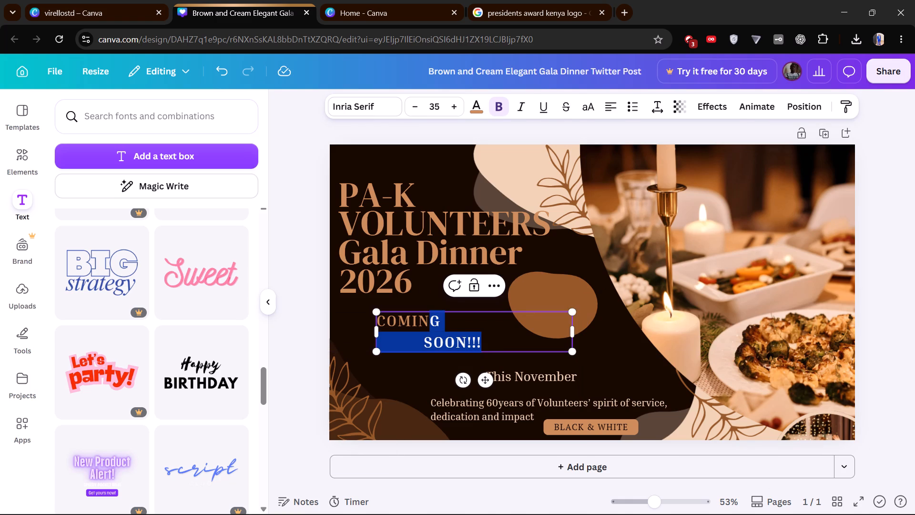
left_click_drag(434, 328, 380, 320)
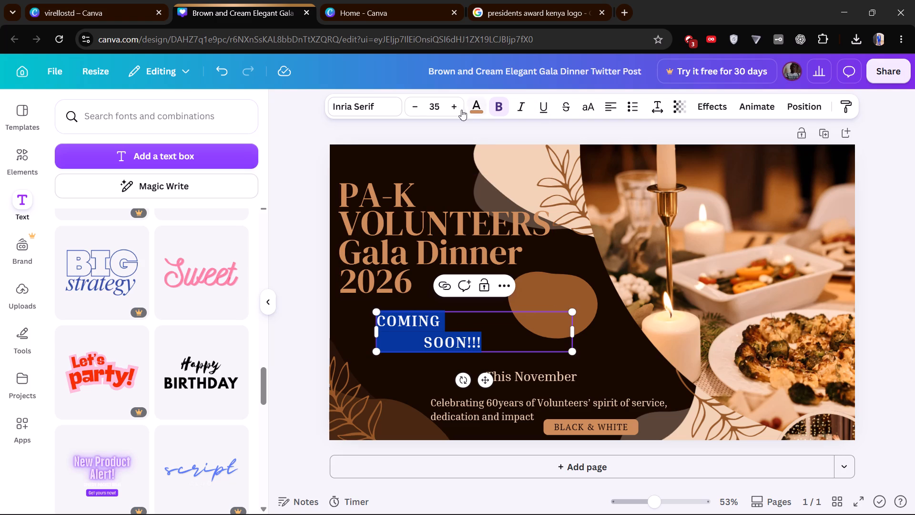
double_click(455, 106)
left_click(455, 106)
triple_click(455, 106)
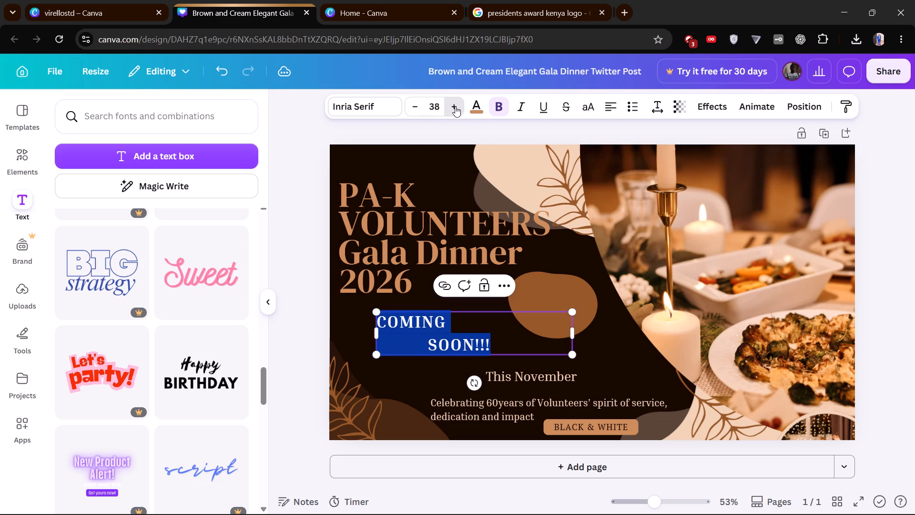
triple_click(455, 106)
left_click(455, 106)
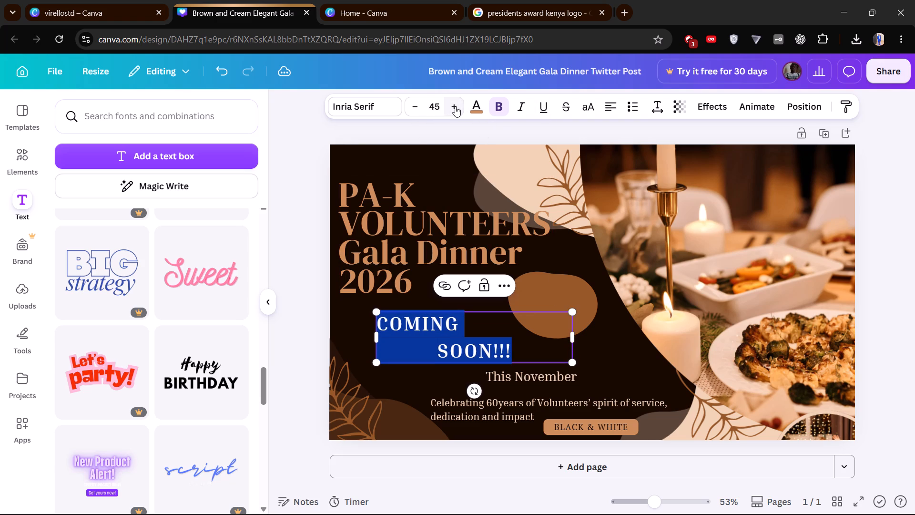
left_click(593, 345)
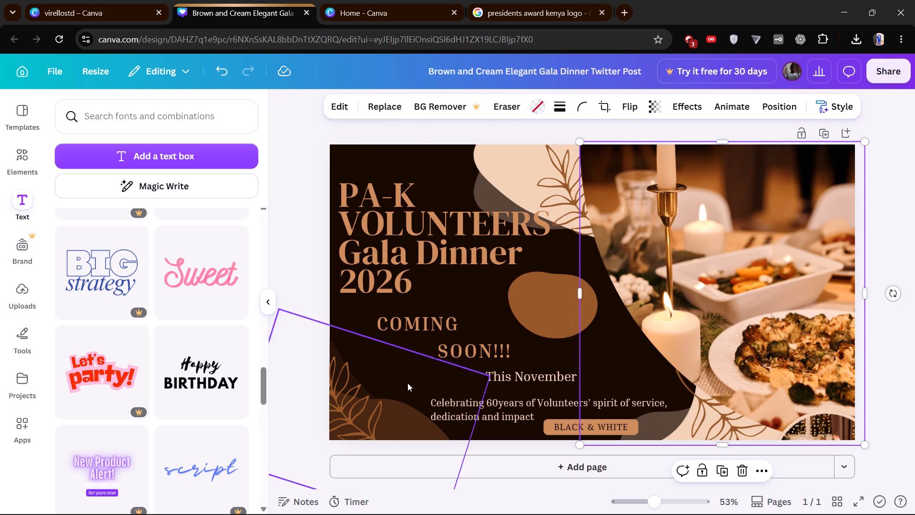
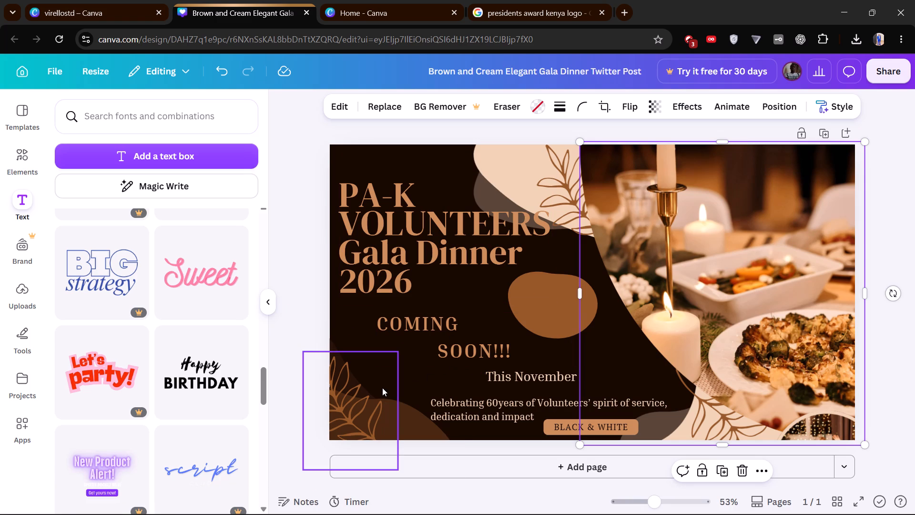
Move the brown leaf outline in the page's bottom-left corner inward and slightly up, aligning it with the page's left edge.
left_click_drag(382, 388, 411, 378)
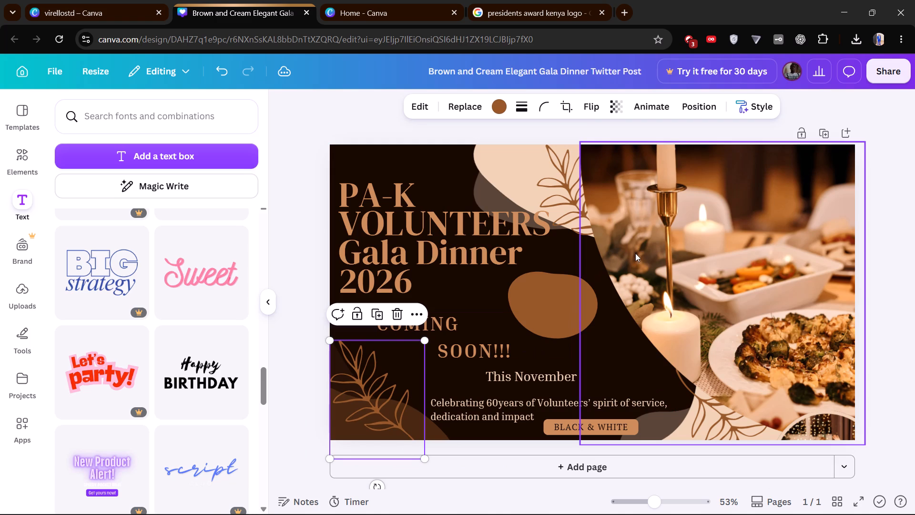
Shift the dinner table photo slightly up and left so its right side lines up with the page's right edge.
left_click_drag(636, 243, 628, 236)
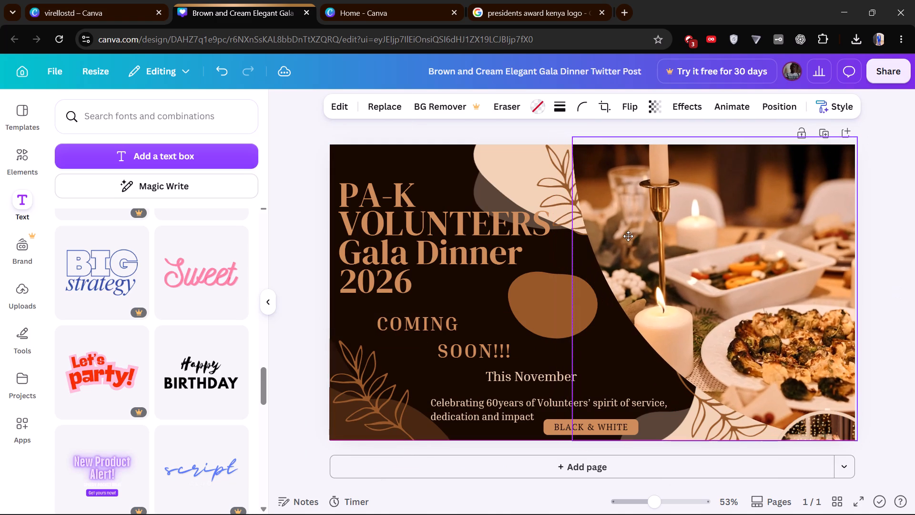
left_click_drag(628, 236, 627, 234)
Select the brown leaf outline over the cream shape at the page's top edge.
left_click(564, 222)
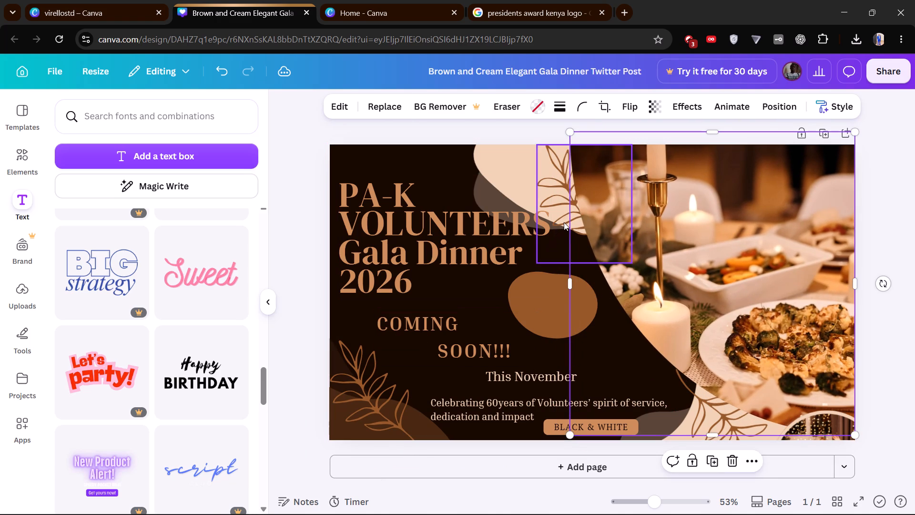
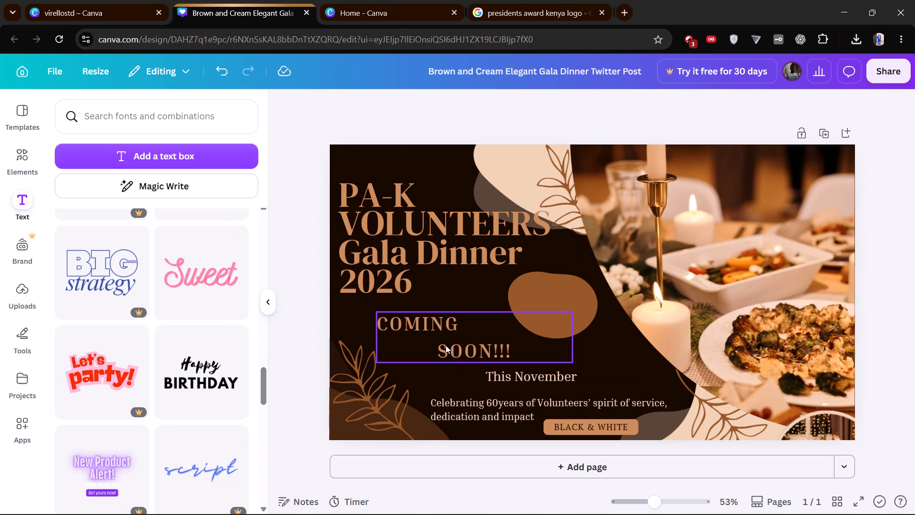
Move the "COMING SOON!!!" text up and left, directly beneath the "2026" line of the title.
left_click_drag(446, 345, 405, 328)
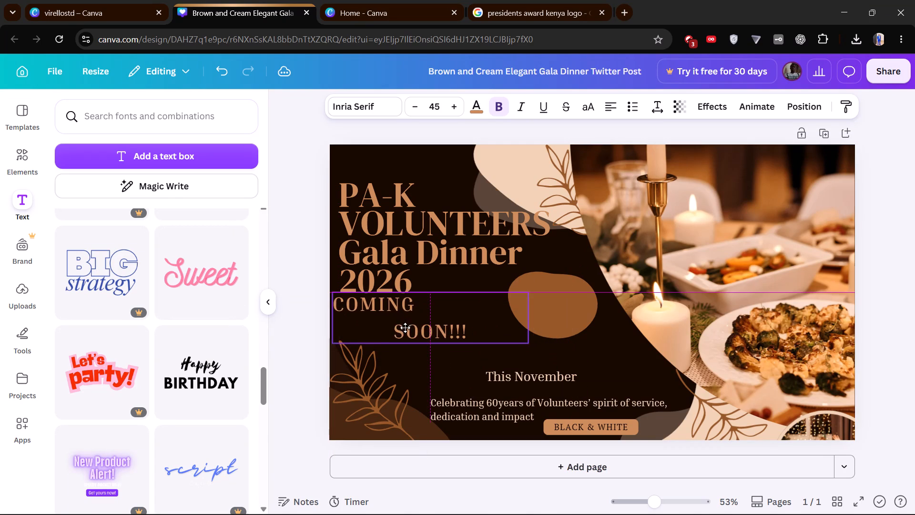
left_click_drag(405, 328, 410, 327)
left_click(583, 356)
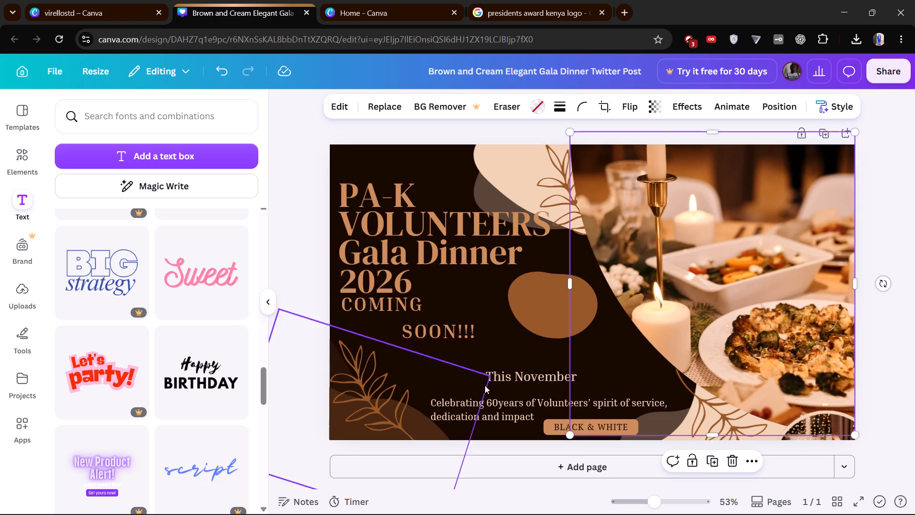
Move the "This November" text above the "PA-K VOLUNTEERS" title, aligned with the title's left edge.
left_click_drag(498, 380, 497, 296)
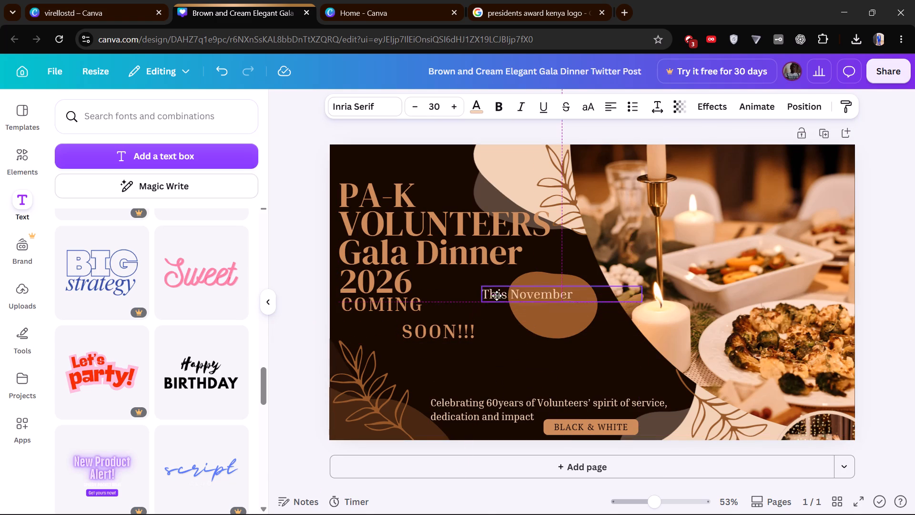
left_click_drag(497, 296, 359, 162)
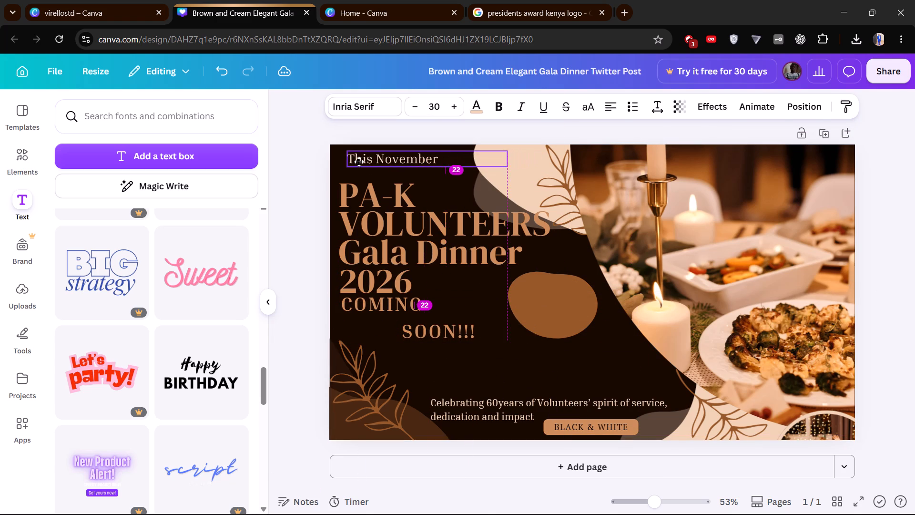
left_click_drag(359, 162, 352, 157)
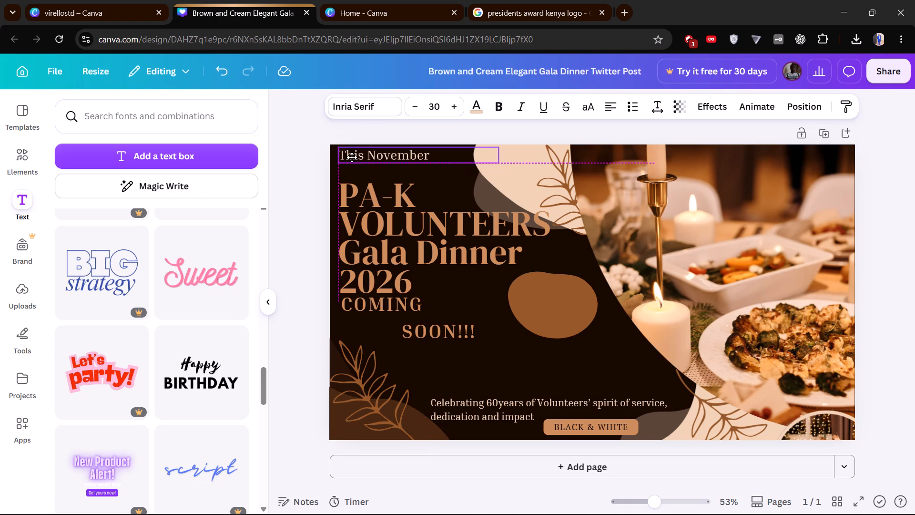
left_click_drag(352, 157, 352, 161)
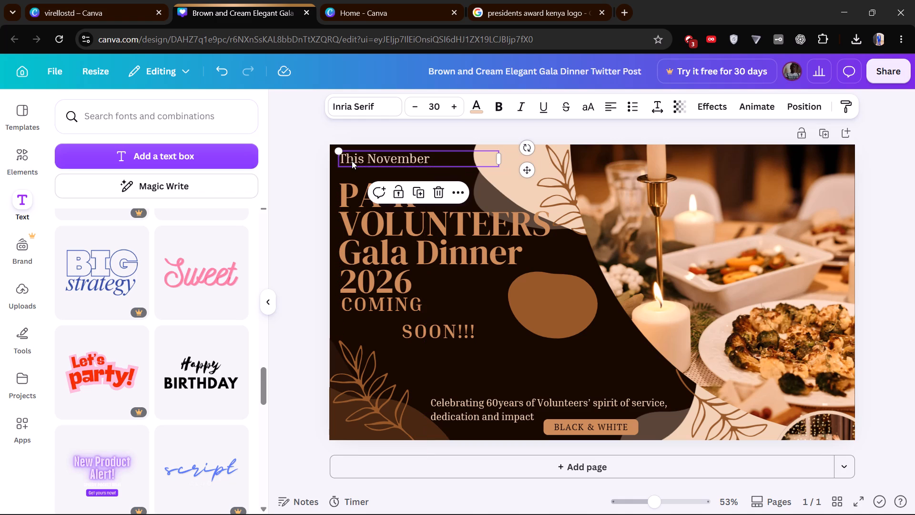
Lower the "COMING SOON!!!" text to leave a gap beneath the "2026" title line.
left_click_drag(409, 323, 410, 350)
Shift the "Celebrating 60years of Volunteers' spirit" tagline slightly up and left below "SOON!!!", and widen its text box slightly.
left_click_drag(486, 403, 479, 392)
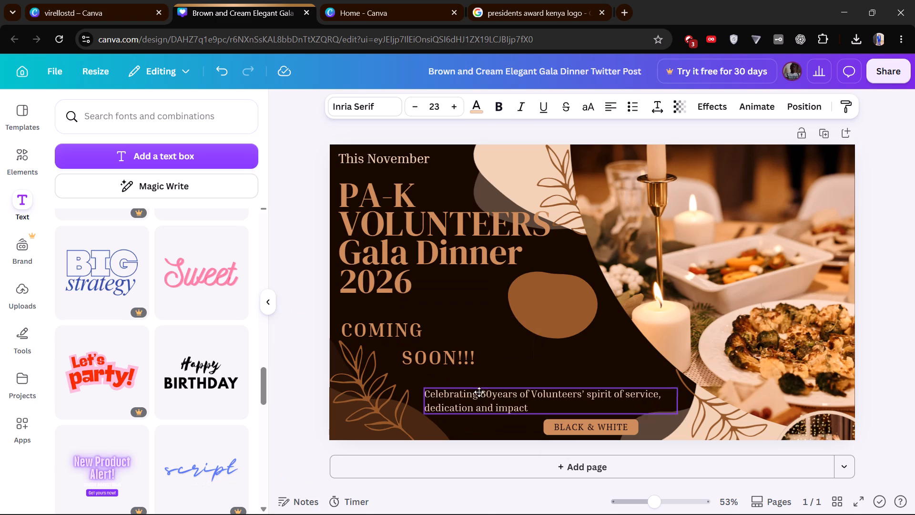
left_click_drag(479, 392, 467, 395)
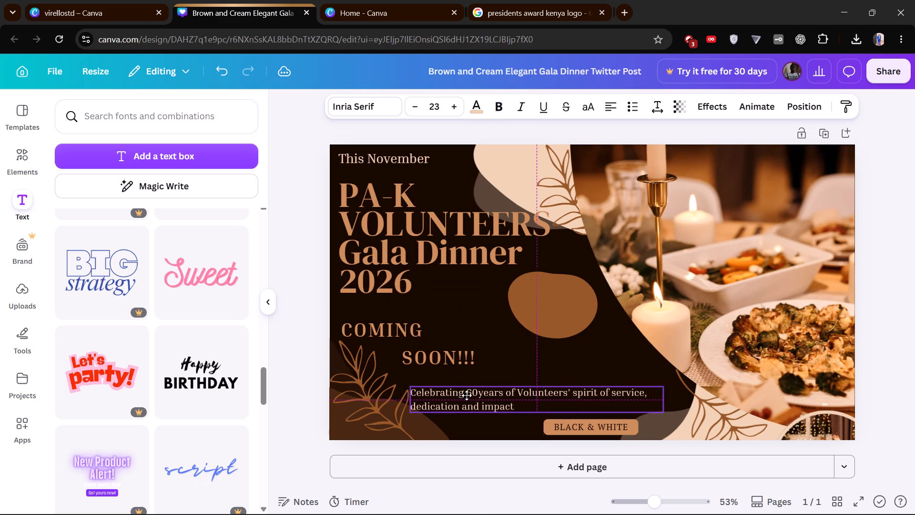
left_click_drag(467, 395, 482, 405)
left_click_drag(486, 405, 481, 389)
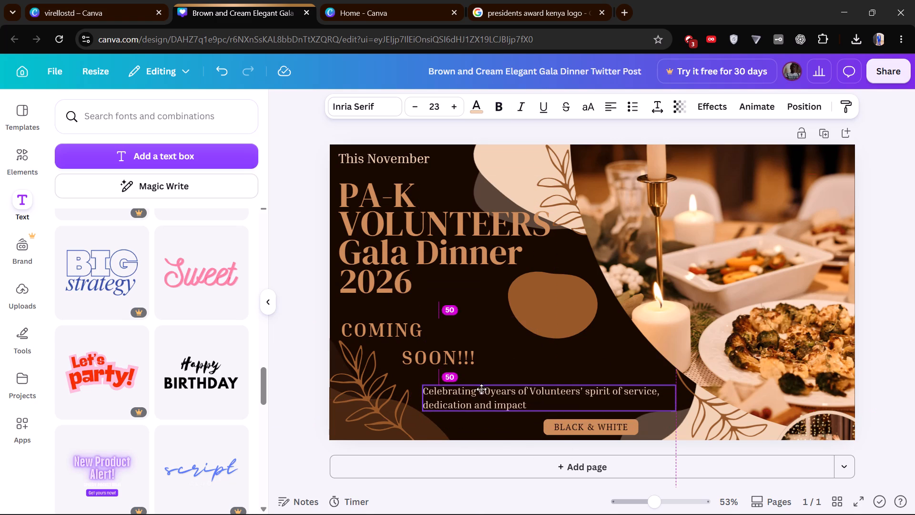
left_click_drag(481, 389, 481, 389)
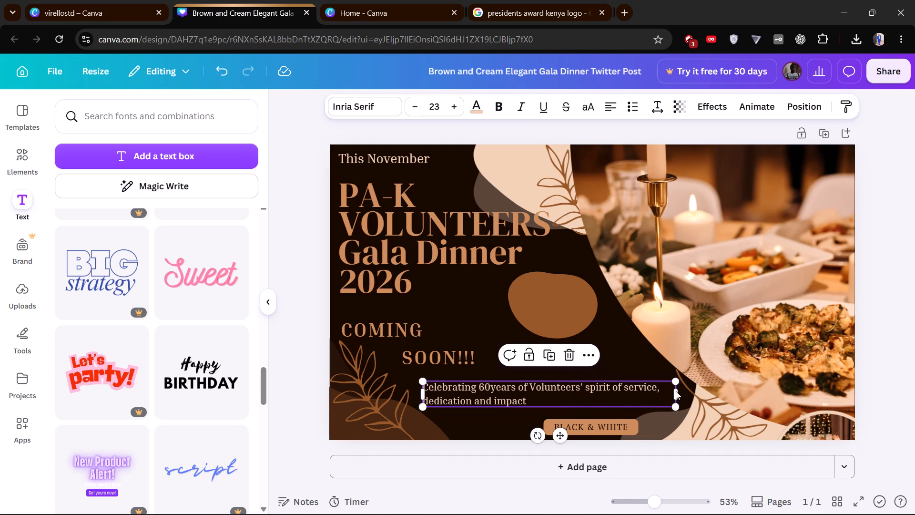
left_click_drag(676, 391, 686, 392)
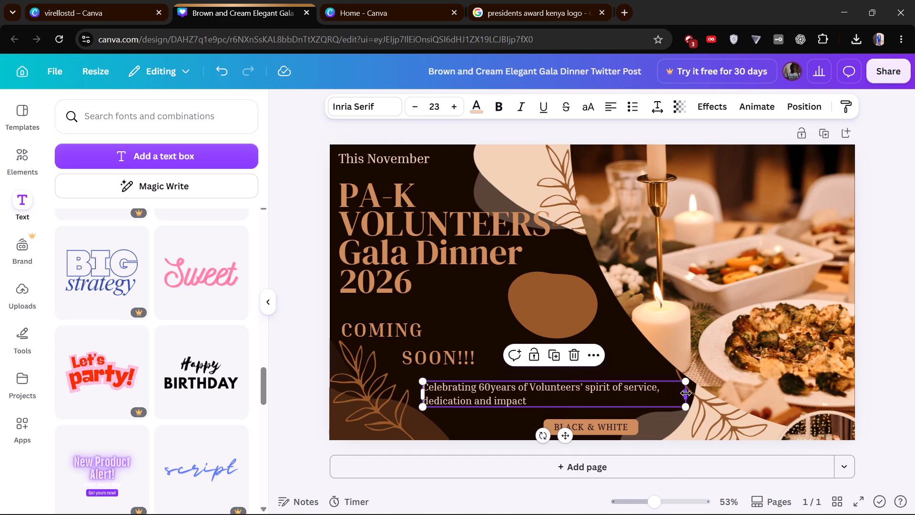
left_click_drag(683, 405, 683, 412)
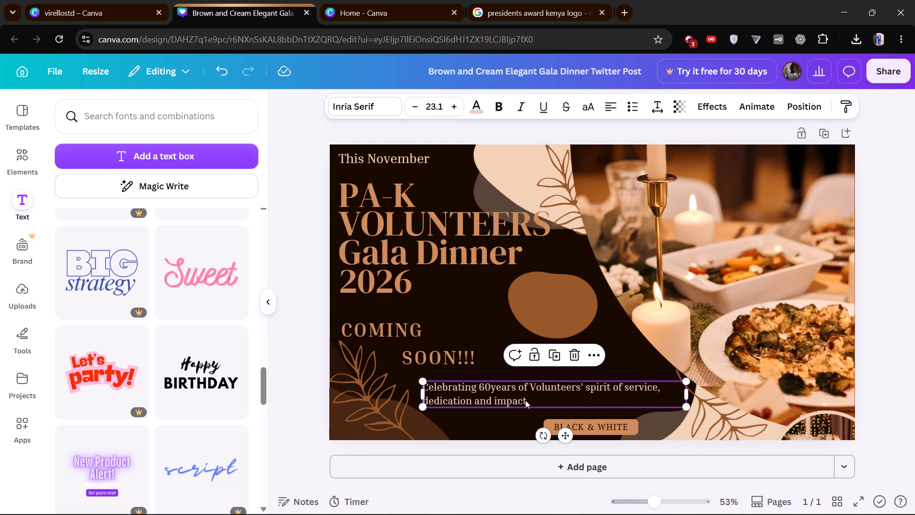
Set the font size of the whole "Celebrating 60years of Volunteers' spirit" tagline to 25.1.
left_click(523, 400)
left_click(529, 402)
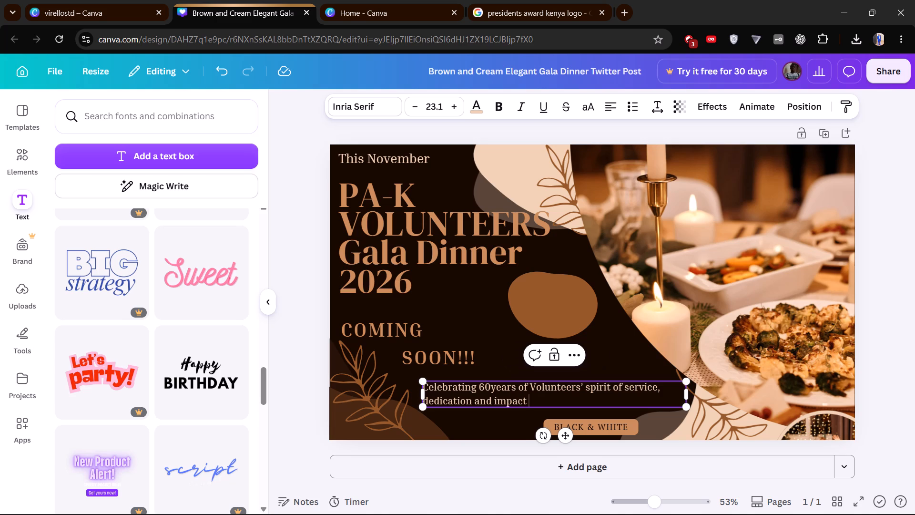
left_click_drag(529, 402, 424, 389)
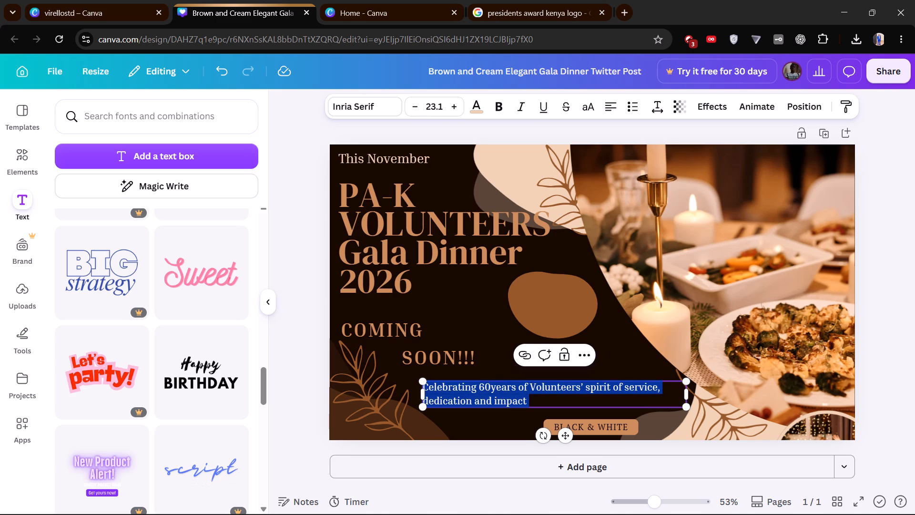
left_click(453, 105)
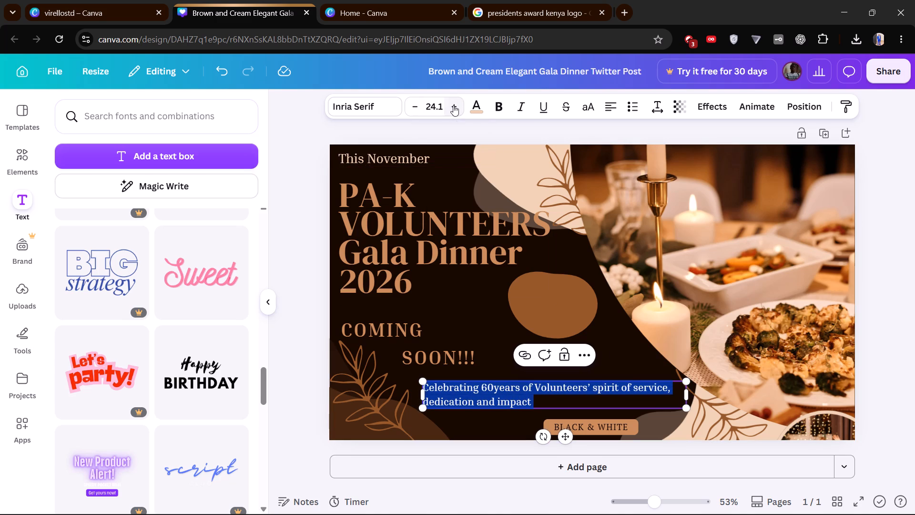
left_click(453, 105)
left_click(453, 105)
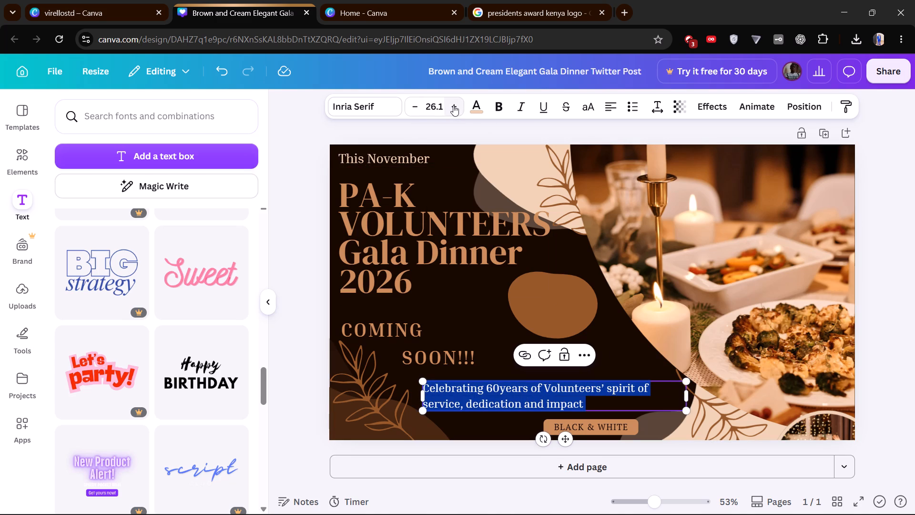
left_click(417, 106)
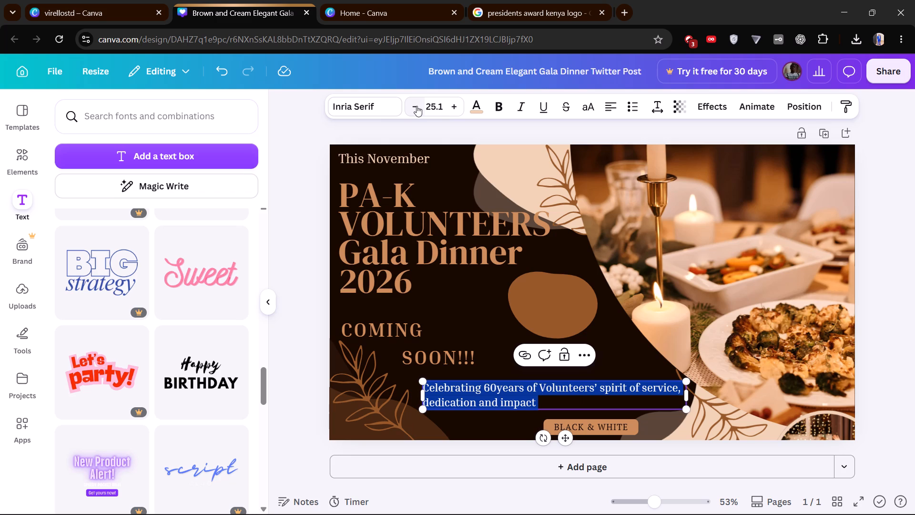
left_click(417, 106)
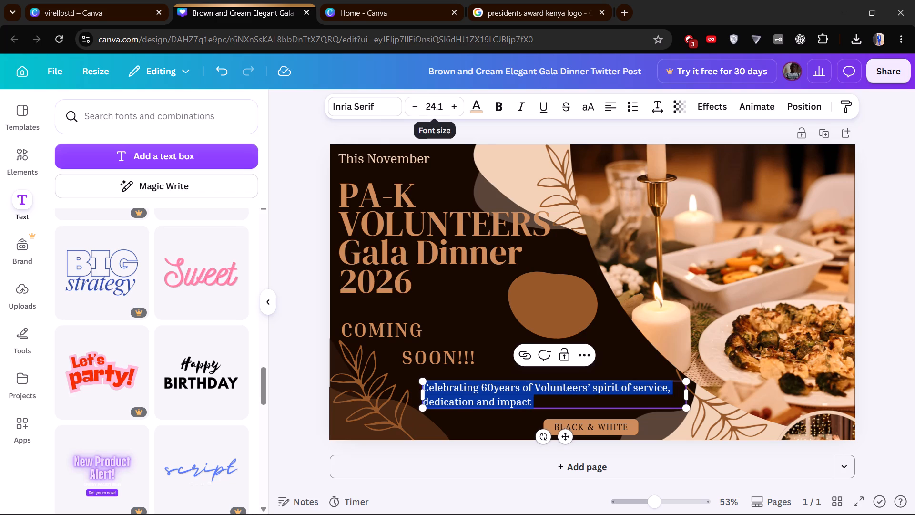
left_click(453, 105)
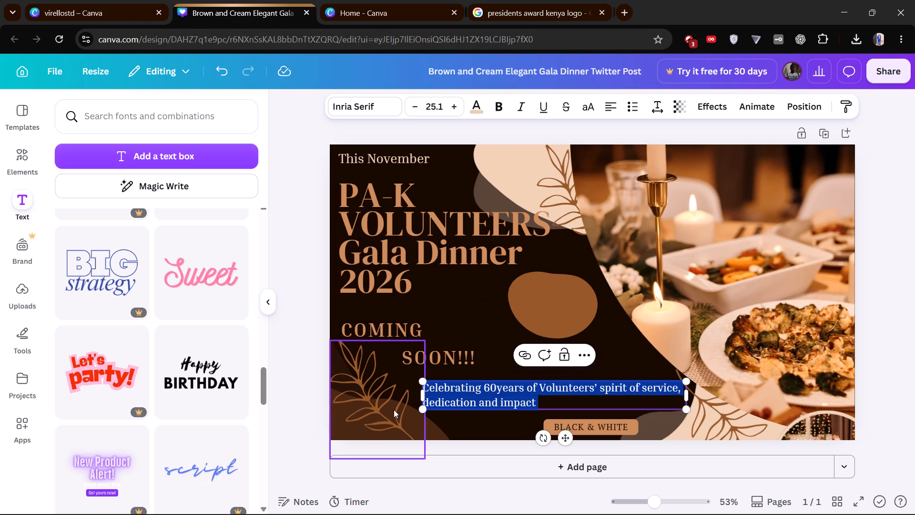
left_click(695, 309)
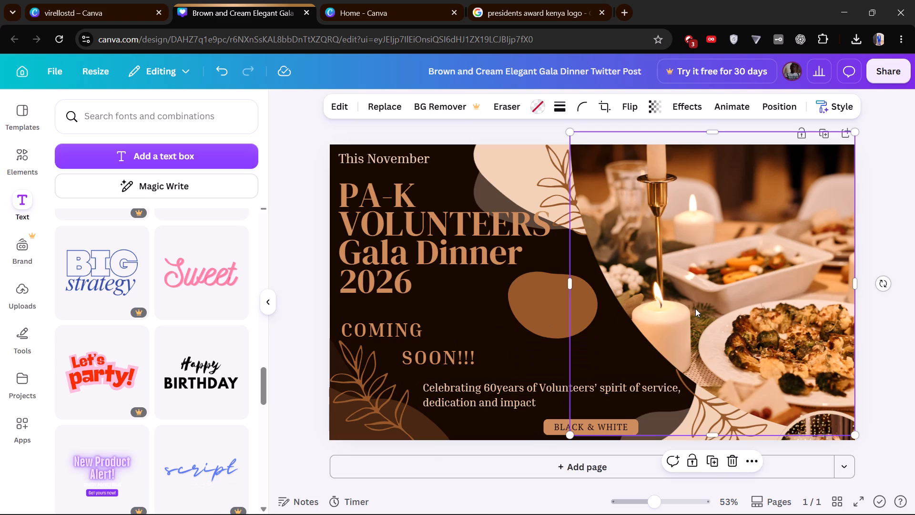
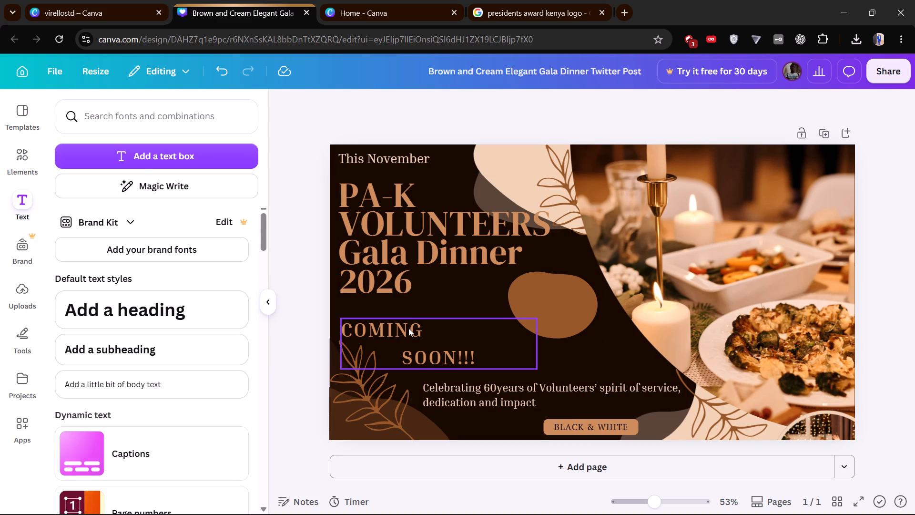
Move the "This November" text onto the brown blob shape and break it into two lines, with "November" on the second.
left_click_drag(386, 159, 471, 232)
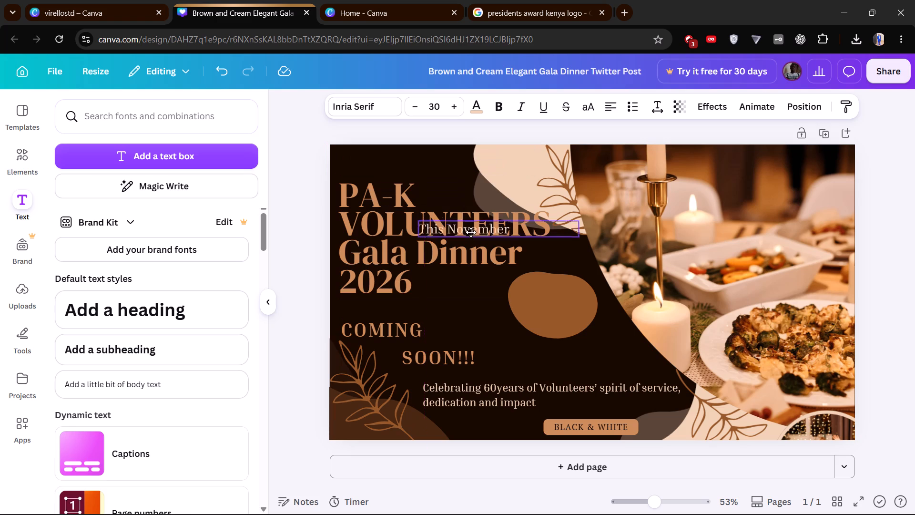
left_click_drag(471, 232, 561, 287)
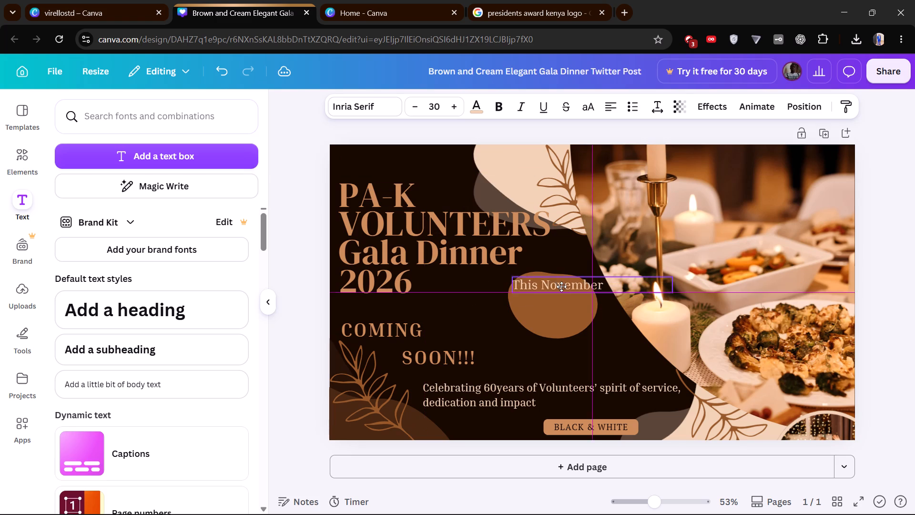
left_click_drag(561, 287, 564, 284)
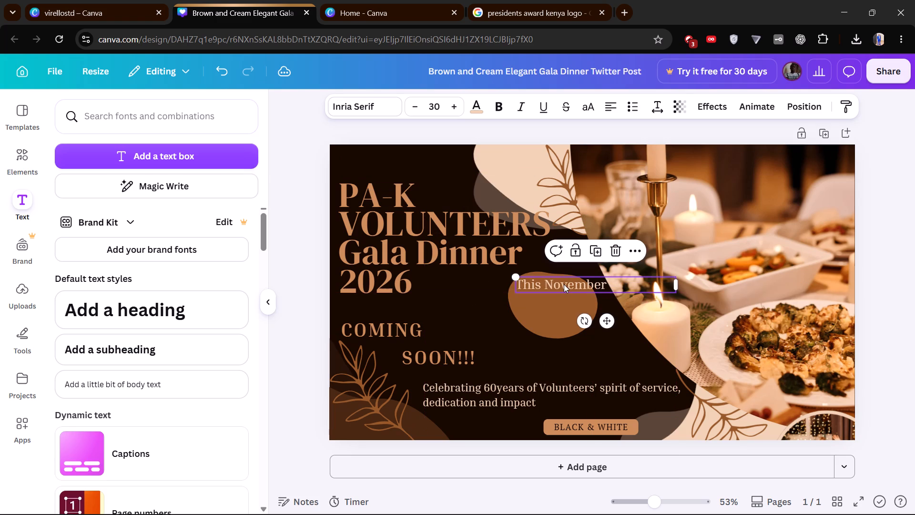
left_click(549, 283)
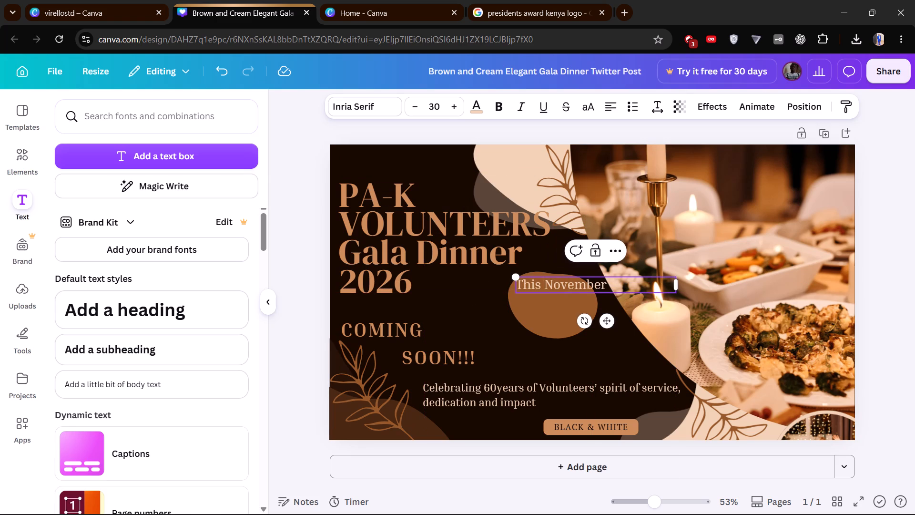
key("Return")
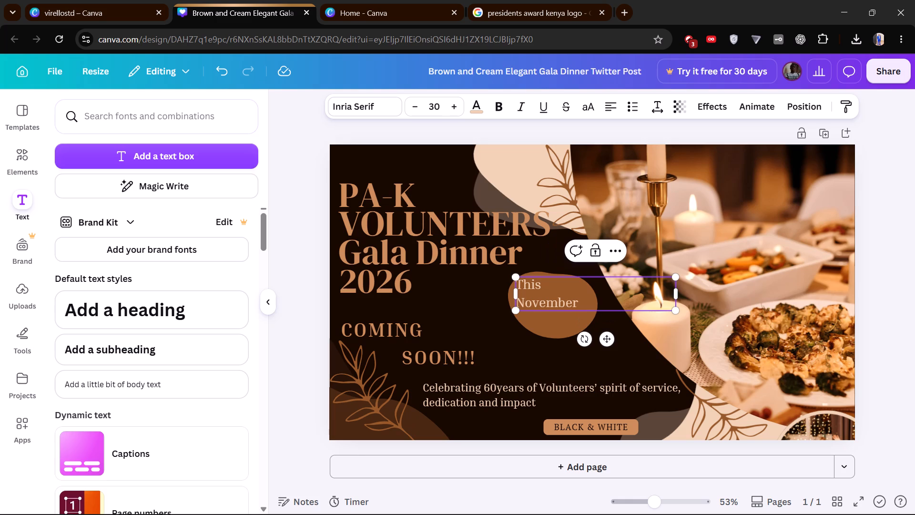
left_click_drag(581, 273, 595, 276)
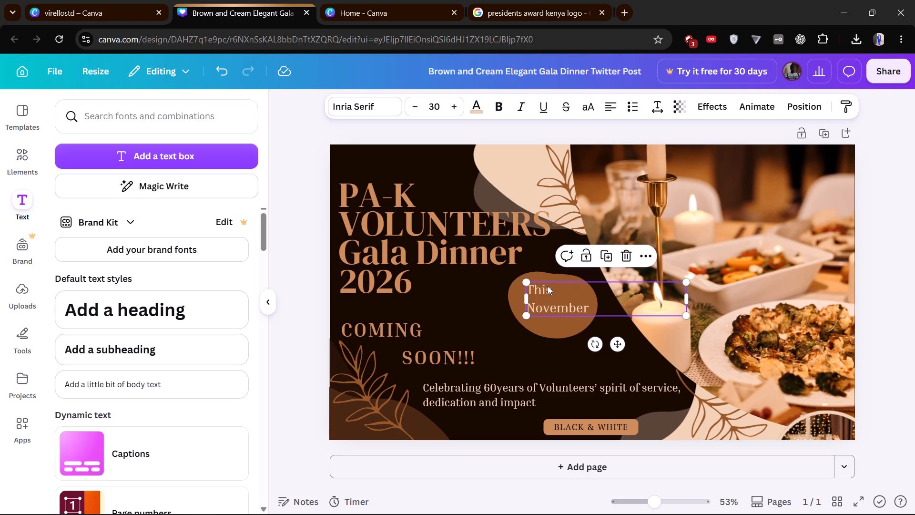
left_click(486, 313)
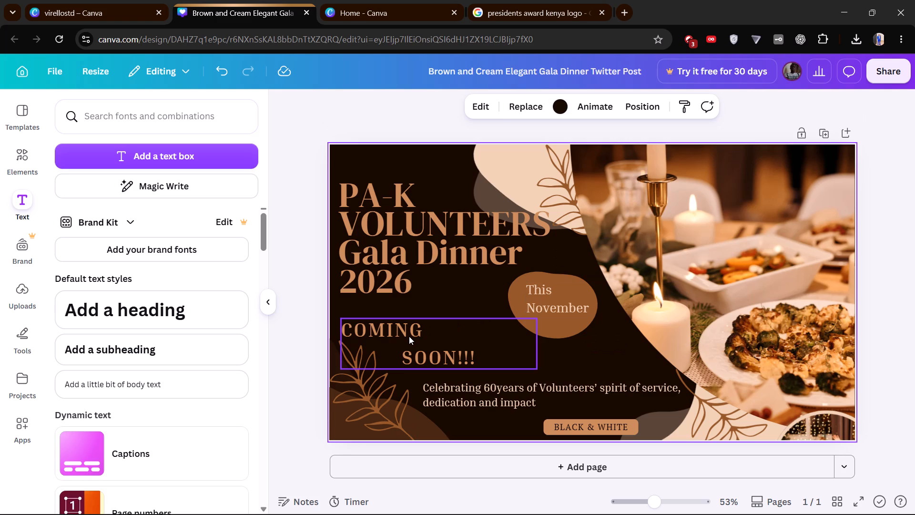
Shift the "COMING SOON!!!" text slightly right and up, between the 2026 title line and the celebration tagline.
left_click_drag(409, 336, 426, 330)
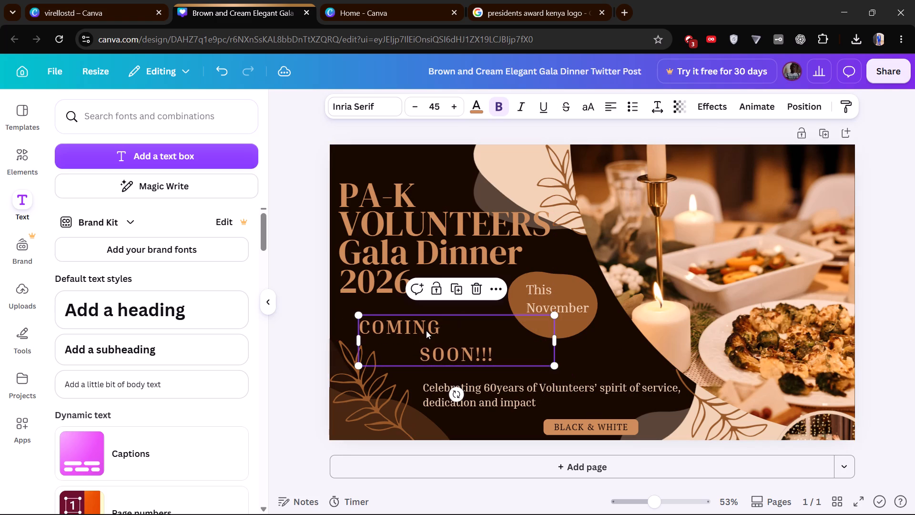
left_click(598, 342)
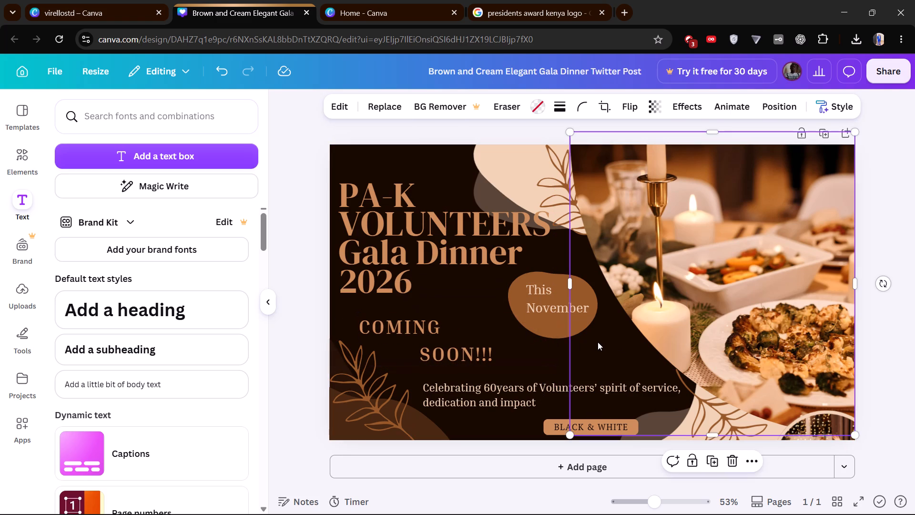
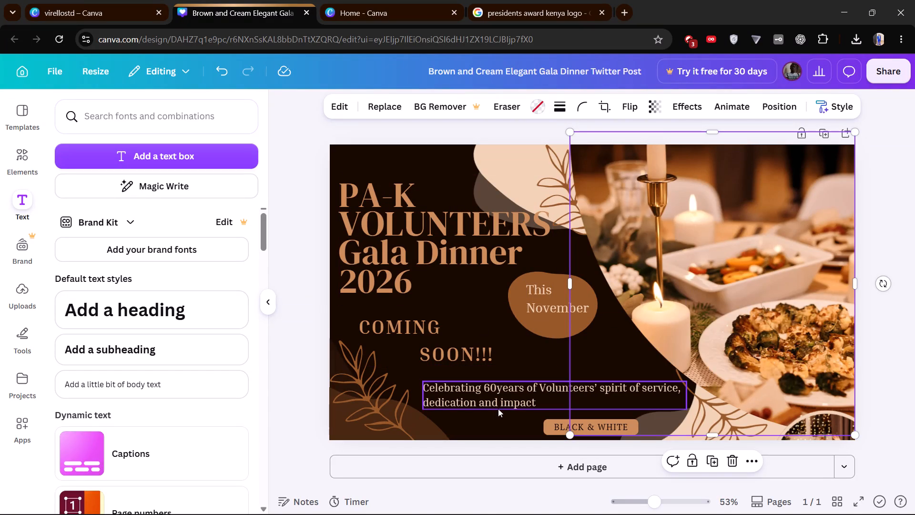
Enlarge the "Celebrating 60years of Volunteers' spirit of service, dedication and impact" tagline slightly, to font size 25.6.
left_click(474, 387)
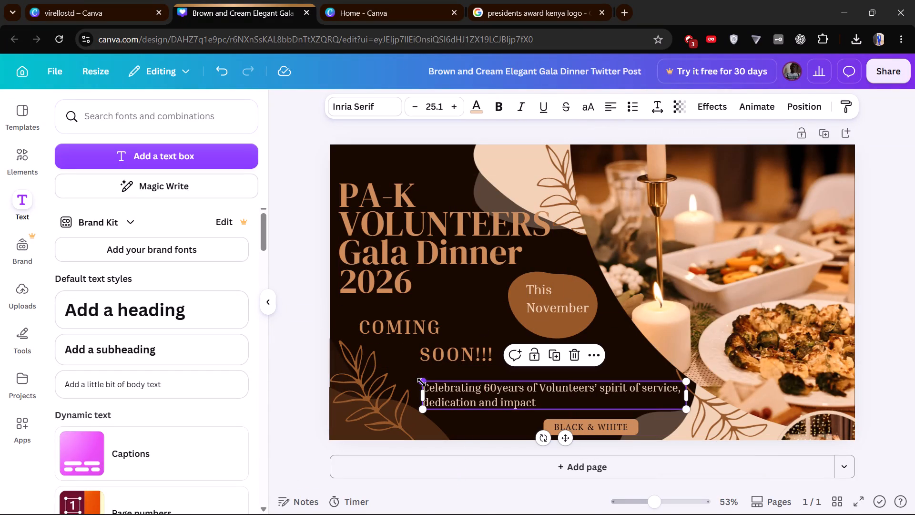
left_click_drag(421, 382, 418, 375)
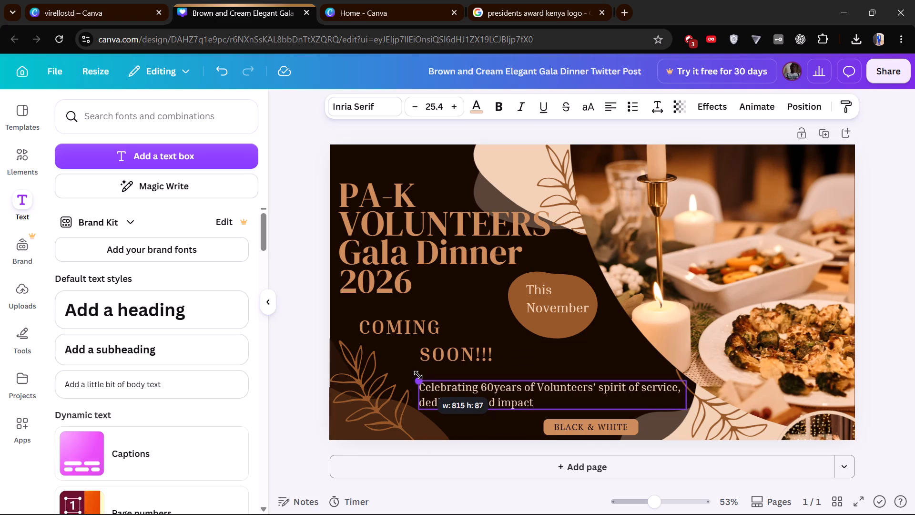
left_click_drag(418, 375, 417, 372)
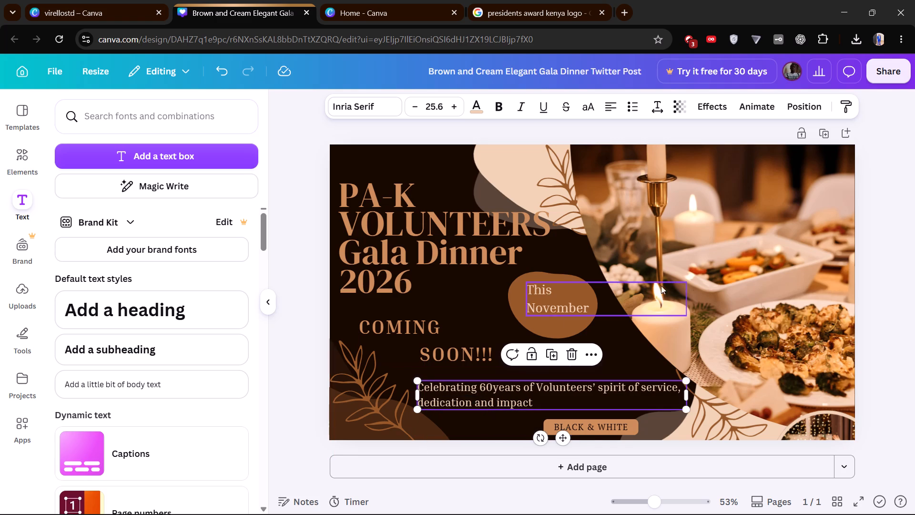
left_click(761, 279)
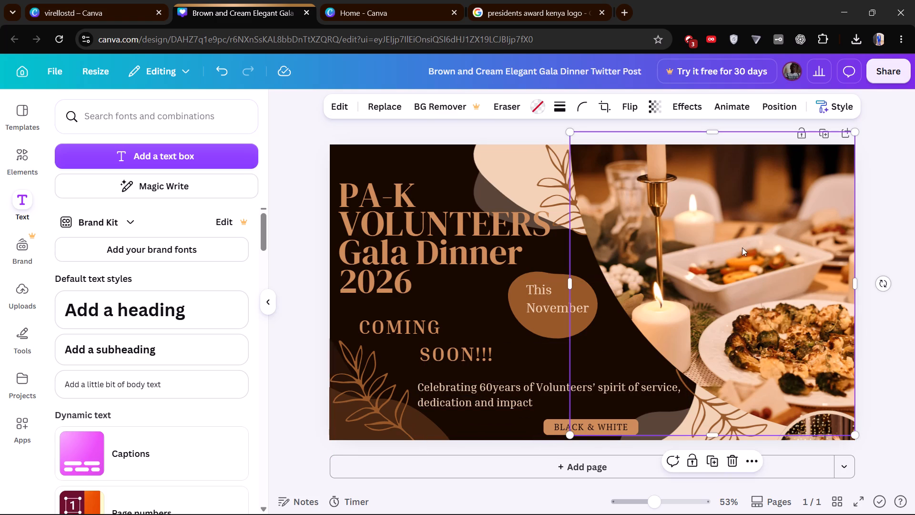
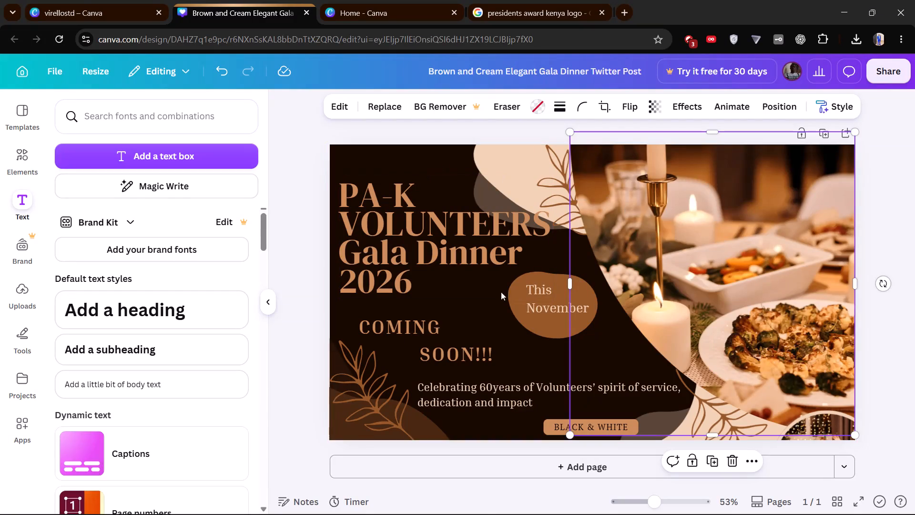
Deselect the food photo and open the download settings for the gala dinner design.
left_click(292, 282)
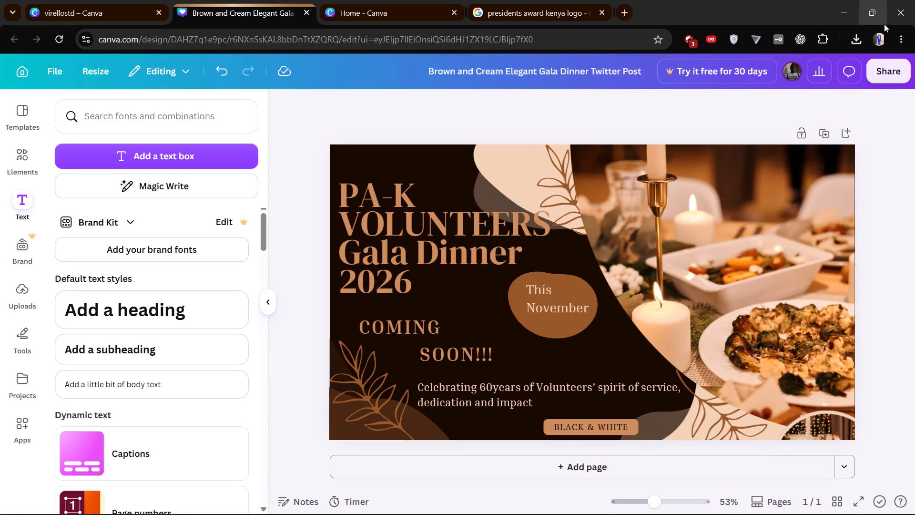
left_click(895, 64)
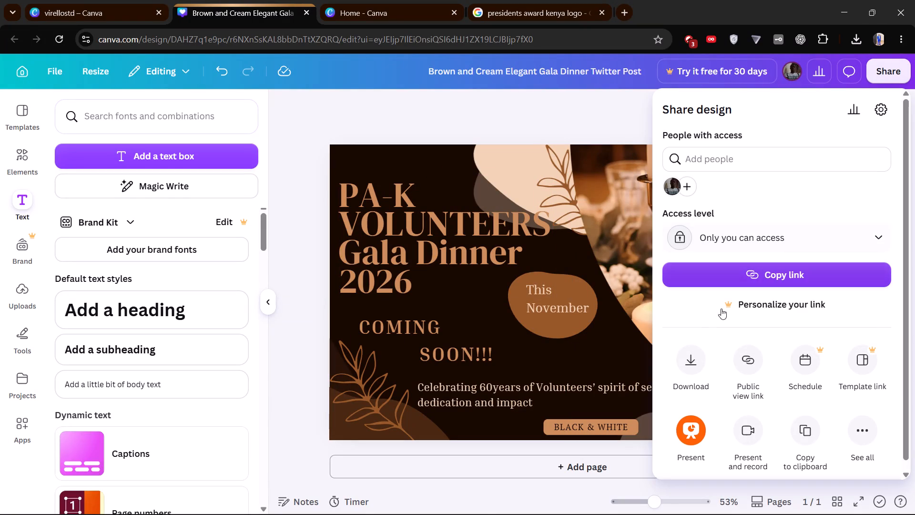
left_click(696, 370)
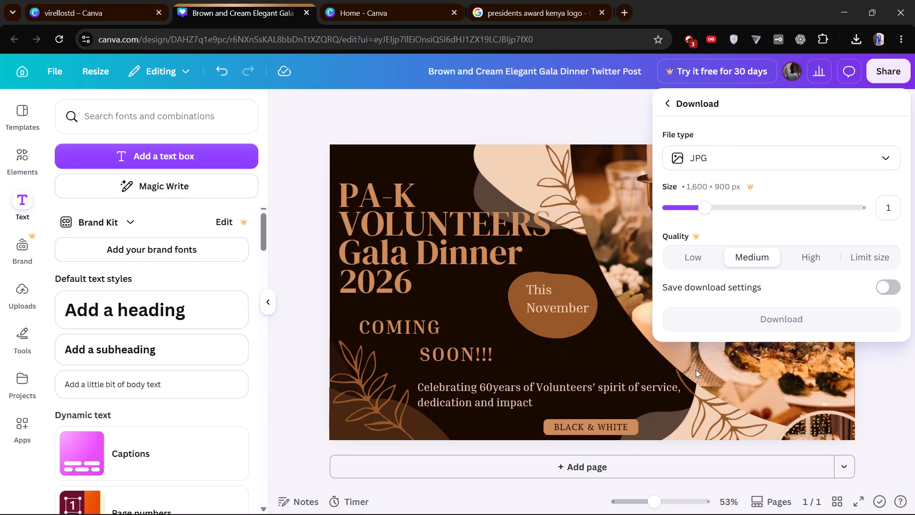
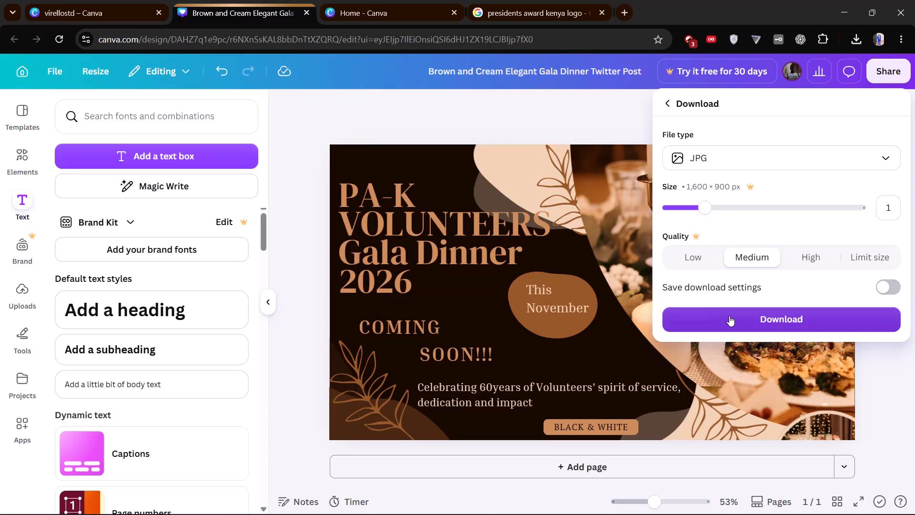
Download the gala dinner design as a medium-quality JPG at 1,600 × 900 px.
left_click(729, 316)
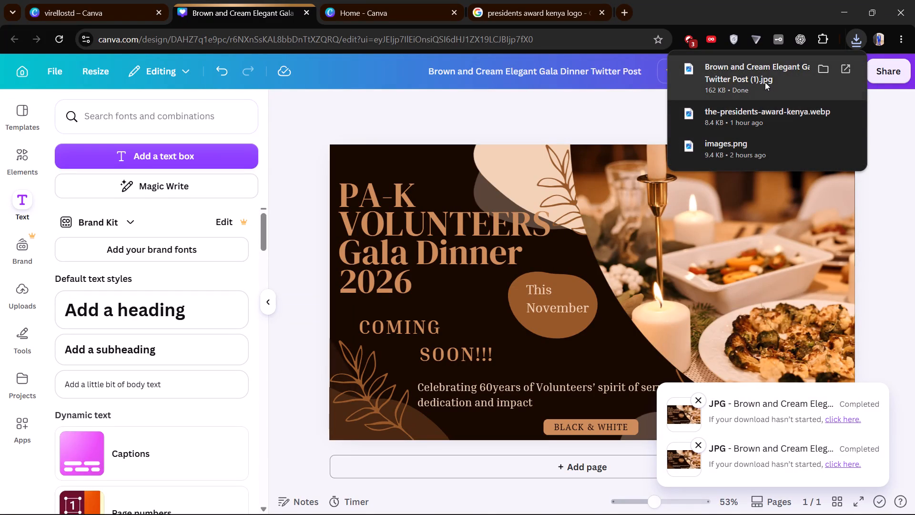
Open the newly downloaded gala dinner JPG in Photos twice to check the exported image, closing the viewer each time.
left_click(765, 82)
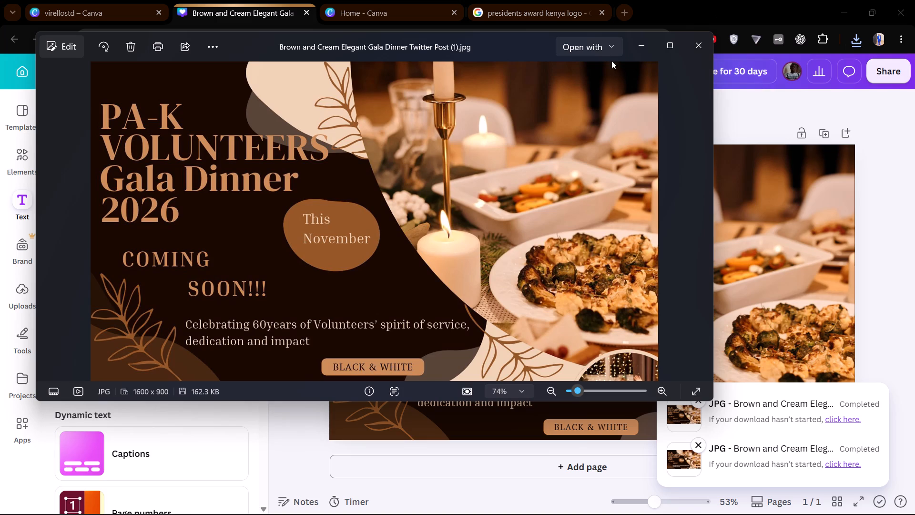
left_click(703, 47)
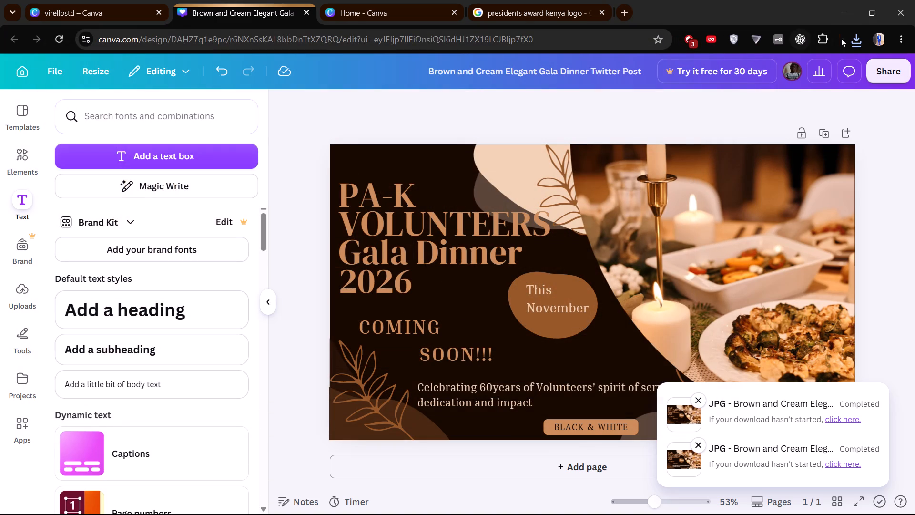
left_click(858, 41)
left_click(773, 98)
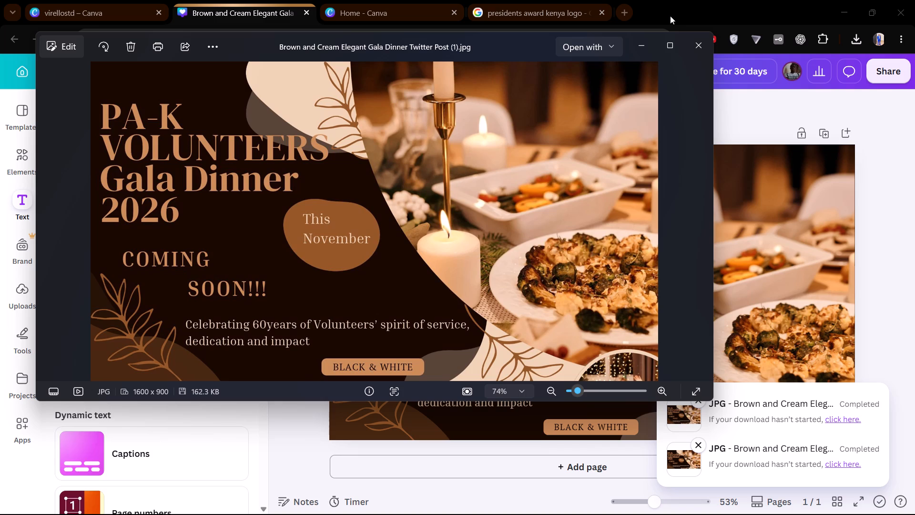
left_click(691, 45)
Show the newly downloaded gala dinner JPG in its Downloads folder in File Explorer.
left_click(858, 43)
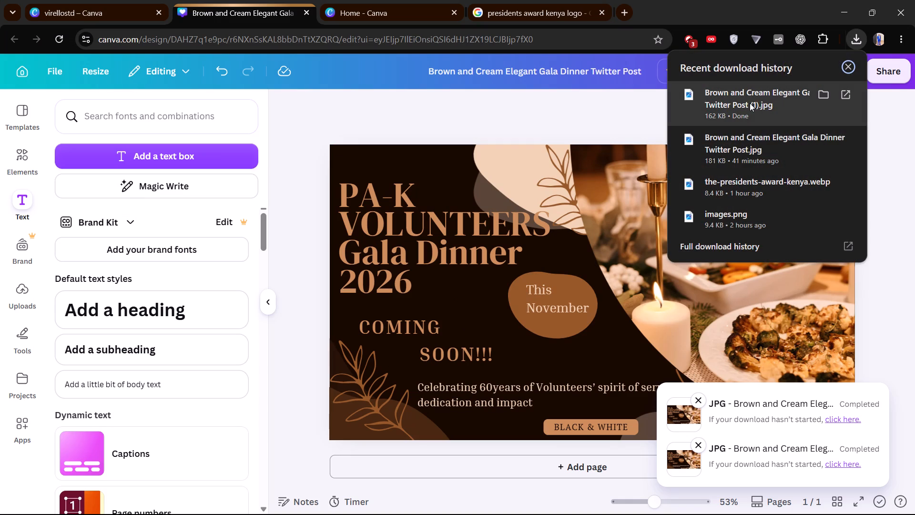
left_click(823, 95)
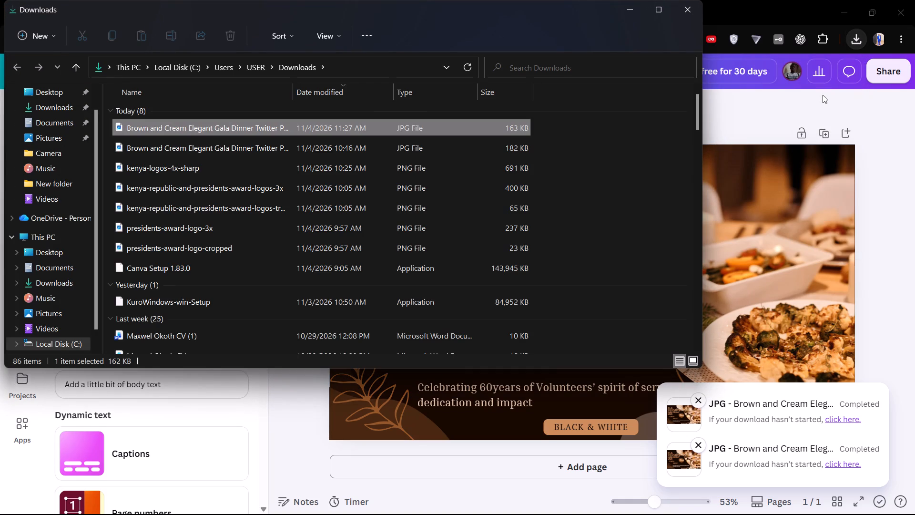
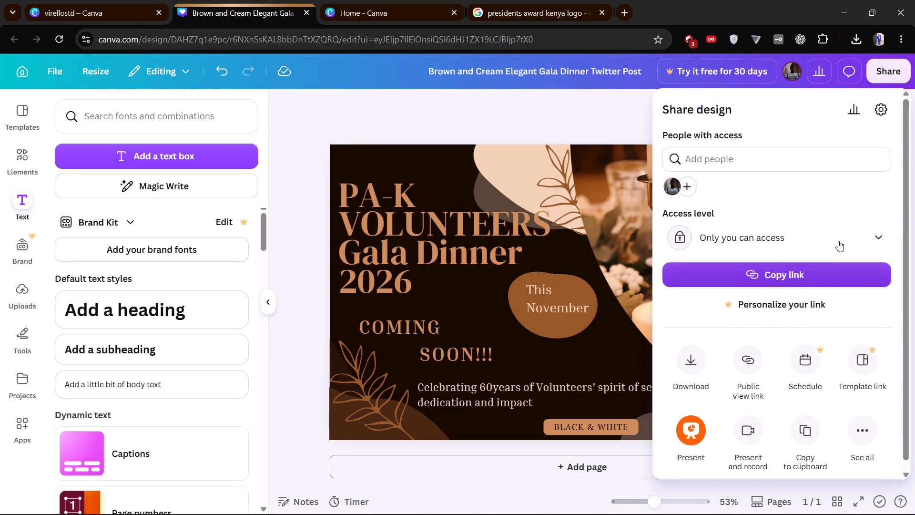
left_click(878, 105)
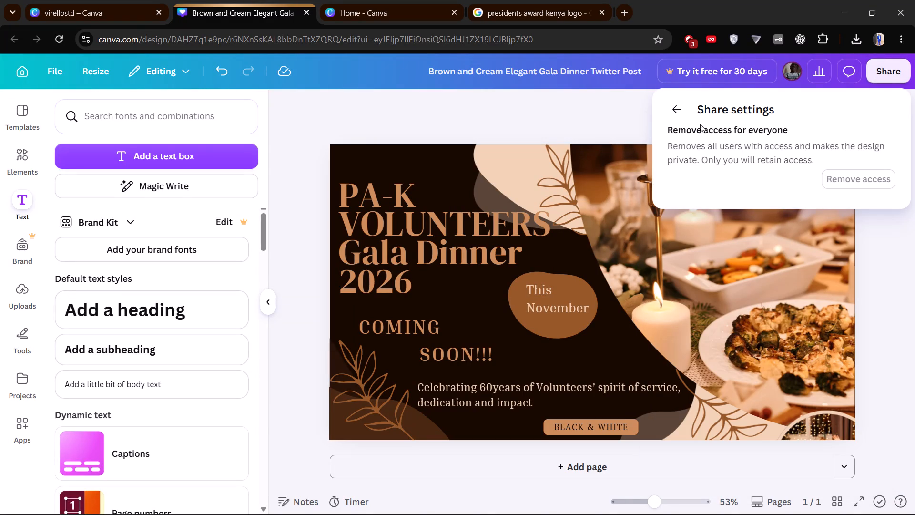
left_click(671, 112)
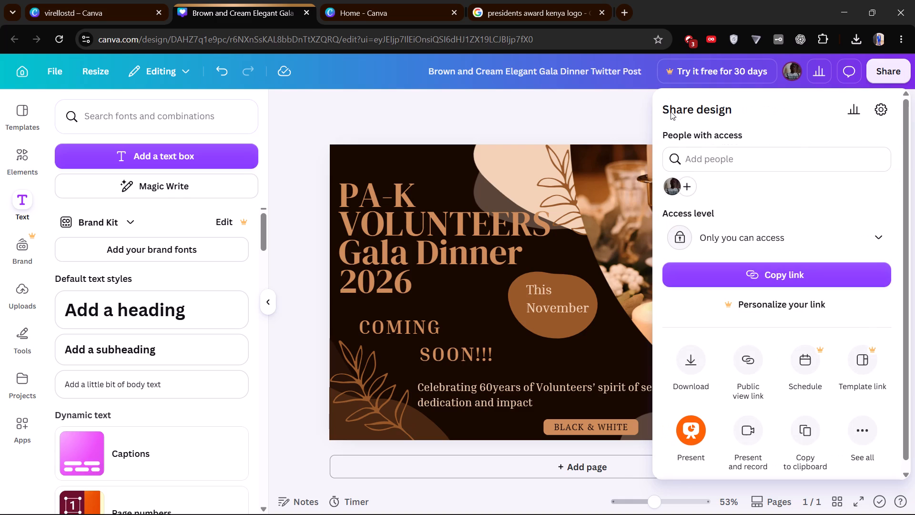
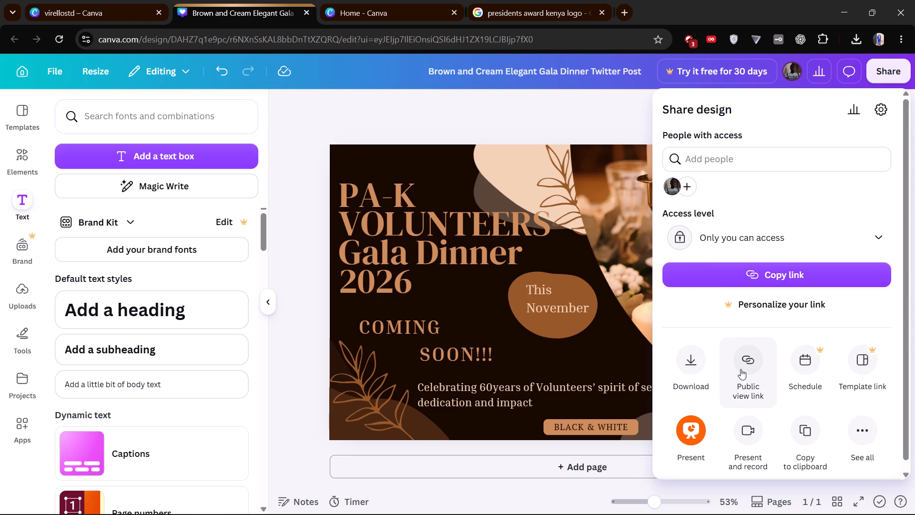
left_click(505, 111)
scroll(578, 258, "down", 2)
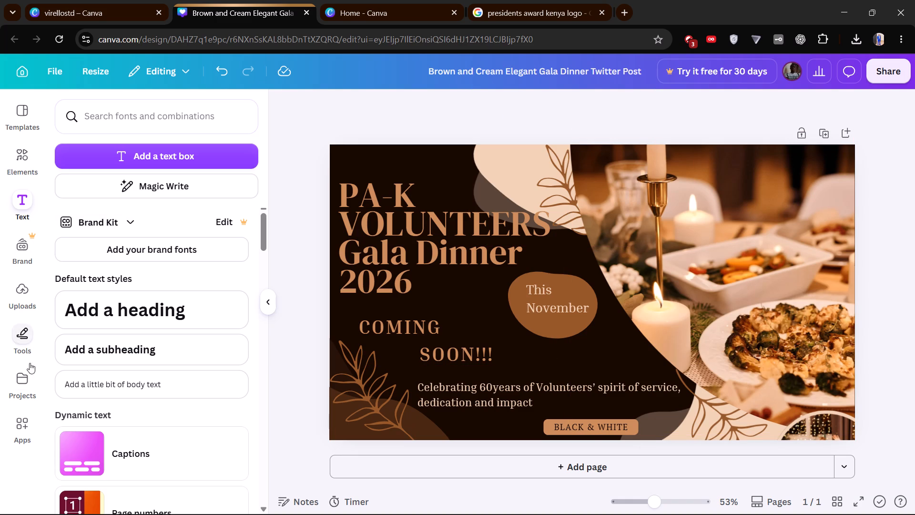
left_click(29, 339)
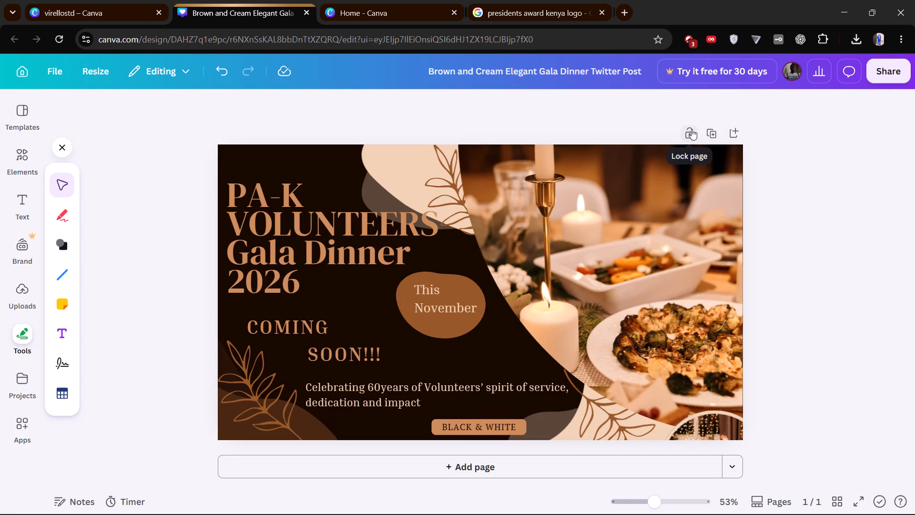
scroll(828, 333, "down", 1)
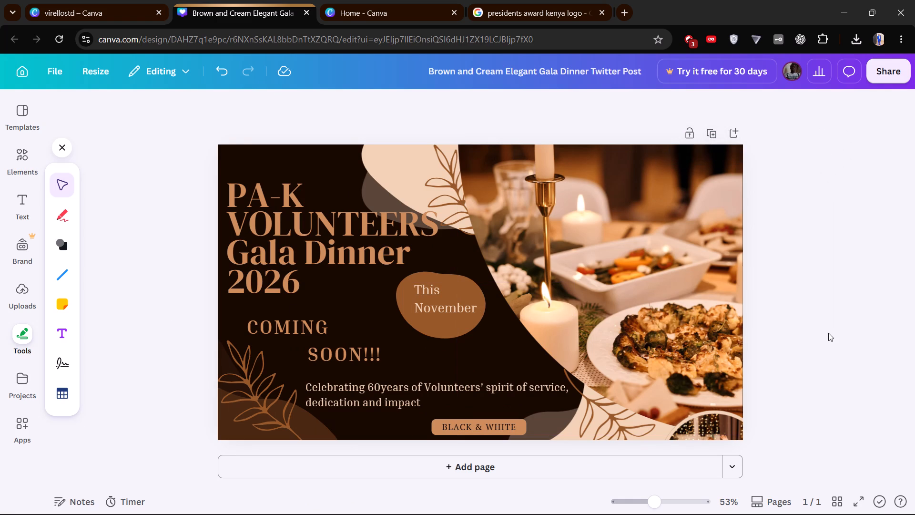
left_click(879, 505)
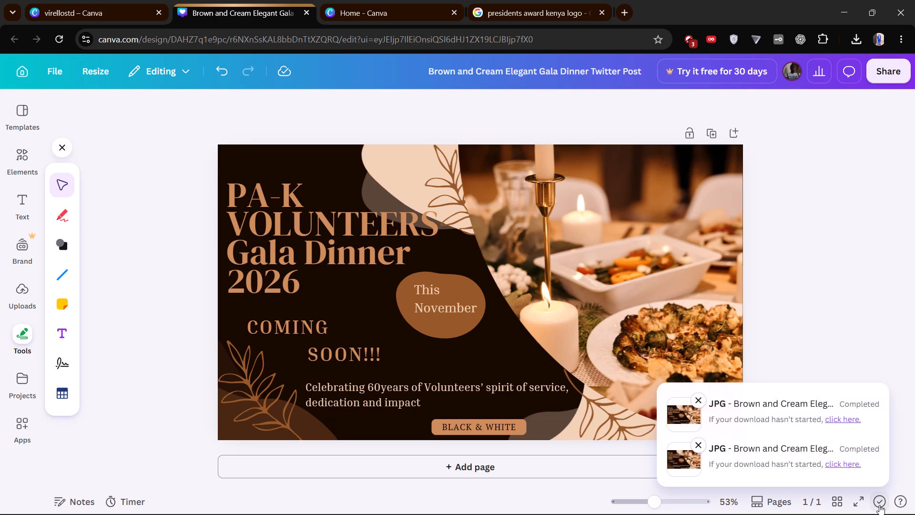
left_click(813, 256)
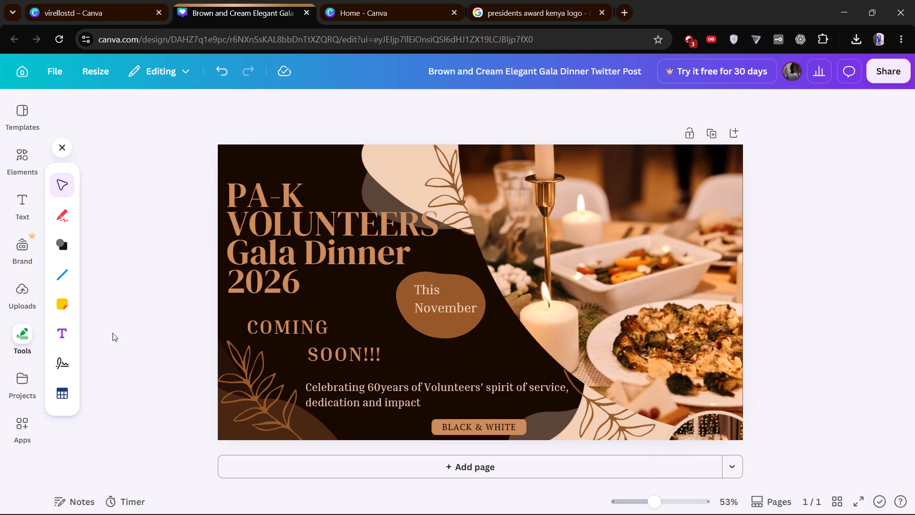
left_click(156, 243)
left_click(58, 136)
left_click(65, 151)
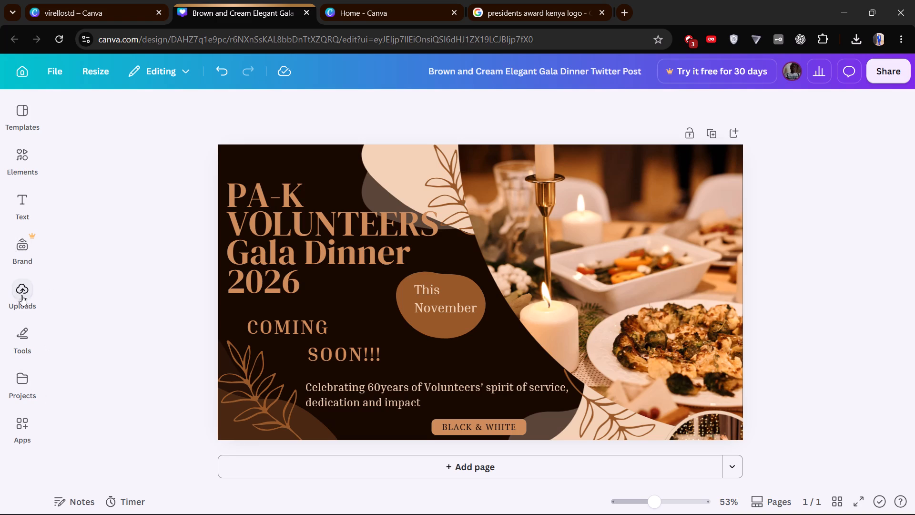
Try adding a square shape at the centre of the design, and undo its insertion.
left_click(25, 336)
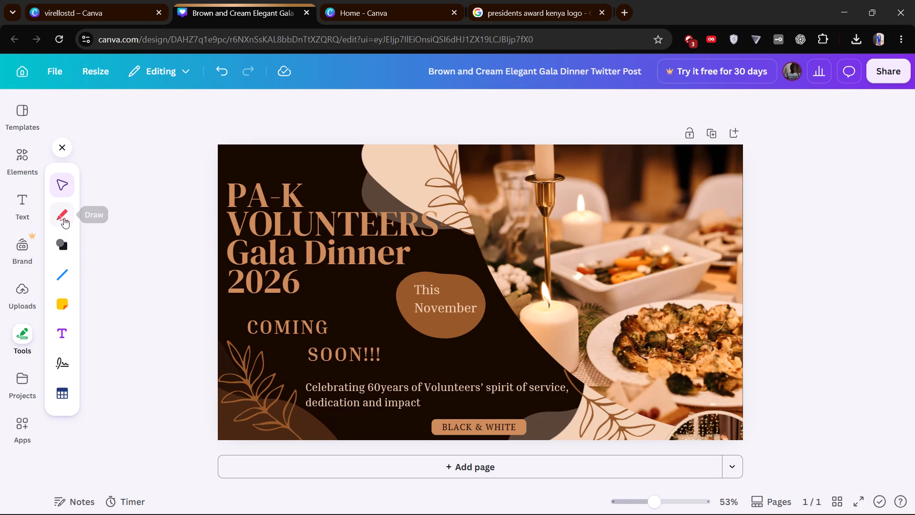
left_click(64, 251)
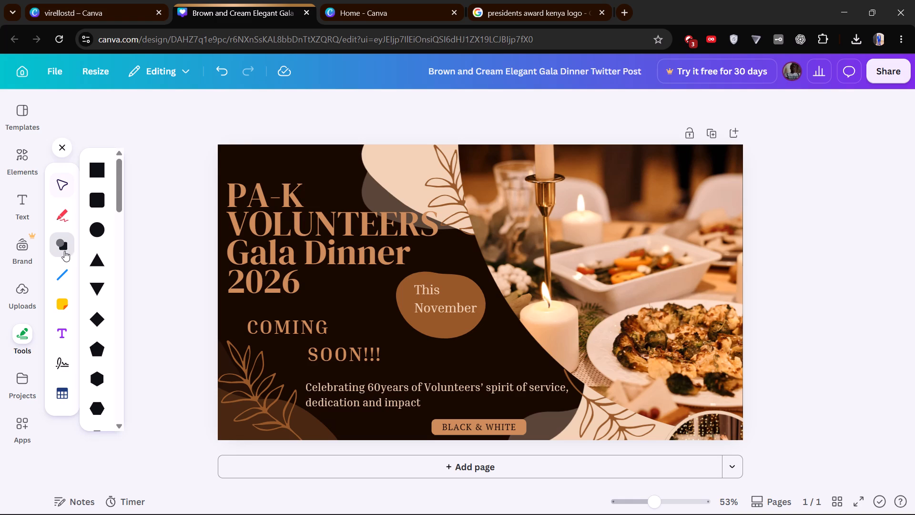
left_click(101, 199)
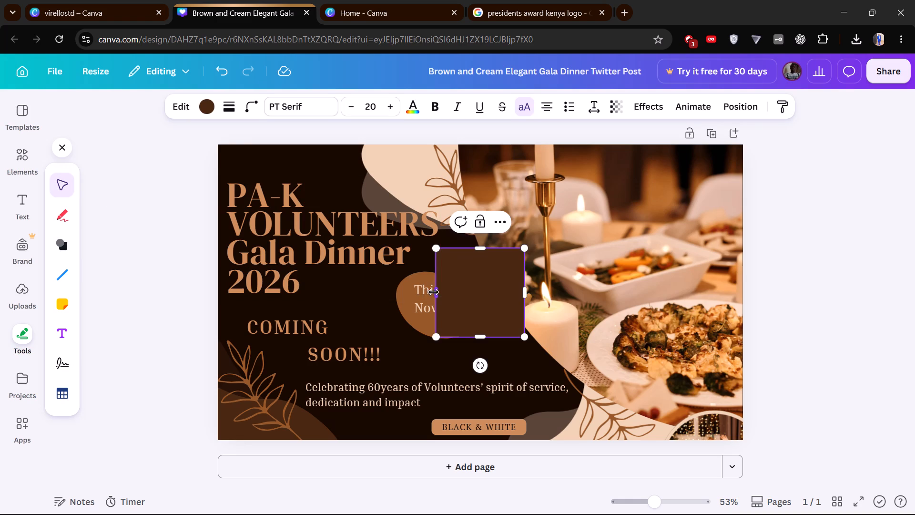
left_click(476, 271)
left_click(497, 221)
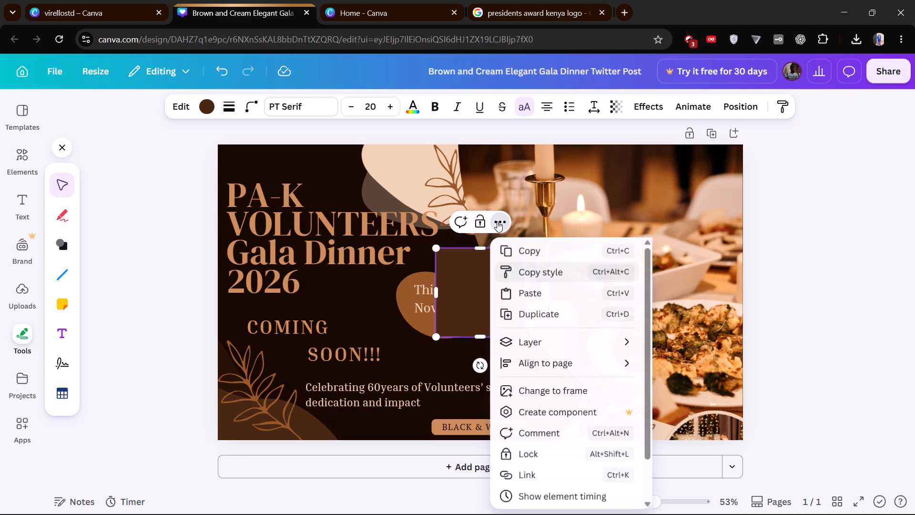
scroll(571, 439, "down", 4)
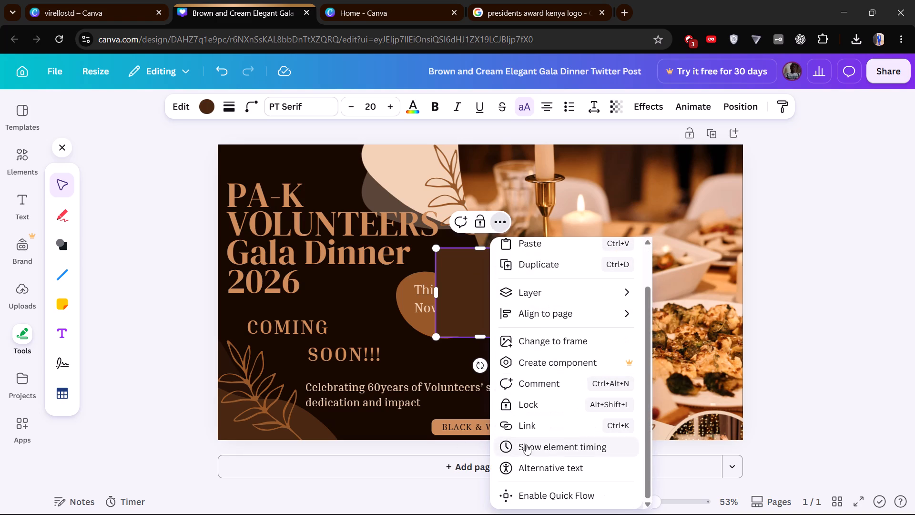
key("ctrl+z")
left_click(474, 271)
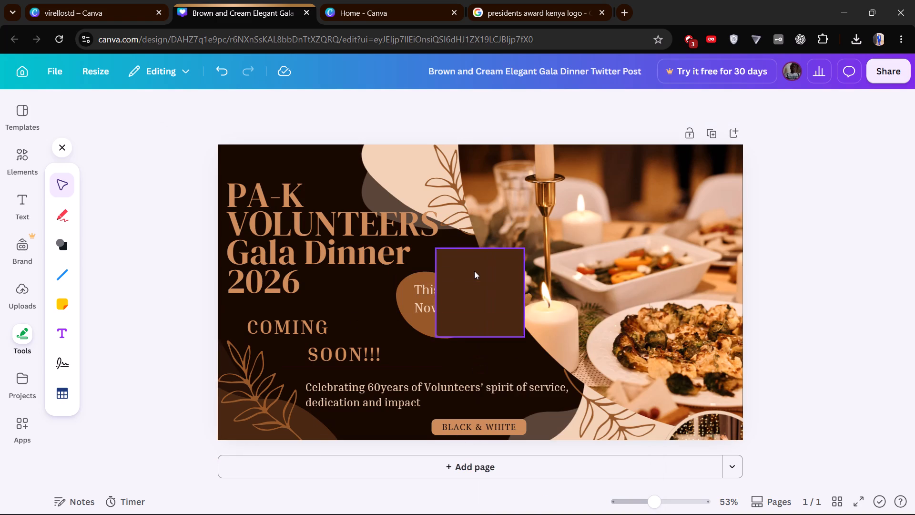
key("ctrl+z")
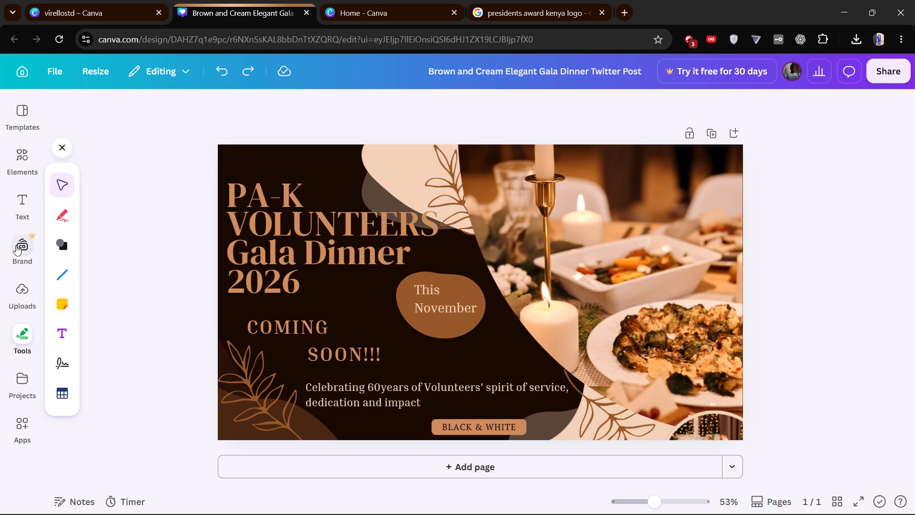
Look through the text styles, search them for FRAME, and check the suggested elements and templates.
left_click(13, 206)
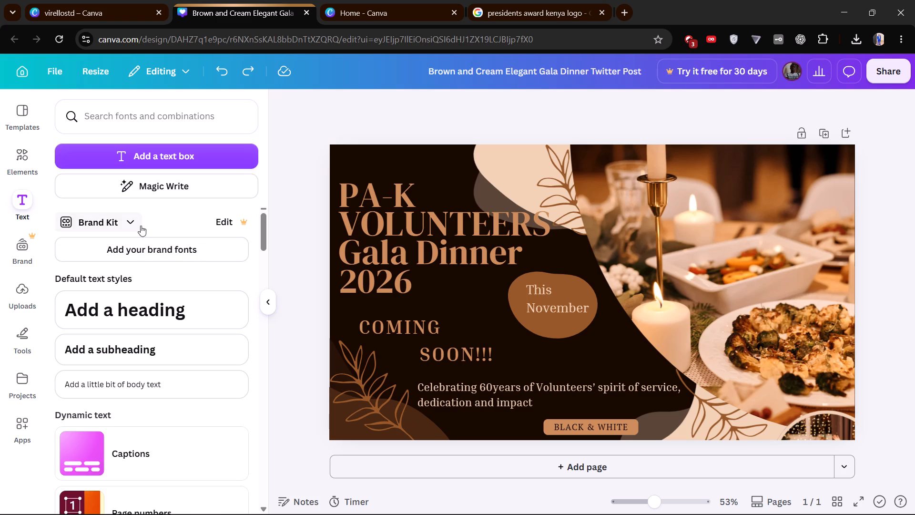
scroll(141, 226, "down", 4)
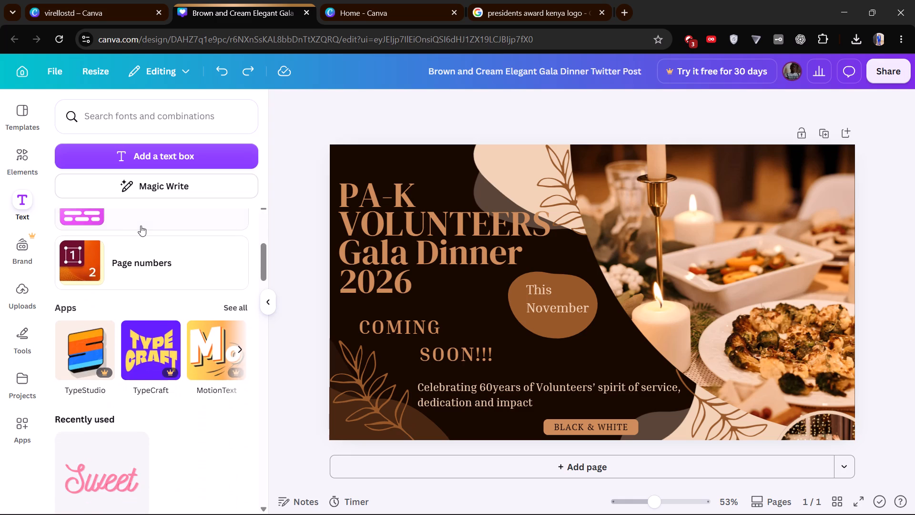
scroll(141, 226, "down", 5)
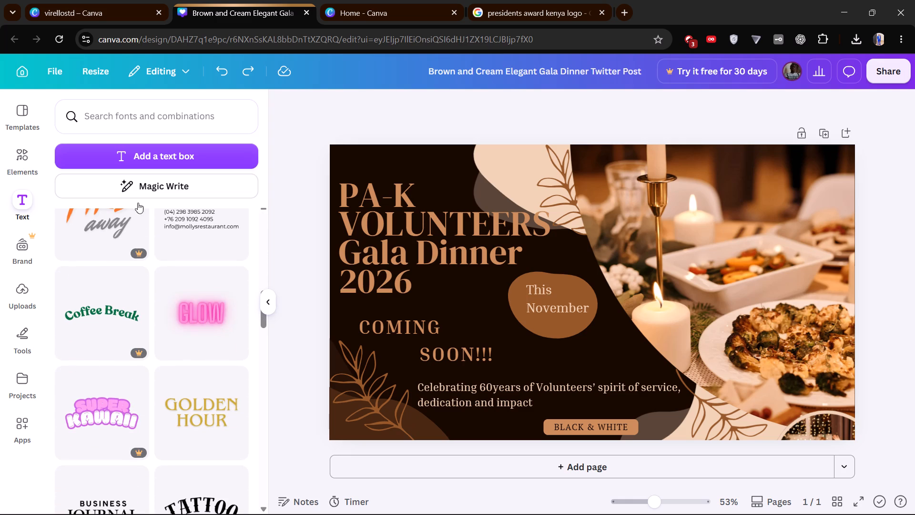
left_click(127, 114)
type("FRAME")
key("Return")
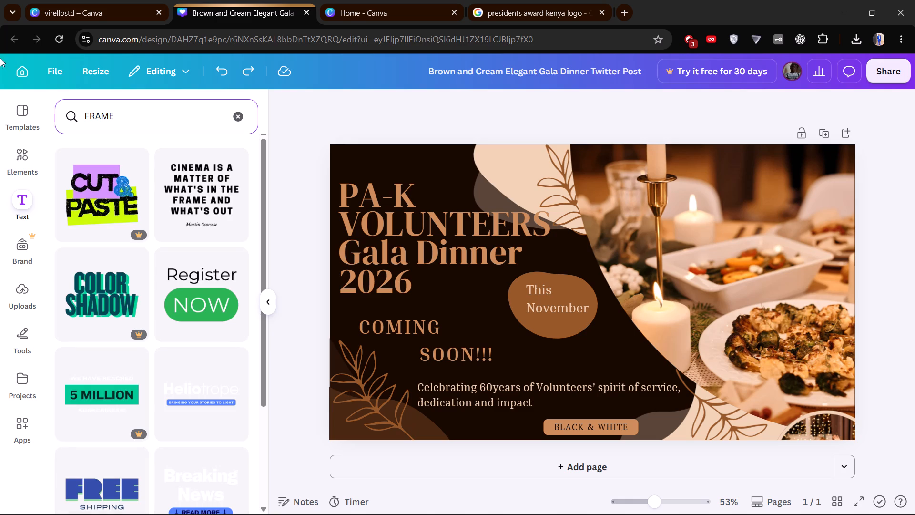
left_click(24, 155)
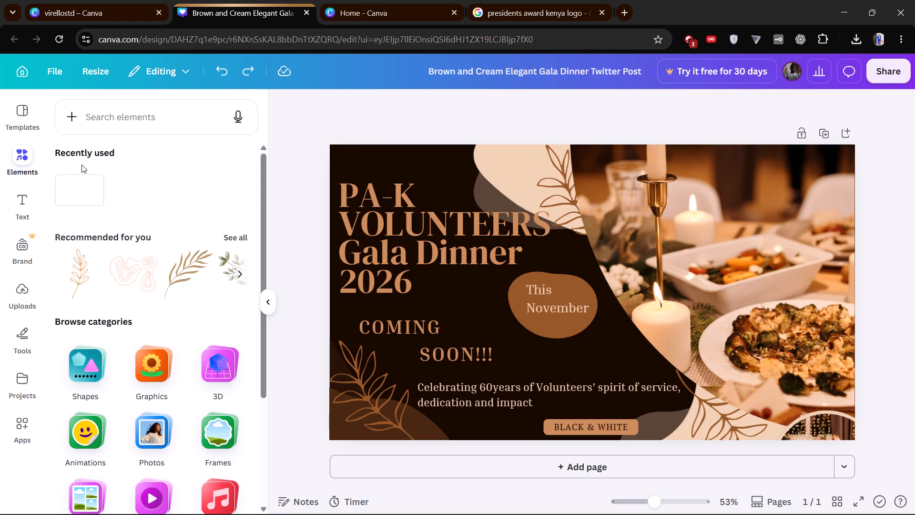
left_click(20, 128)
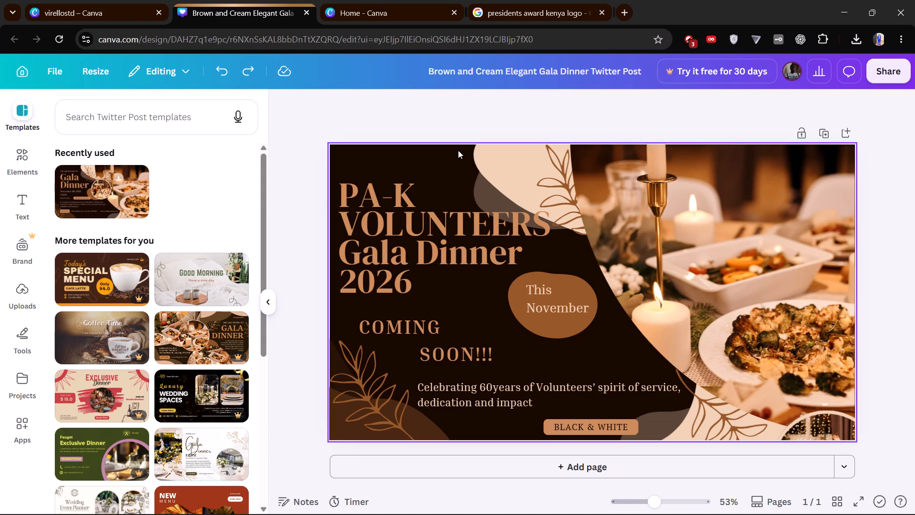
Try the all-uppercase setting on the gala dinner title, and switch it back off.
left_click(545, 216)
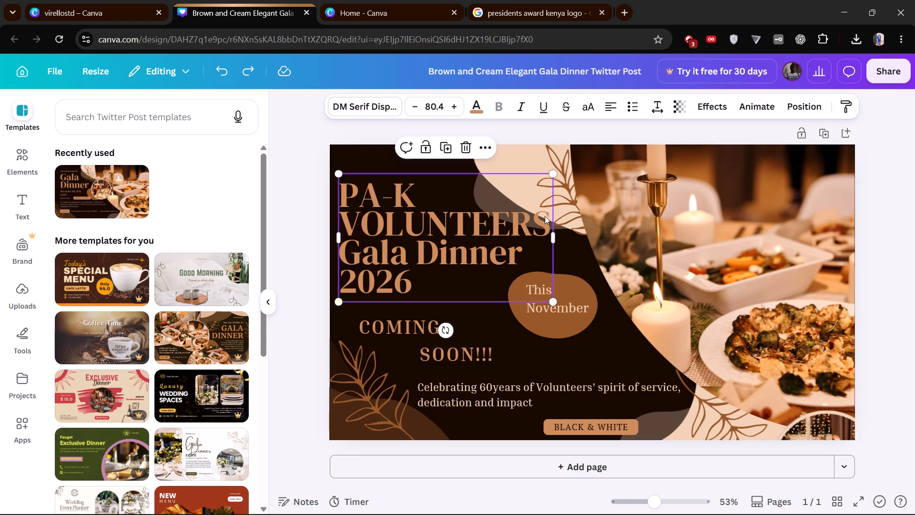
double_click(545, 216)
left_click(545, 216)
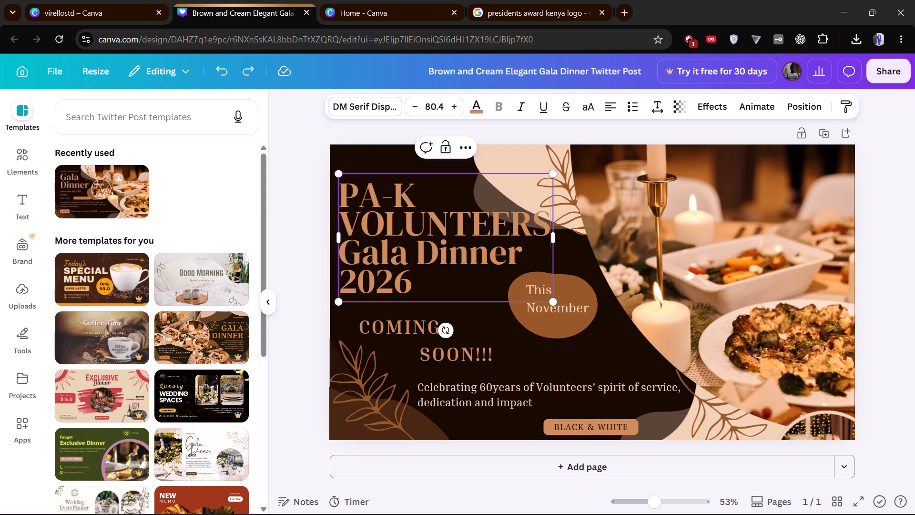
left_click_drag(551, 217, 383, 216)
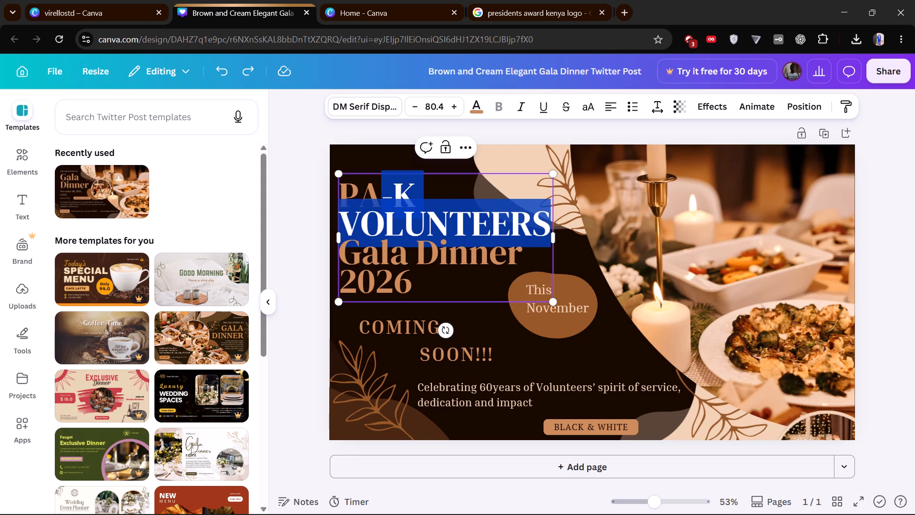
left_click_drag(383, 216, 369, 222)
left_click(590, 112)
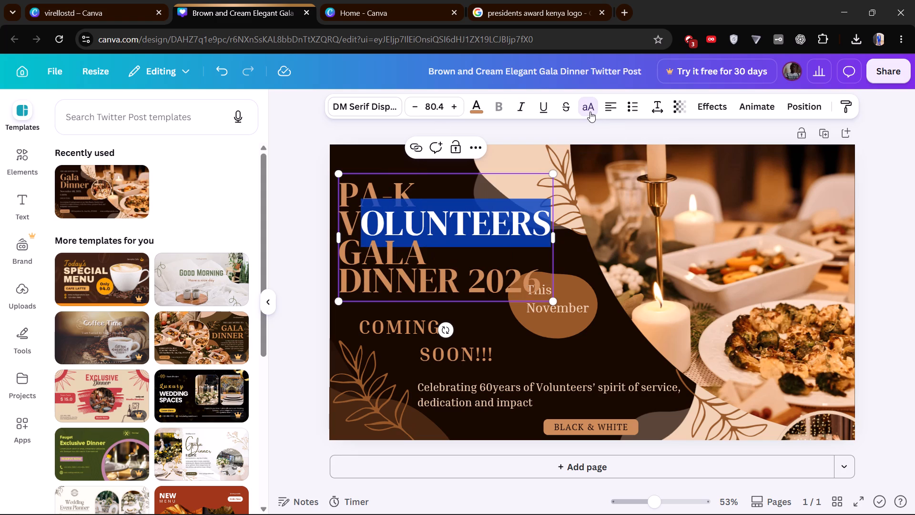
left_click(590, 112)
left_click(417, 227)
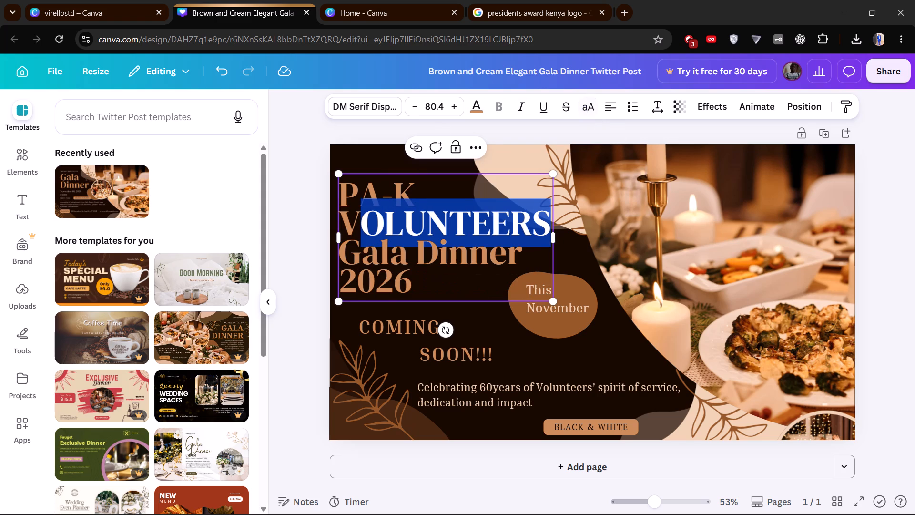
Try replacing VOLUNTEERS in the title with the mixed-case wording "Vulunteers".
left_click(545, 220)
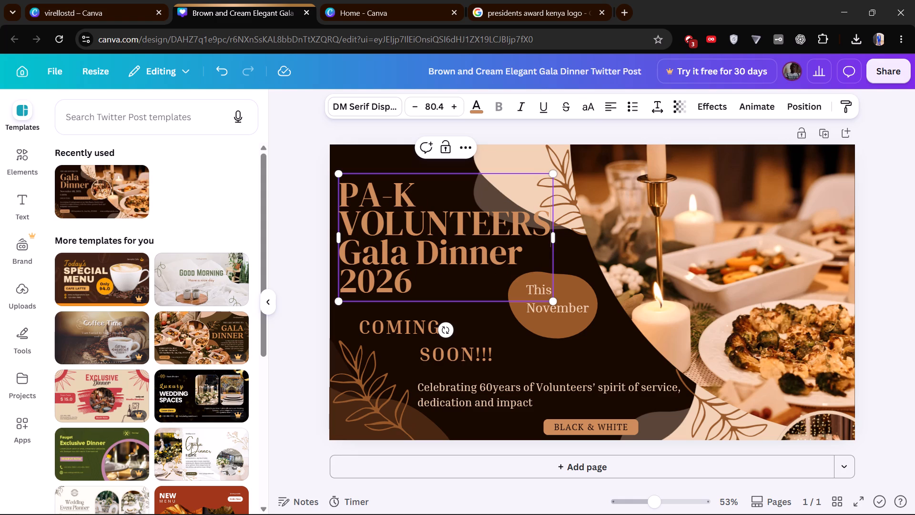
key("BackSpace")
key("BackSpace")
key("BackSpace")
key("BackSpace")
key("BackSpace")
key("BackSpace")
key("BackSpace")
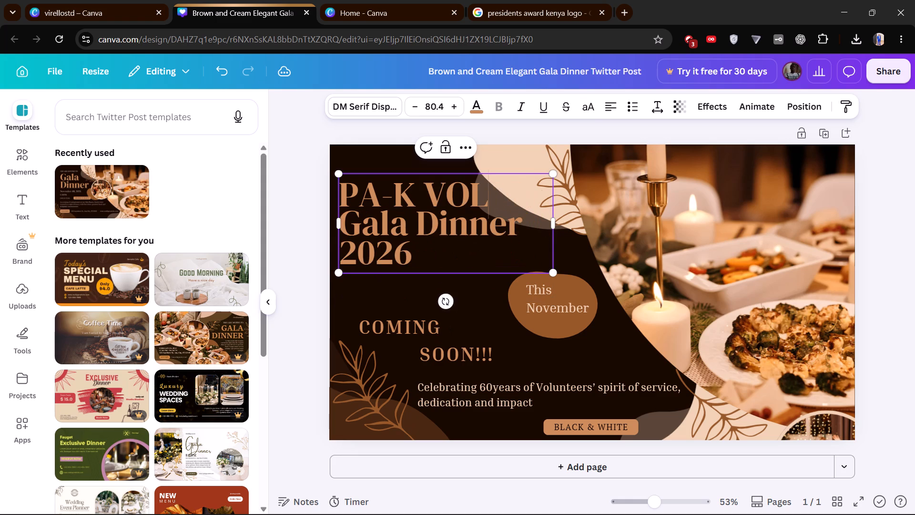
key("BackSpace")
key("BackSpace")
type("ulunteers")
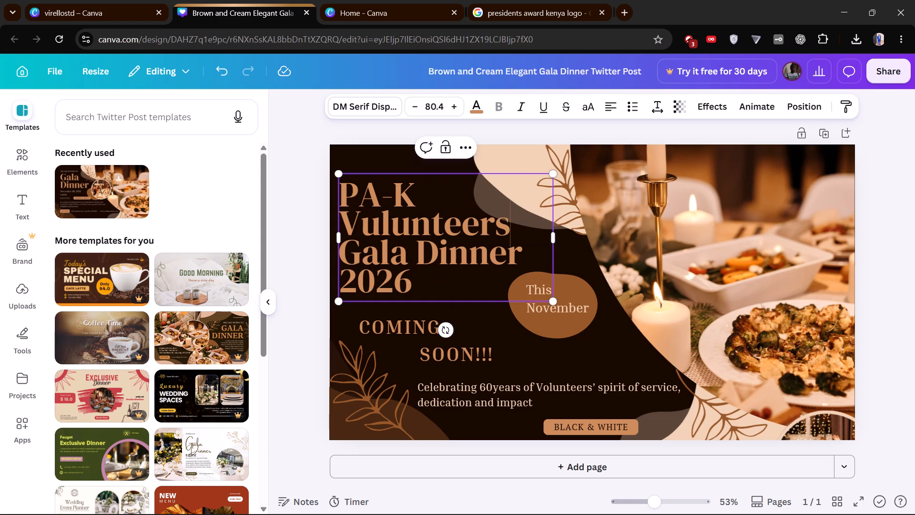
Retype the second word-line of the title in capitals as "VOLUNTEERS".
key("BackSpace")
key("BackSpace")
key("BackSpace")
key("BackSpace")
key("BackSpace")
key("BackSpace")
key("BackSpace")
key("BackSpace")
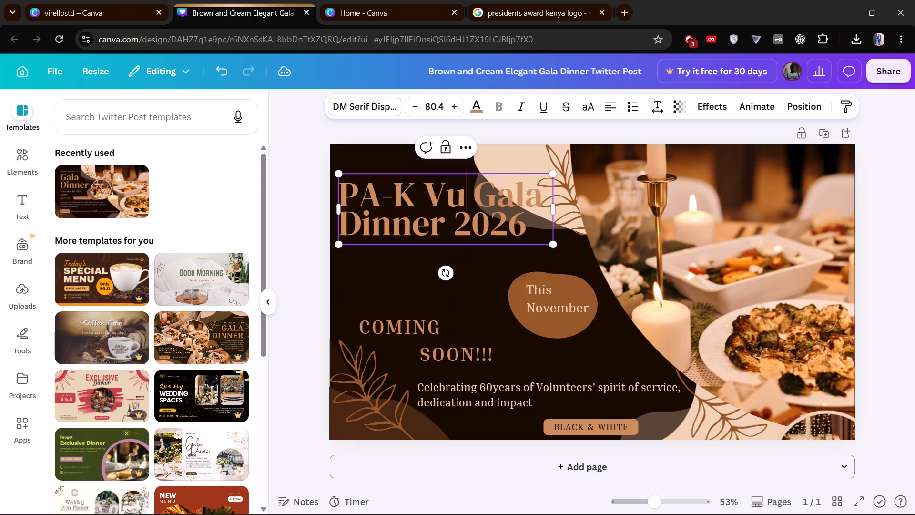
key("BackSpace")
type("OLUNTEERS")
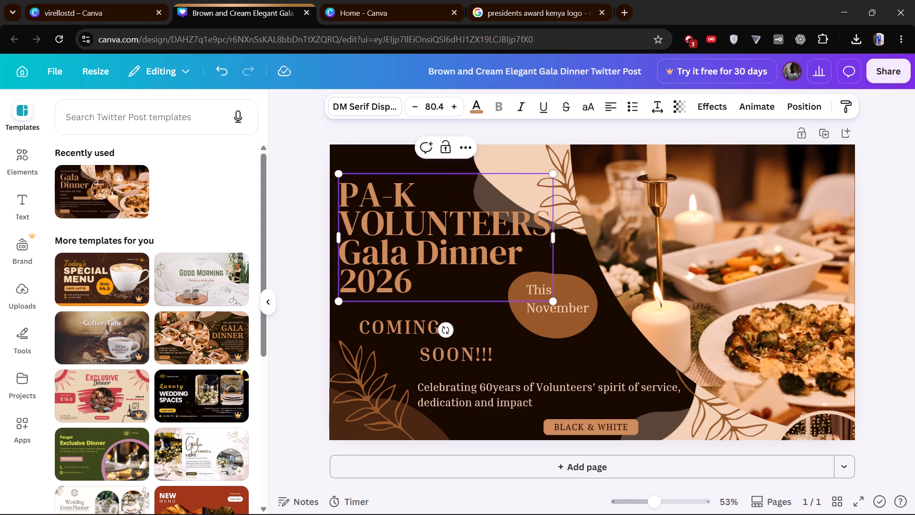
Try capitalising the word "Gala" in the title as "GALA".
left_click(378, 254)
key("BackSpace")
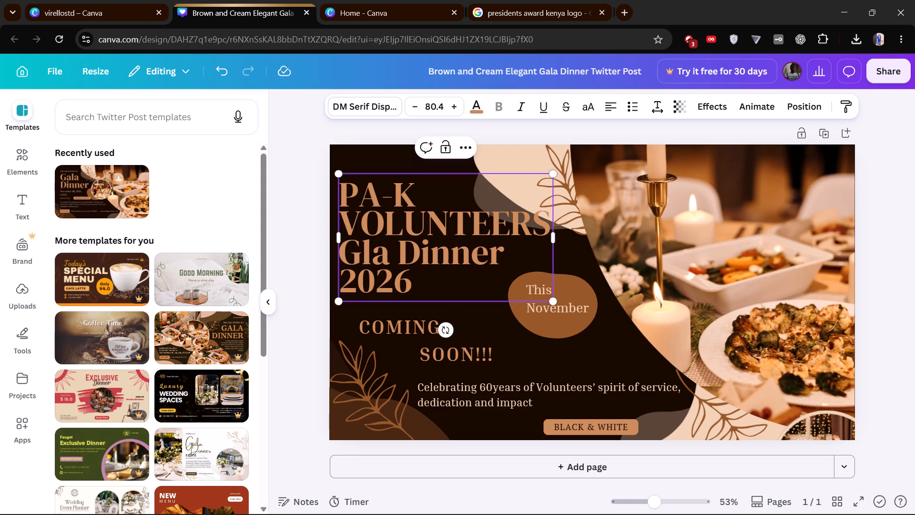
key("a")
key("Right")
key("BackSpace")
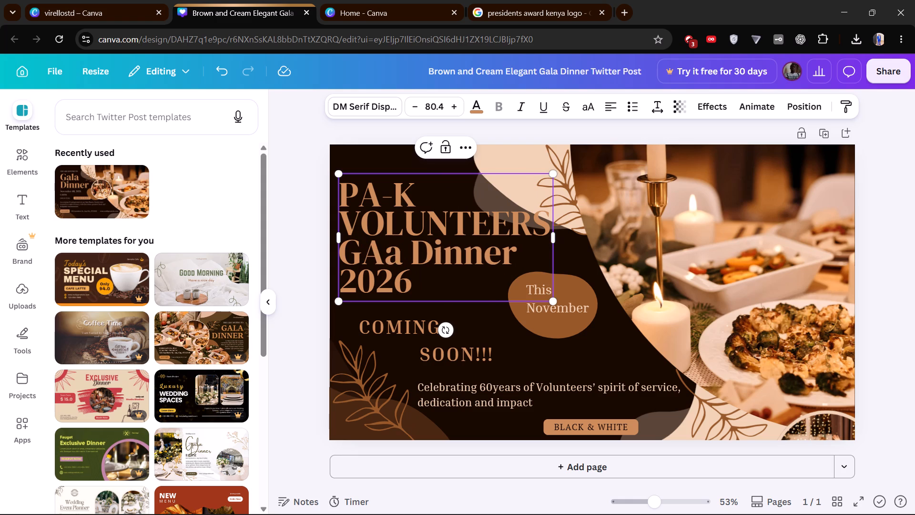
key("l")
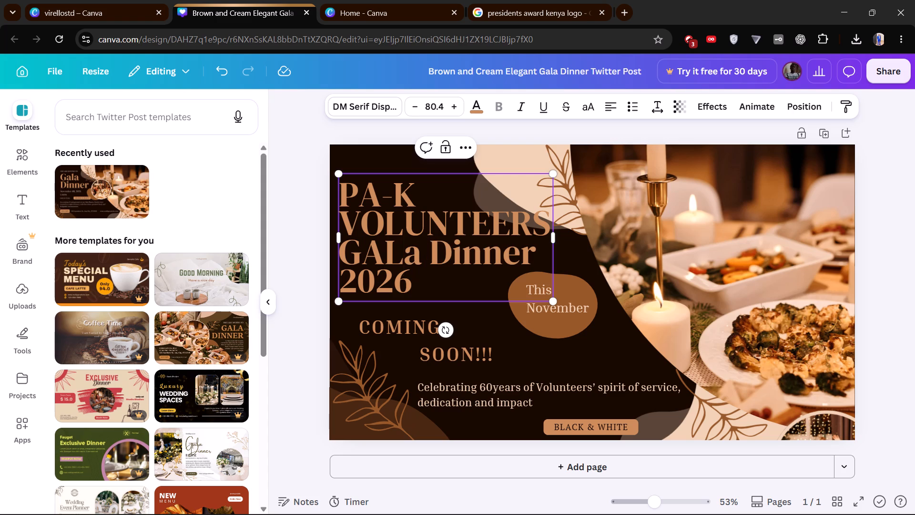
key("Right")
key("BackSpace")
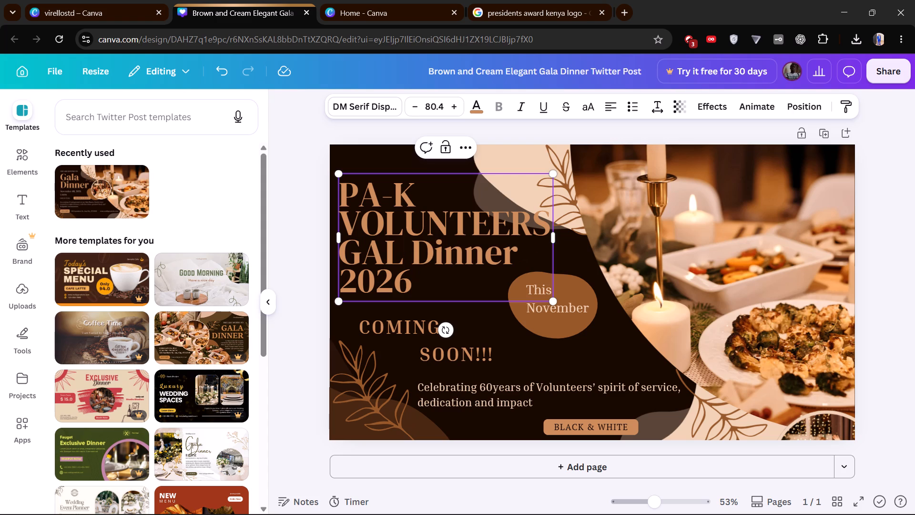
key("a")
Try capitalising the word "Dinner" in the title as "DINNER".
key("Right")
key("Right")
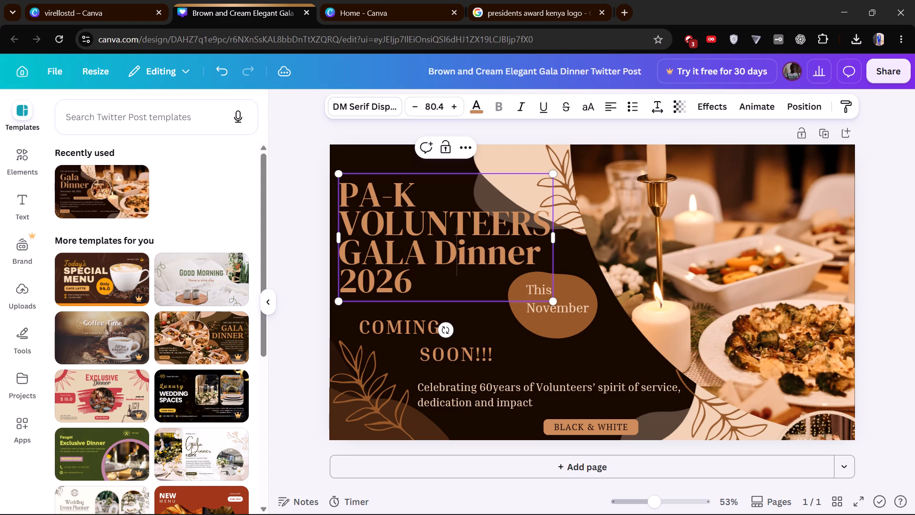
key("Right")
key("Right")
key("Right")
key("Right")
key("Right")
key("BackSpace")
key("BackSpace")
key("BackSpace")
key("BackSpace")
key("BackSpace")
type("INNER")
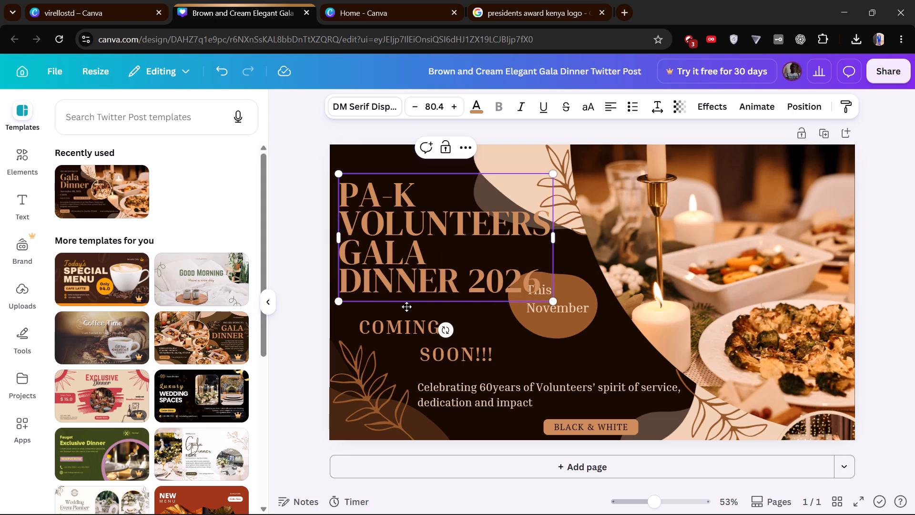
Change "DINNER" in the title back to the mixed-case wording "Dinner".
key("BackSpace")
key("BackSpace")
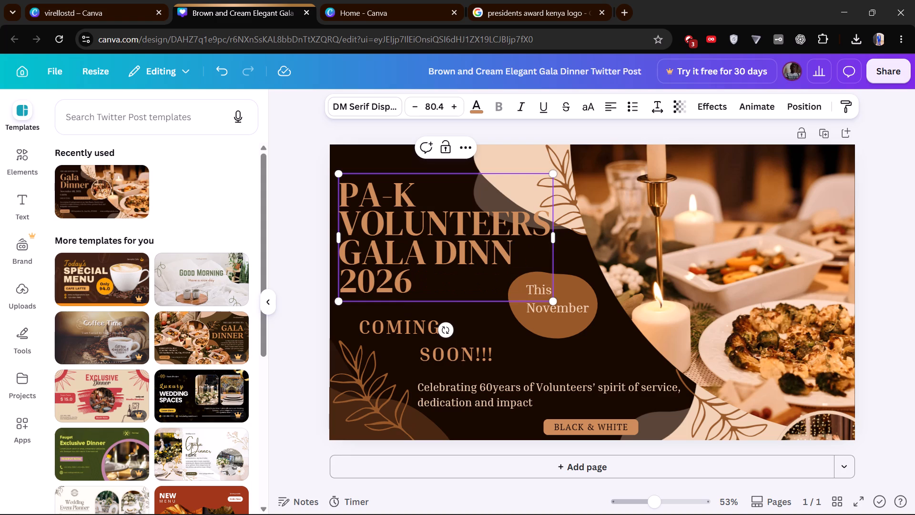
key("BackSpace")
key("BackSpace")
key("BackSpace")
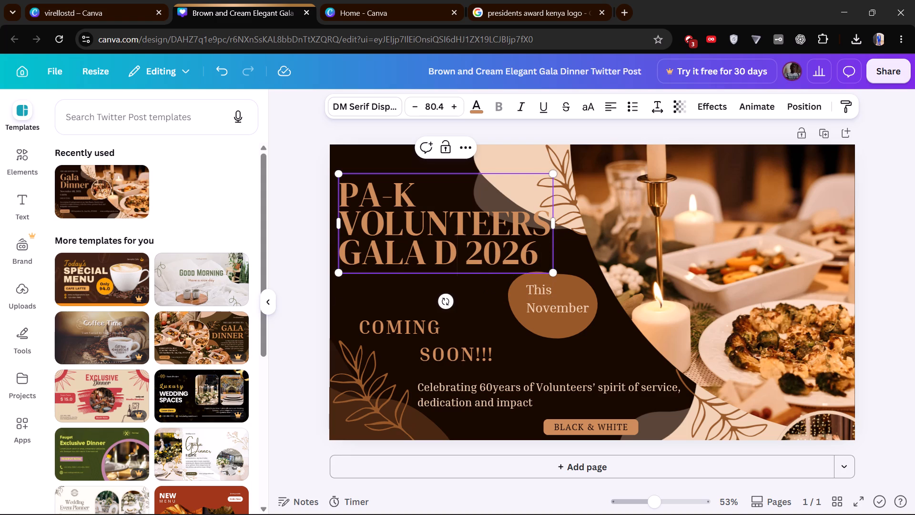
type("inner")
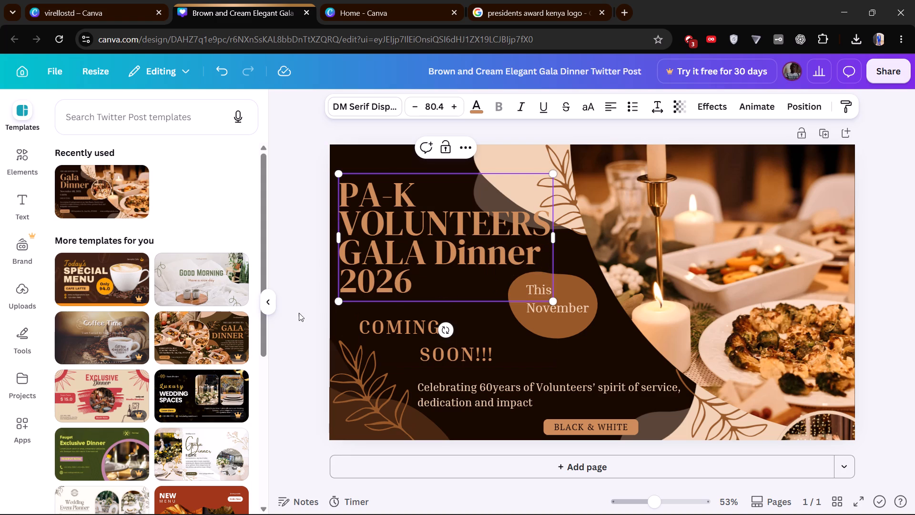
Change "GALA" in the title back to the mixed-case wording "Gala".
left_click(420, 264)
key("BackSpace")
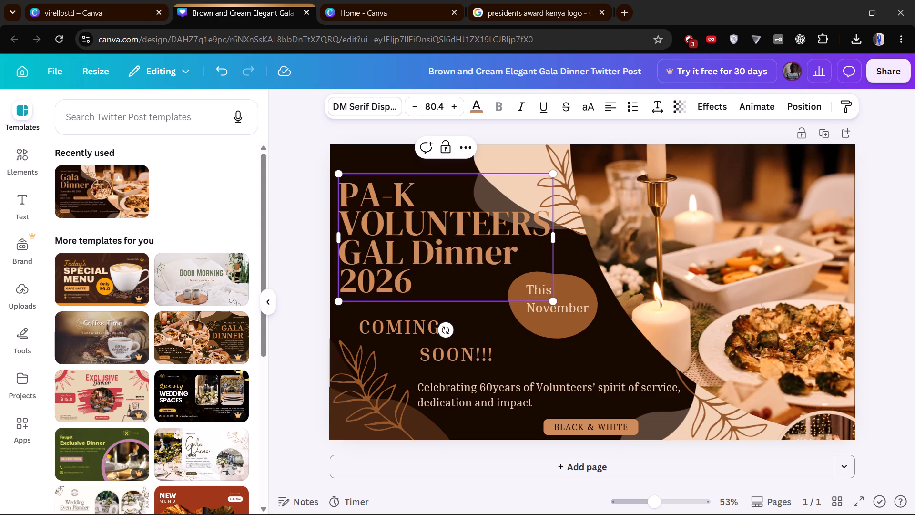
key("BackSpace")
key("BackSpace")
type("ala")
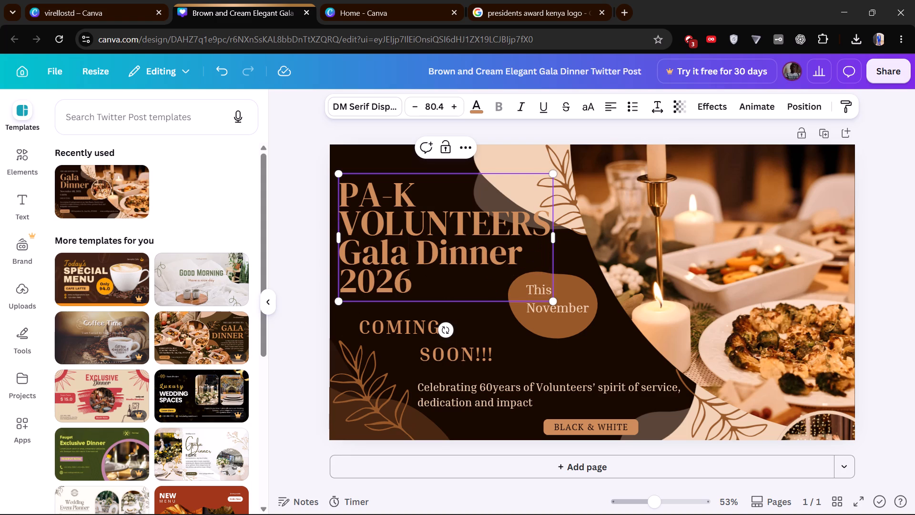
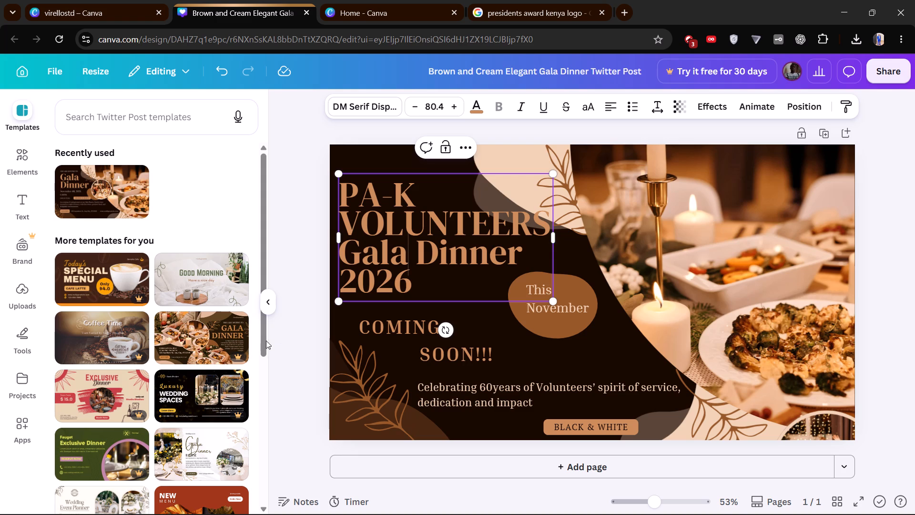
Enlarge the "This November" text slightly, to a font size of about 31.6.
left_click(306, 233)
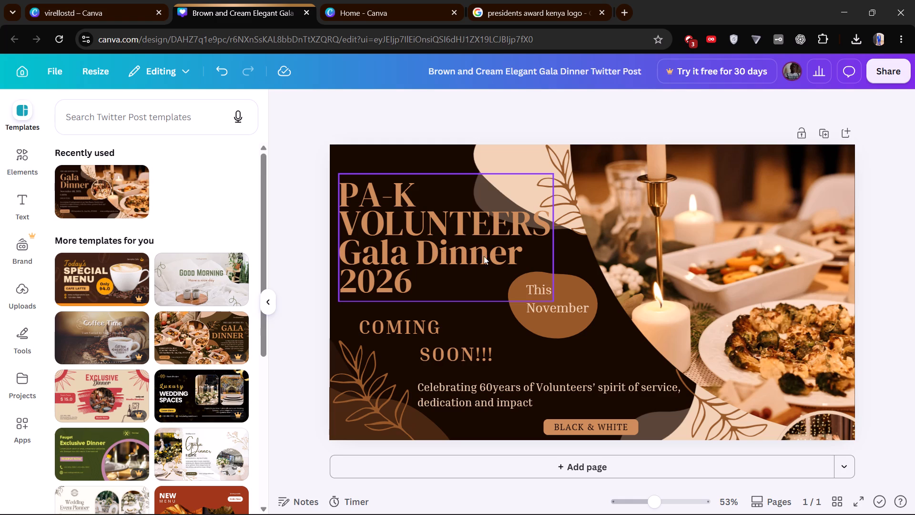
left_click(561, 288)
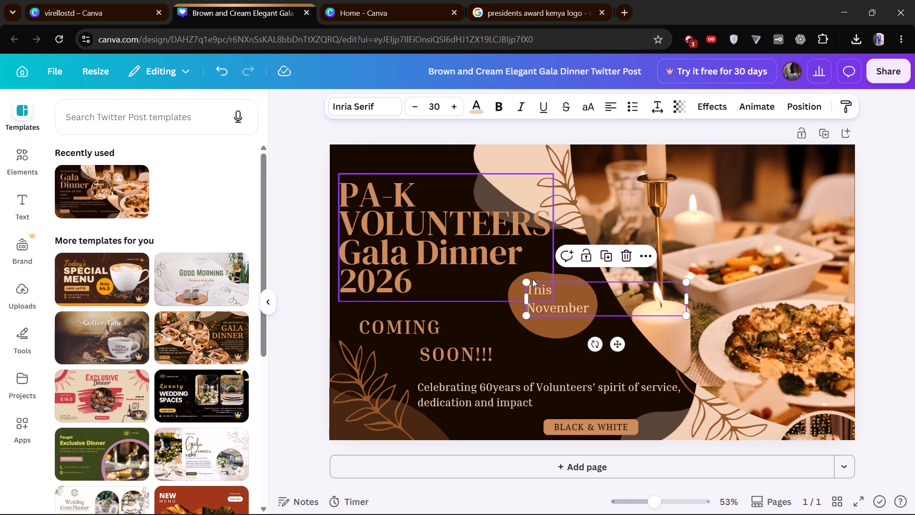
left_click_drag(525, 278, 523, 276)
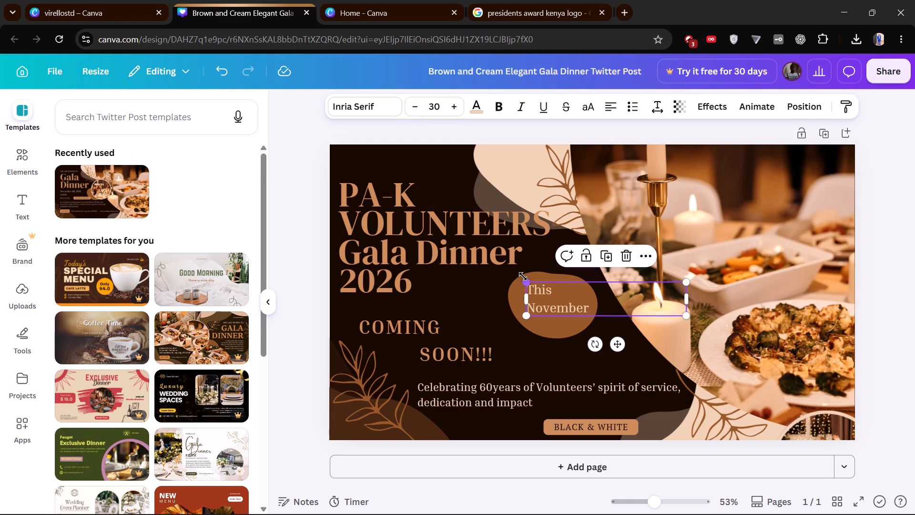
left_click_drag(523, 276, 518, 271)
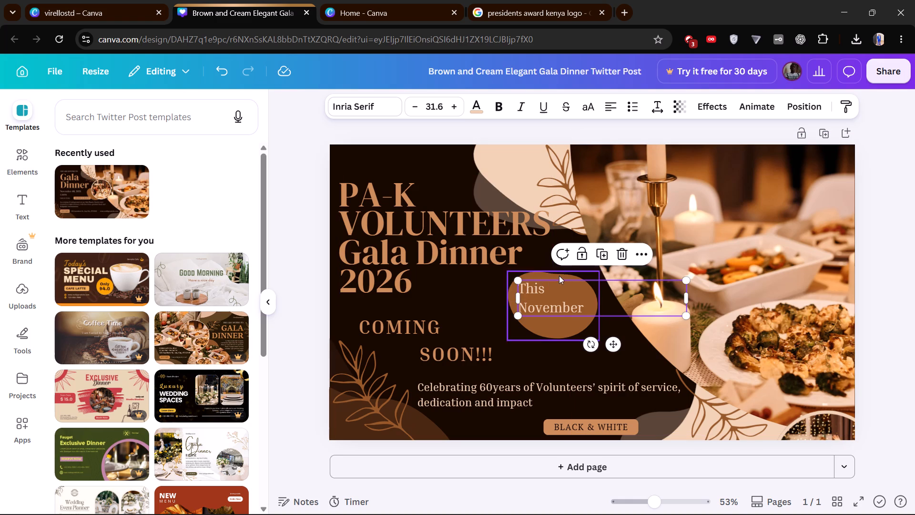
Shift the "This November" text slightly so it sits more centrally within the brown blob shape.
left_click(590, 300)
left_click_drag(585, 277, 586, 277)
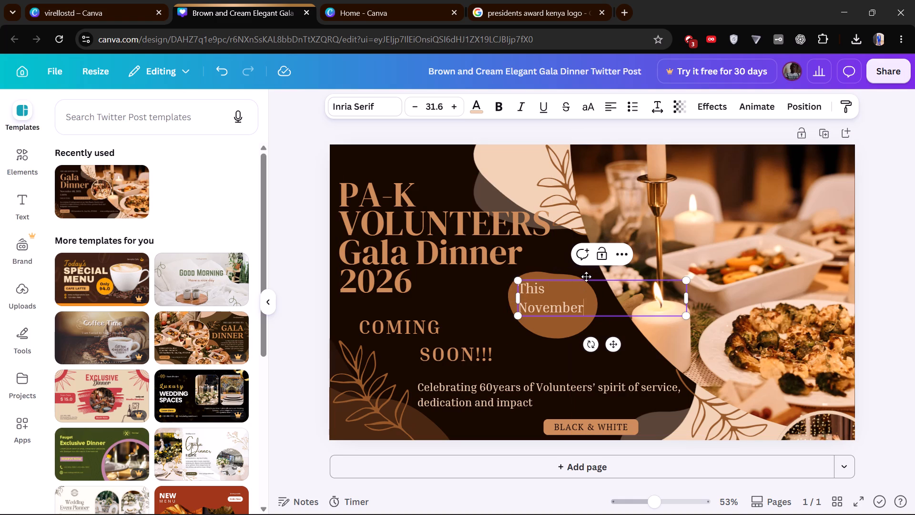
left_click_drag(586, 277, 590, 281)
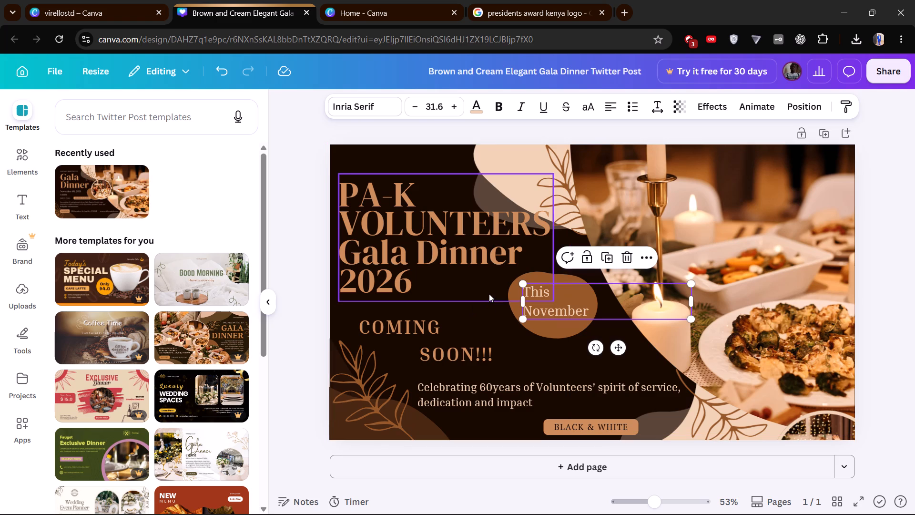
left_click(489, 294)
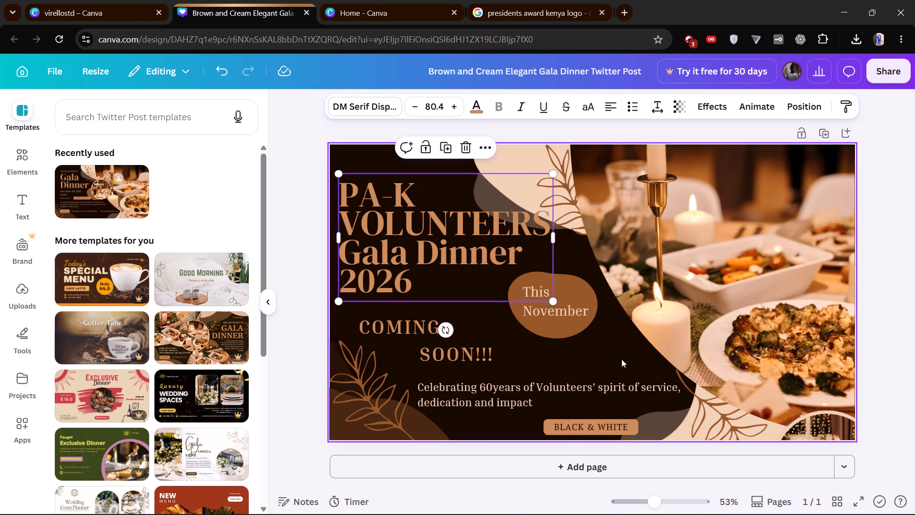
left_click(621, 359)
left_click(677, 244)
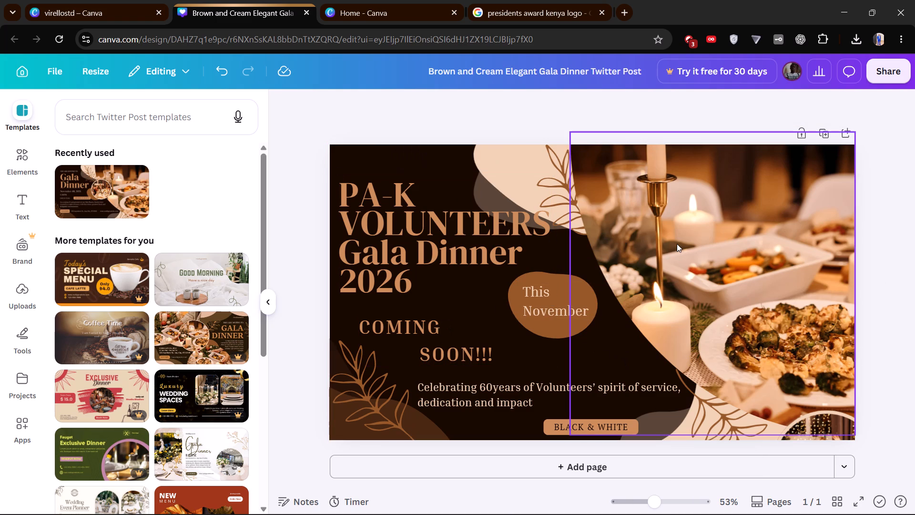
Examine the page background's editing tools, uploaded replacement images and suggested style palettes.
left_click(389, 159)
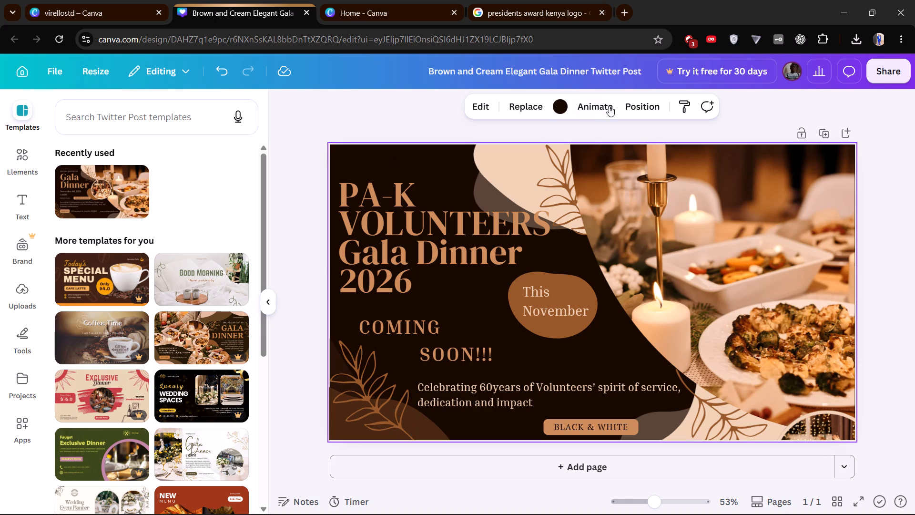
left_click(486, 102)
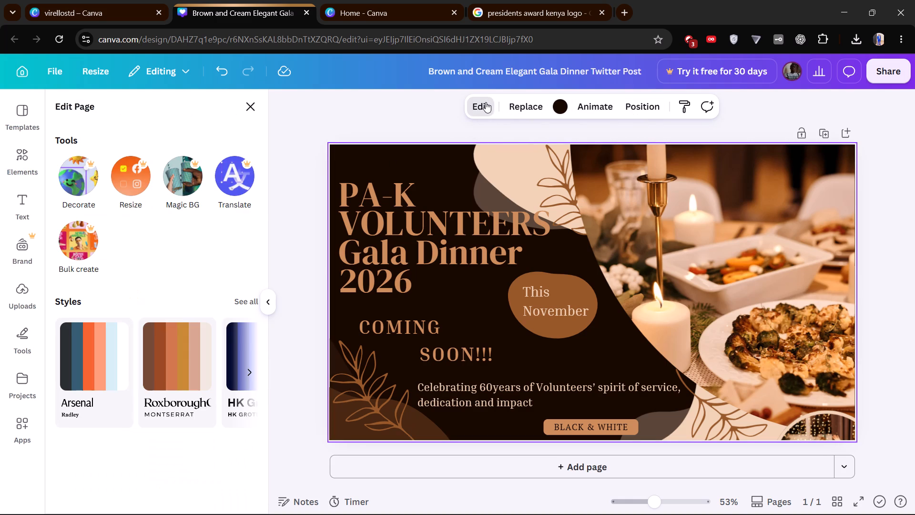
left_click(531, 104)
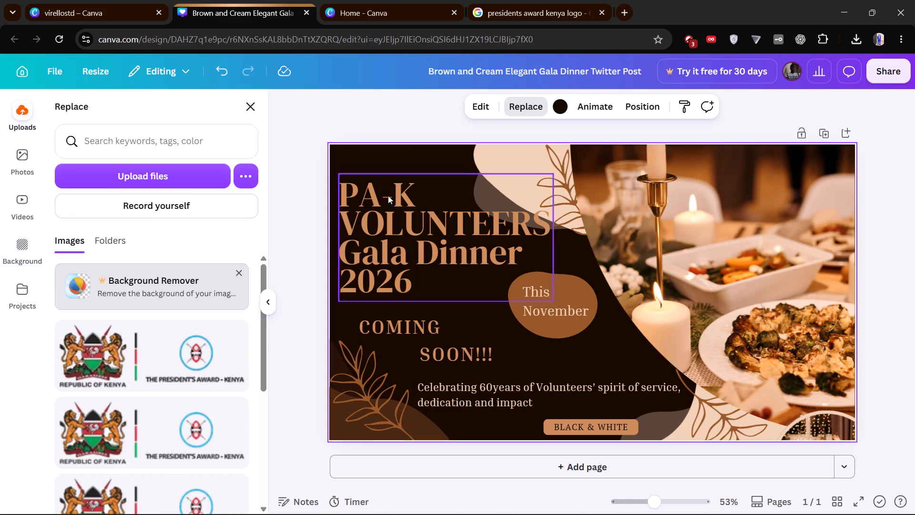
left_click(241, 273)
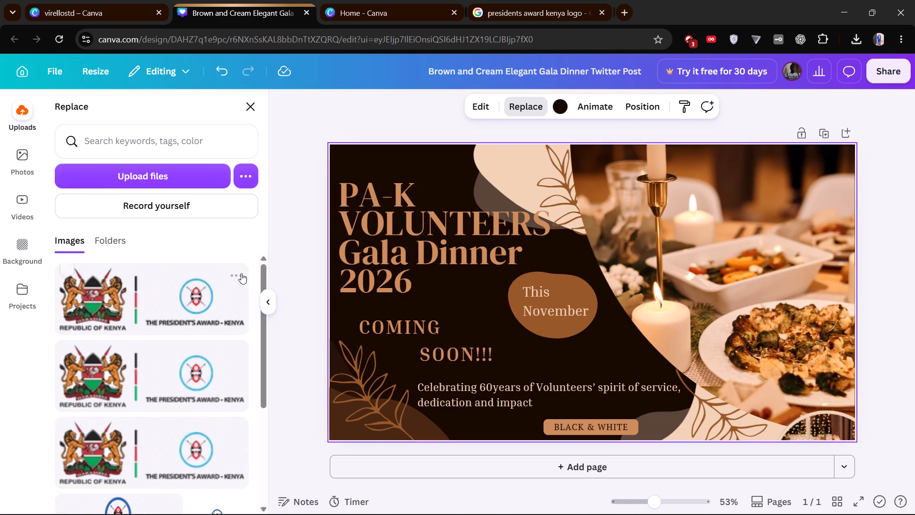
scroll(210, 281, "down", 6)
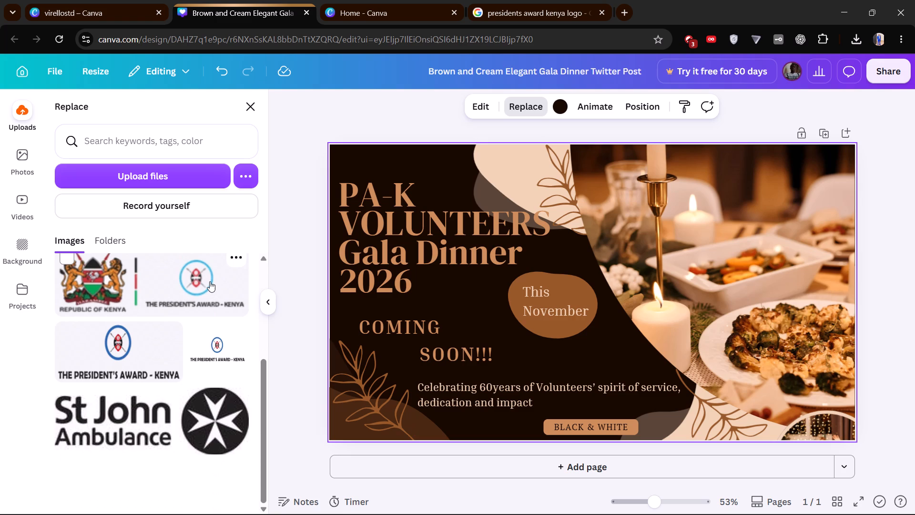
left_click(479, 108)
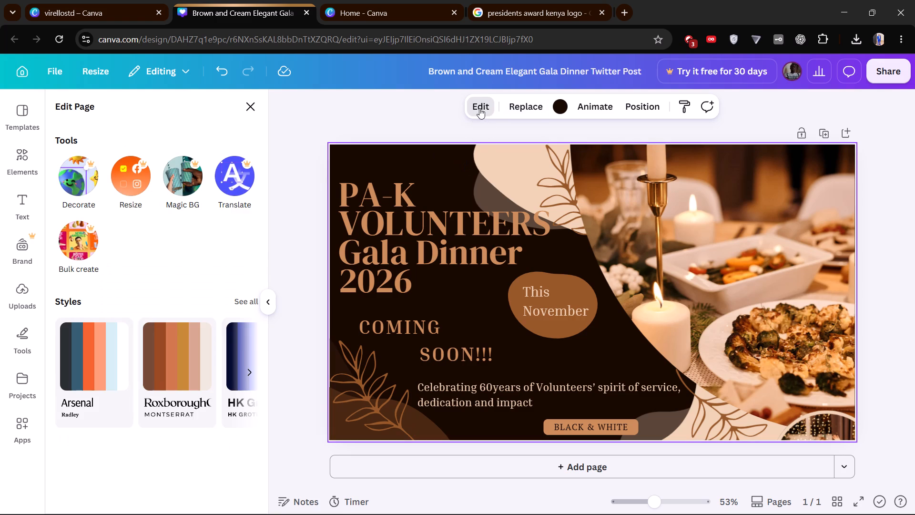
scroll(243, 333, "left", 2)
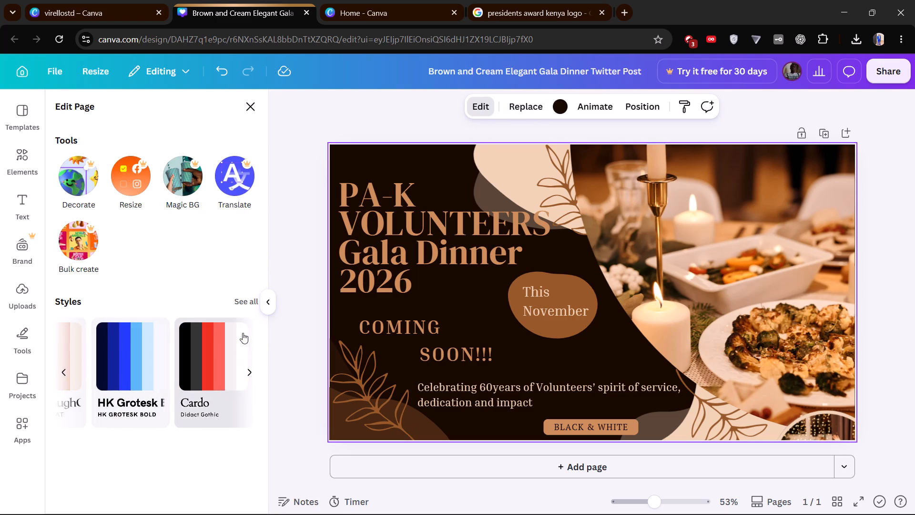
scroll(243, 333, "left", 8)
scroll(243, 333, "right", 5)
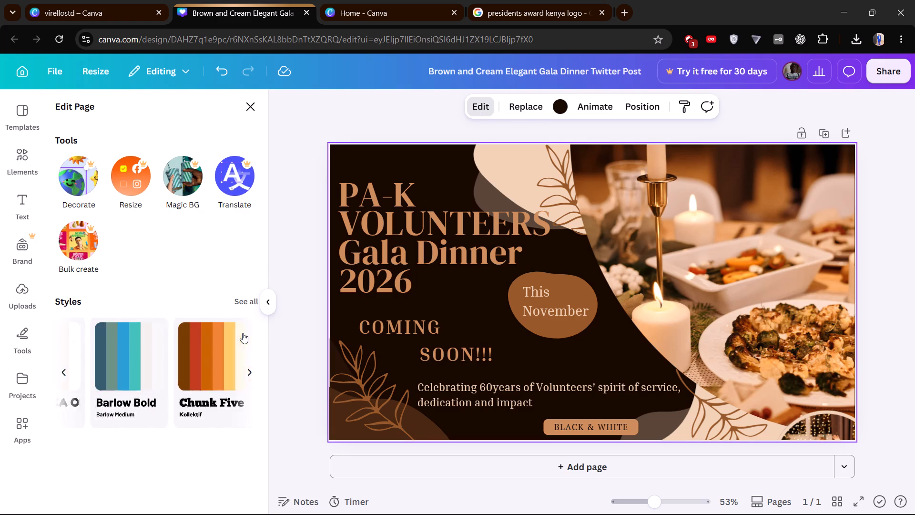
scroll(243, 333, "right", 11)
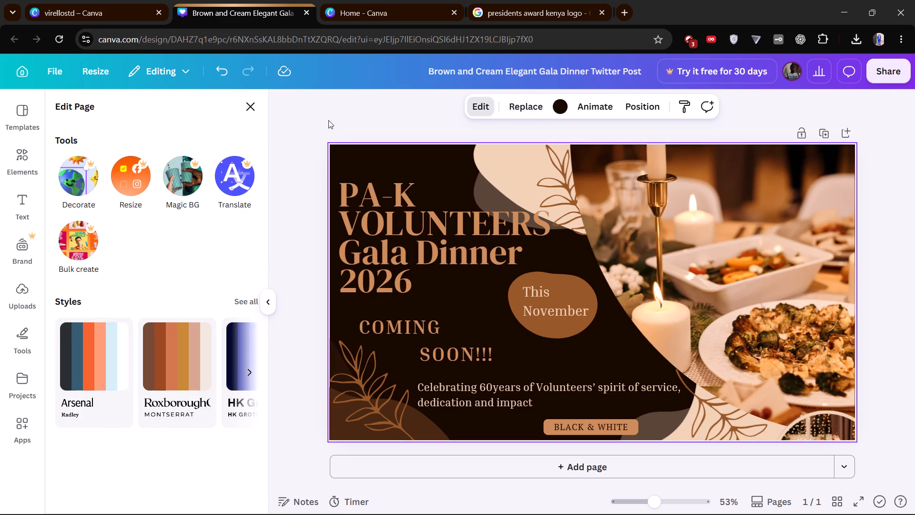
left_click(559, 108)
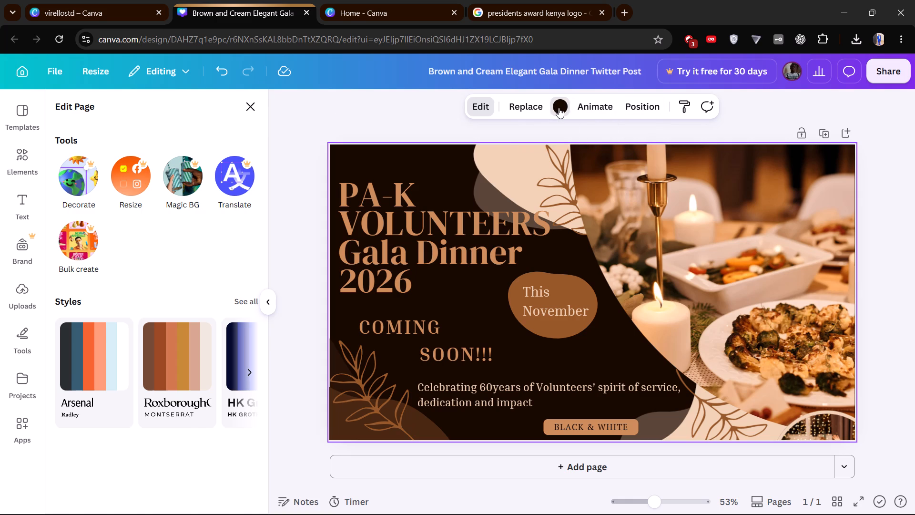
left_click(559, 108)
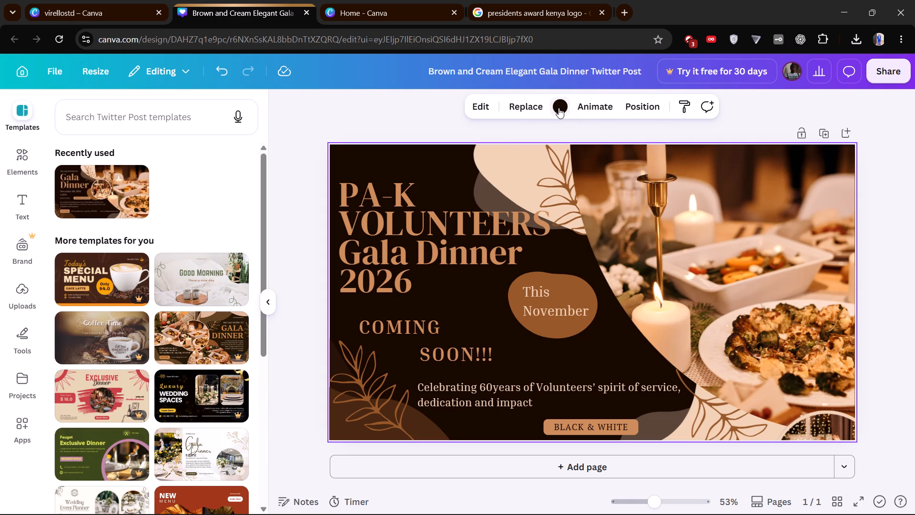
Examine the design's layer stack and the arrangement and size options for the page background.
left_click(637, 103)
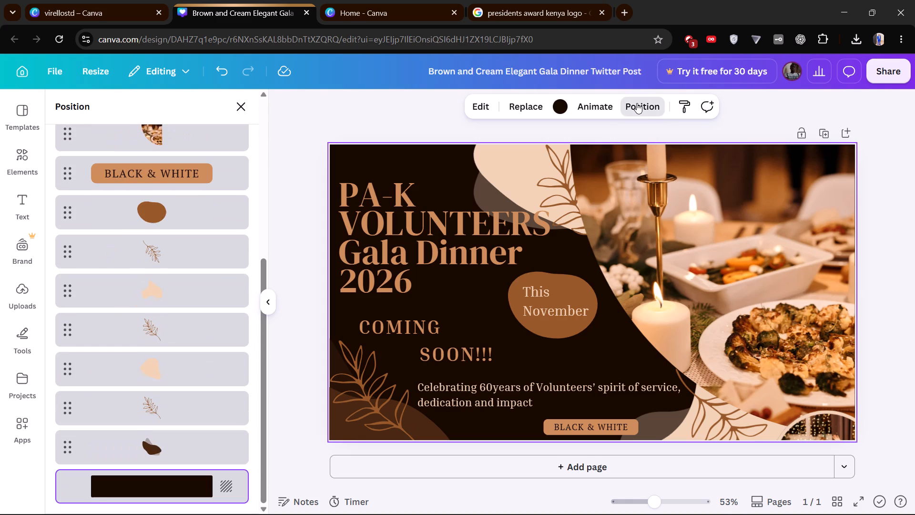
scroll(234, 196, "up", 5)
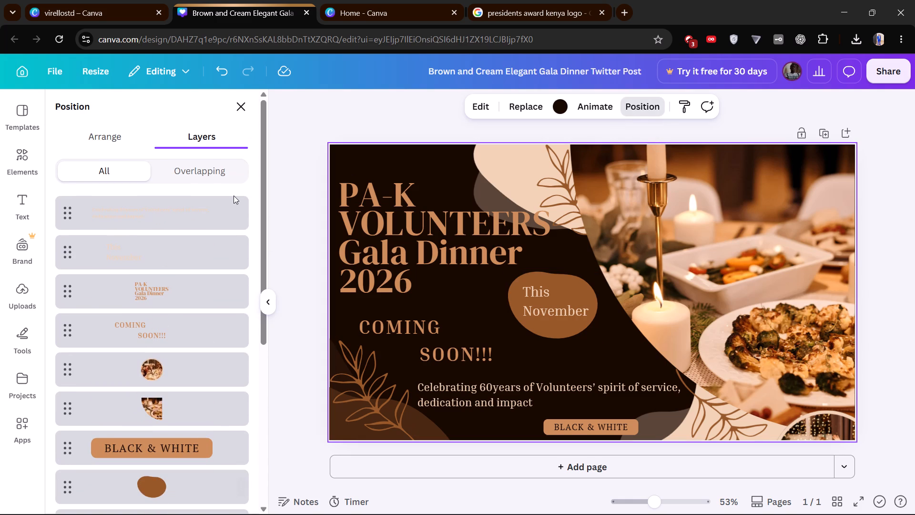
left_click(129, 139)
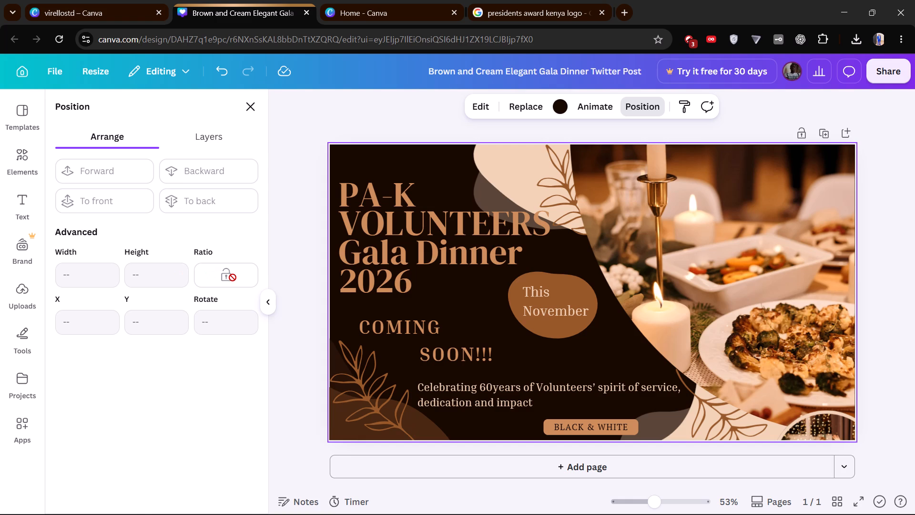
left_click(144, 278)
left_click(83, 279)
left_click(213, 144)
left_click(130, 143)
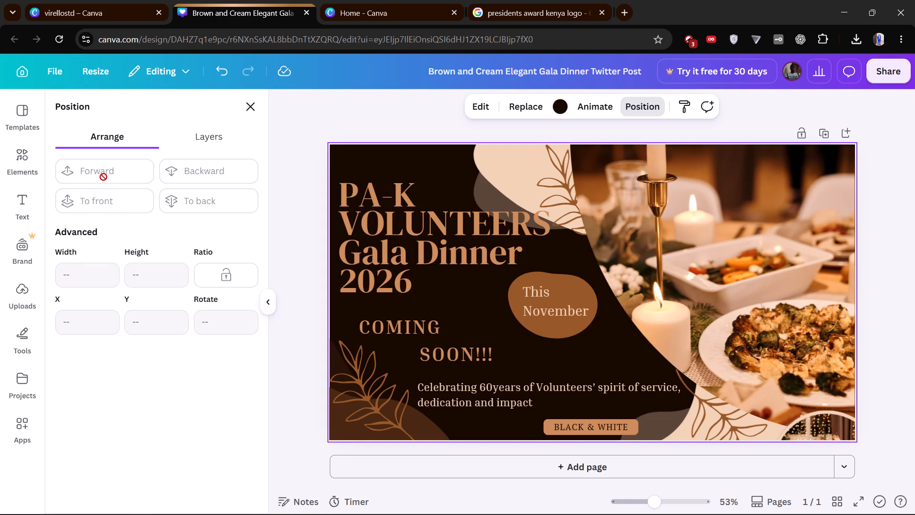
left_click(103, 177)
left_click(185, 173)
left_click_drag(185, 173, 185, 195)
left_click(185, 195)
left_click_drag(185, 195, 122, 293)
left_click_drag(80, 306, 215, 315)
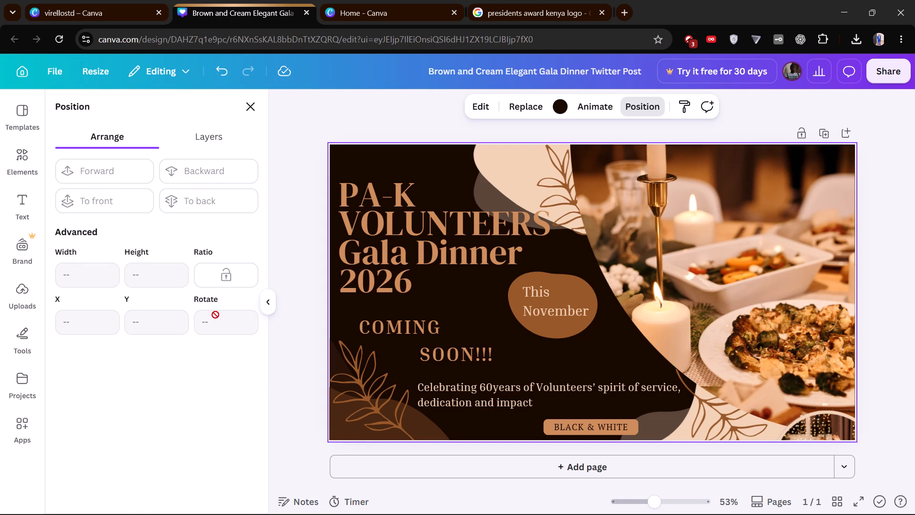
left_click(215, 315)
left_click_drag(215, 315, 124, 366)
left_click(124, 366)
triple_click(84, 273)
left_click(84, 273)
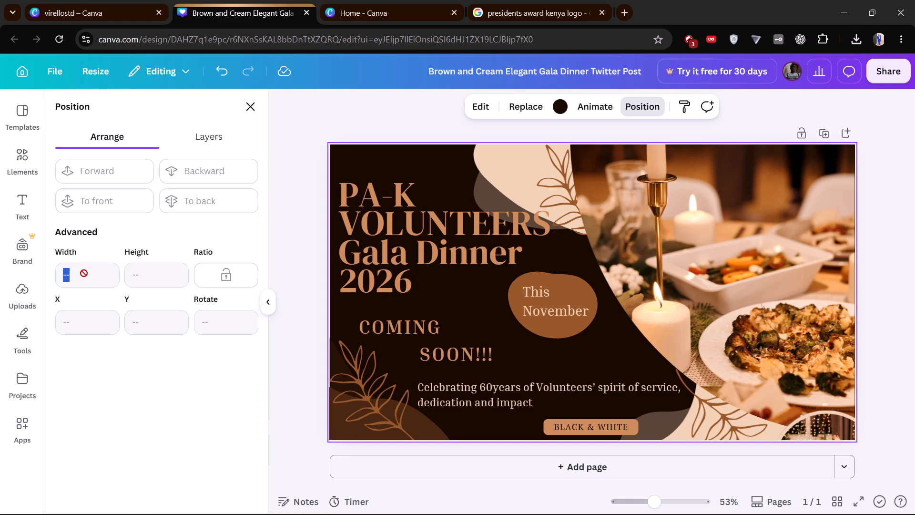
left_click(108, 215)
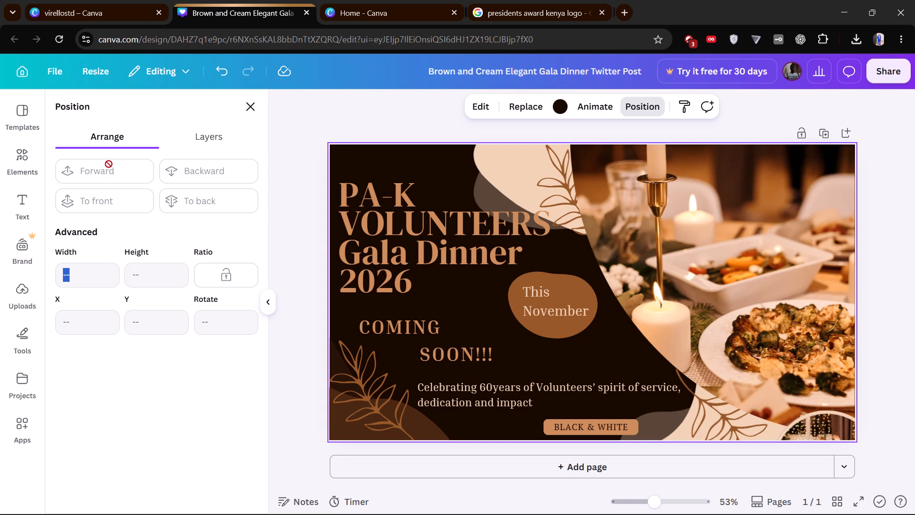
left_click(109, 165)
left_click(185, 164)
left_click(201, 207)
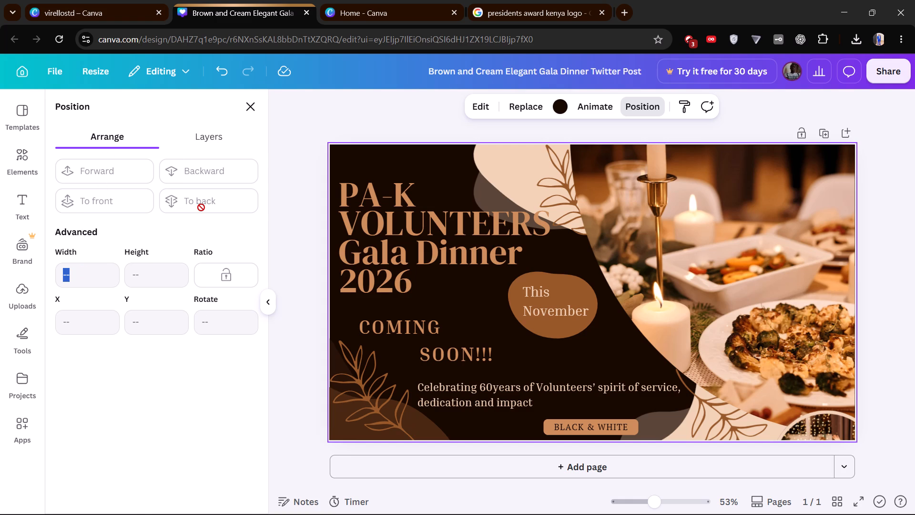
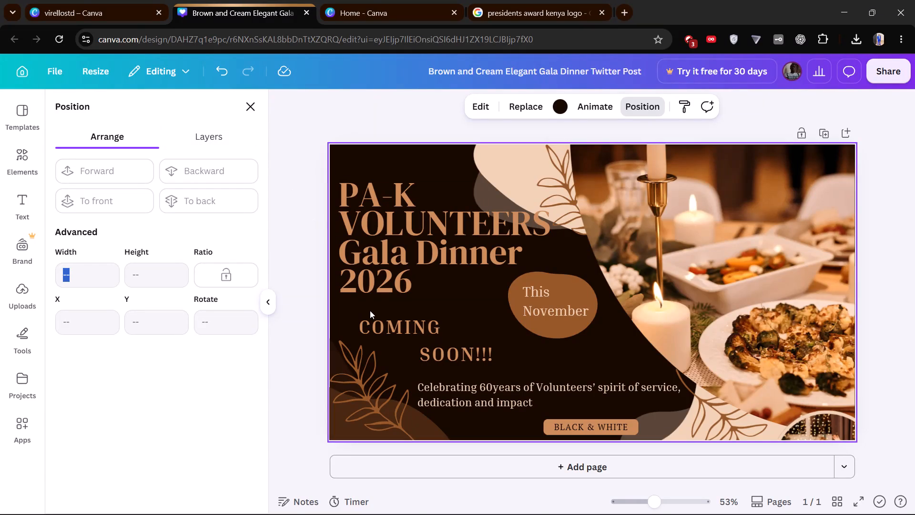
Increase the font size of the whole "COMING SOON!!!" text to 51.
left_click(392, 329)
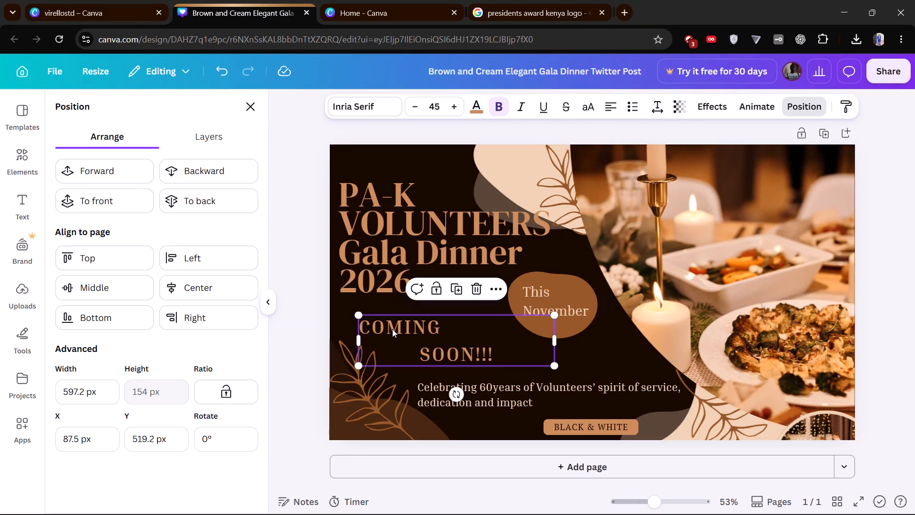
left_click(492, 355)
left_click(492, 355)
left_click_drag(492, 355, 391, 323)
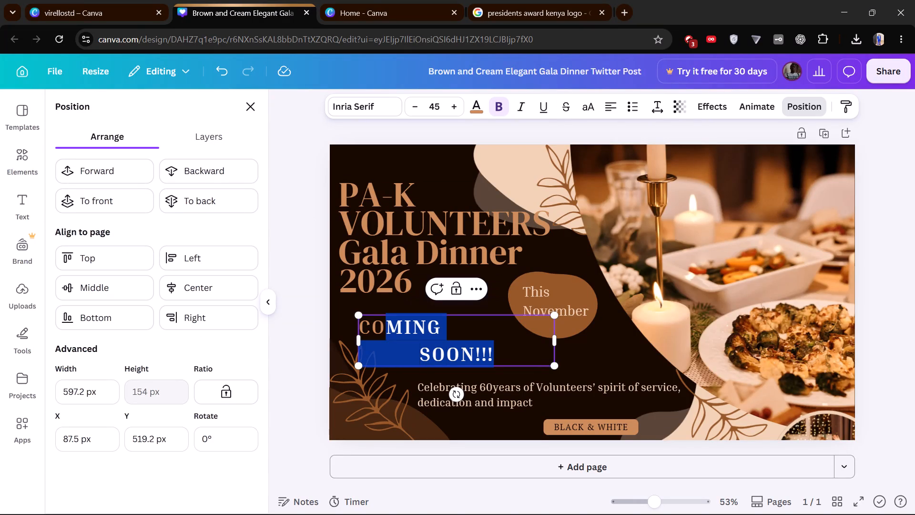
left_click_drag(391, 323, 363, 322)
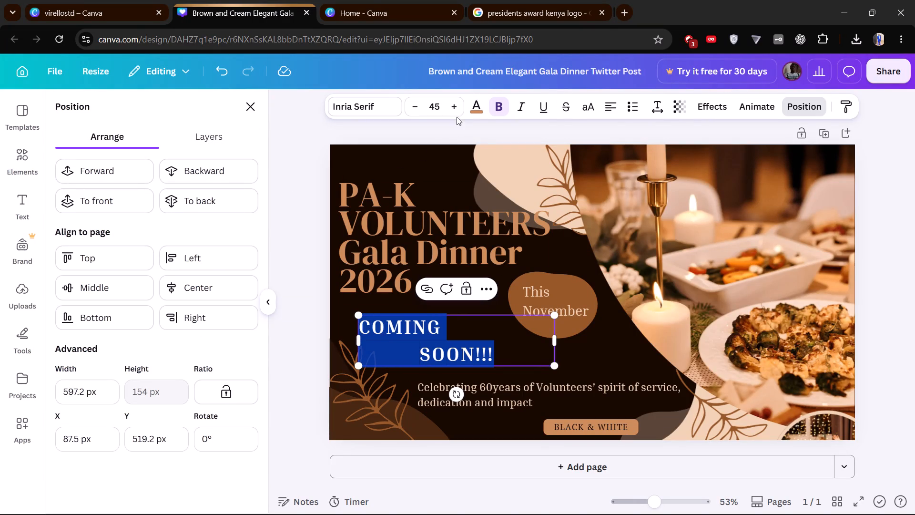
left_click(454, 110)
triple_click(454, 110)
left_click(454, 110)
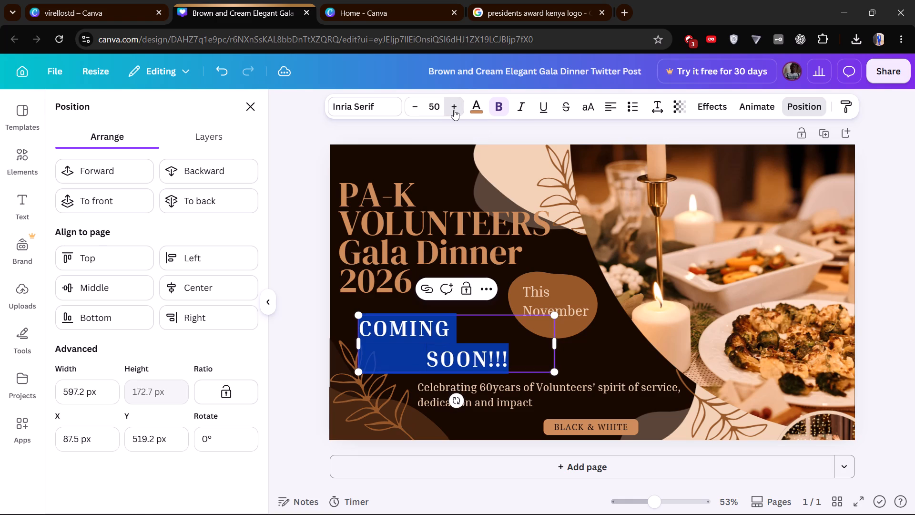
left_click(454, 110)
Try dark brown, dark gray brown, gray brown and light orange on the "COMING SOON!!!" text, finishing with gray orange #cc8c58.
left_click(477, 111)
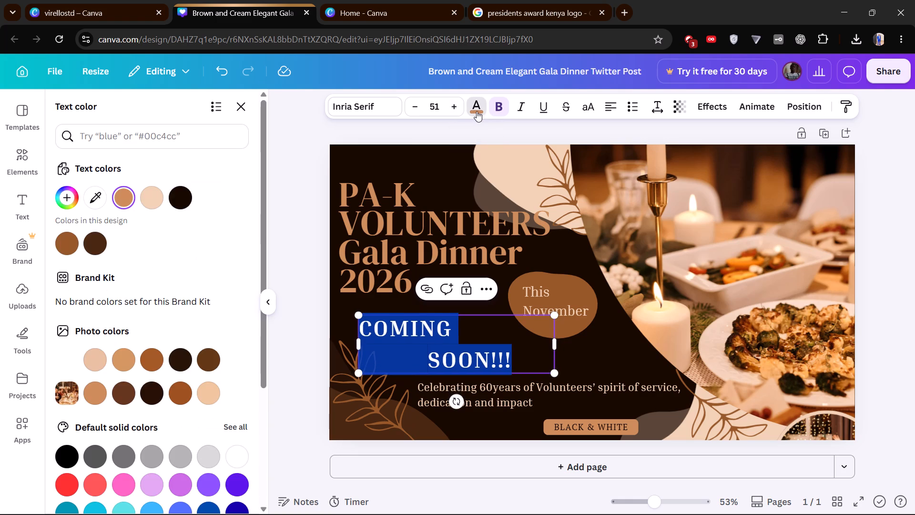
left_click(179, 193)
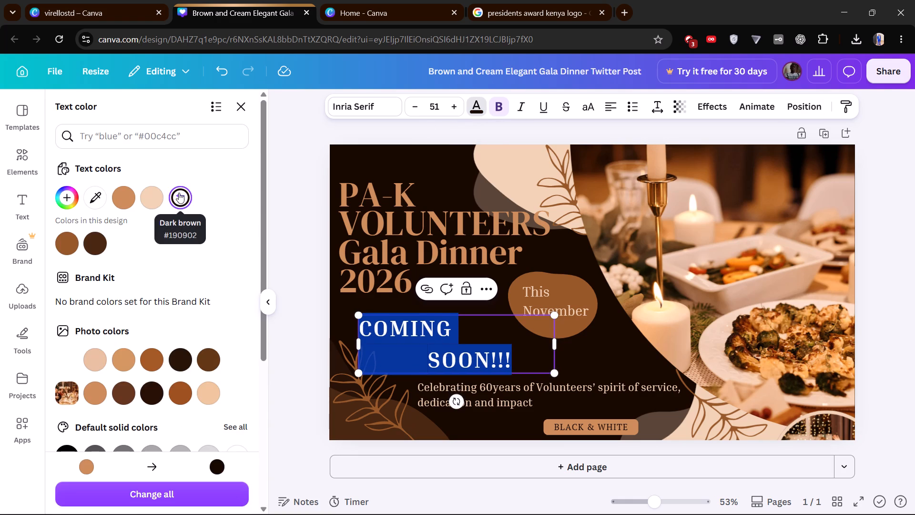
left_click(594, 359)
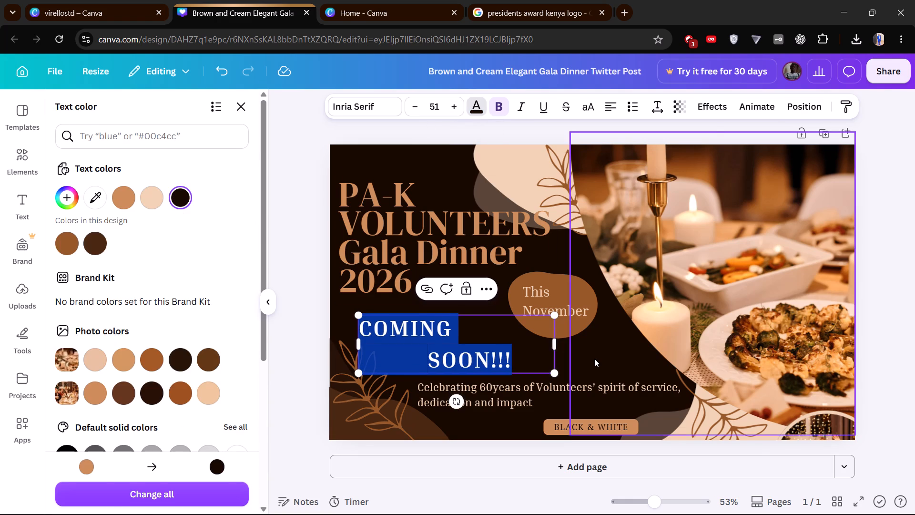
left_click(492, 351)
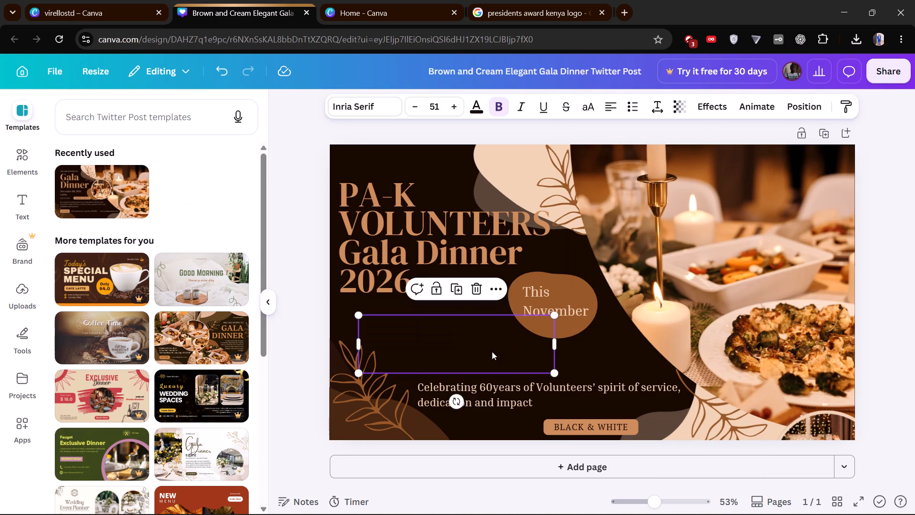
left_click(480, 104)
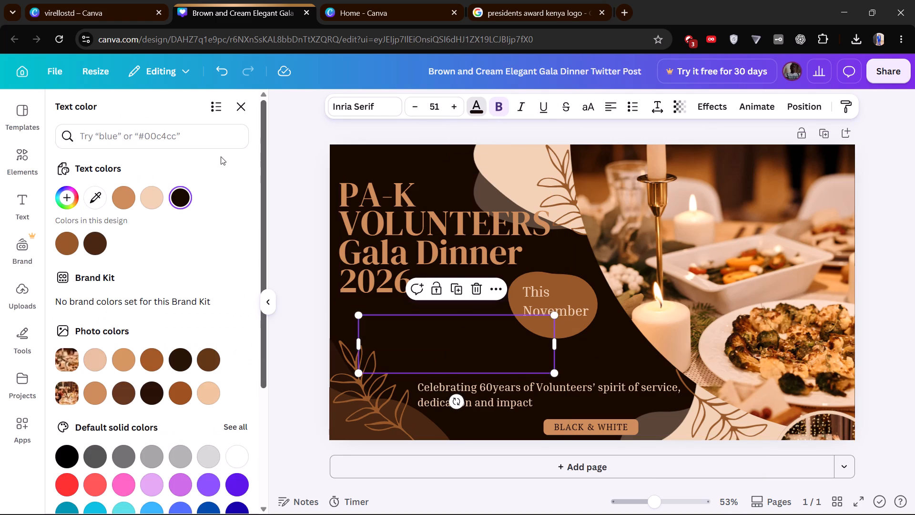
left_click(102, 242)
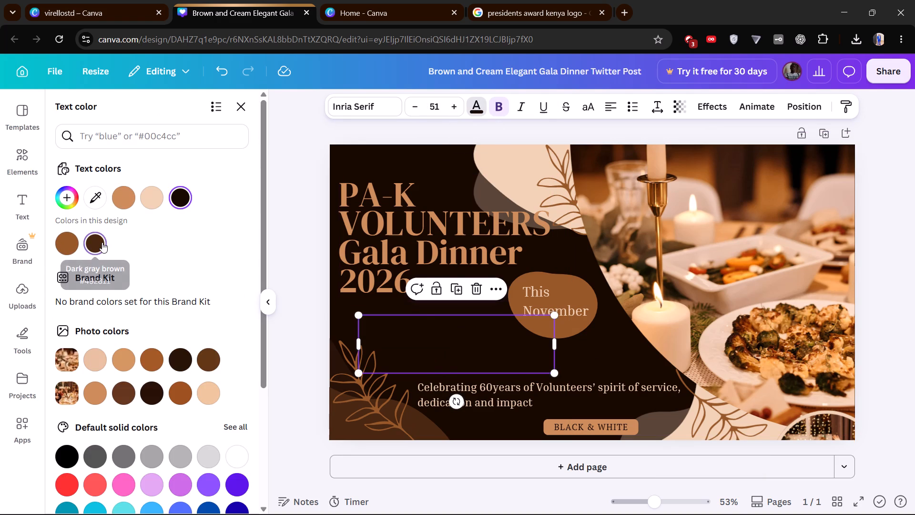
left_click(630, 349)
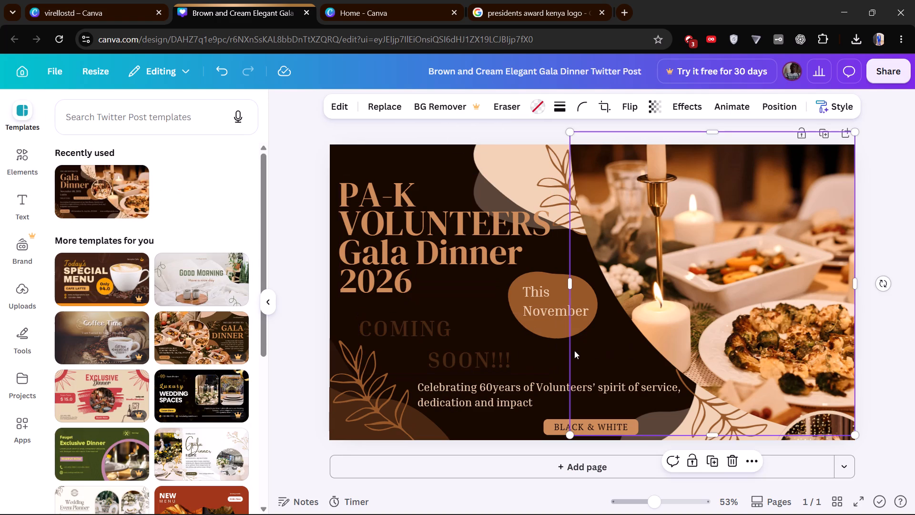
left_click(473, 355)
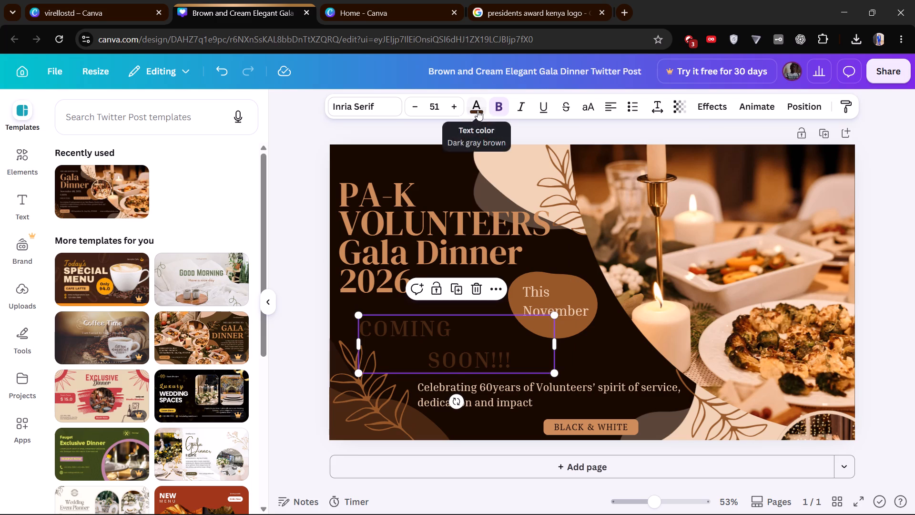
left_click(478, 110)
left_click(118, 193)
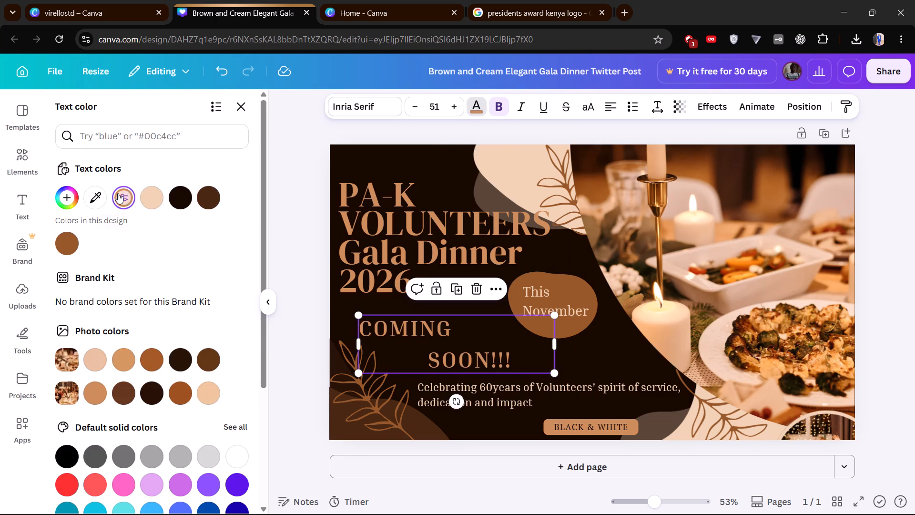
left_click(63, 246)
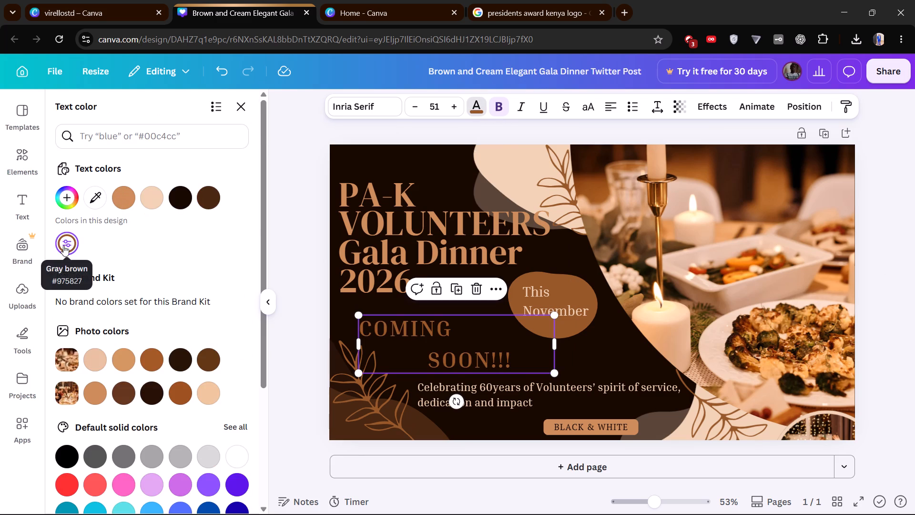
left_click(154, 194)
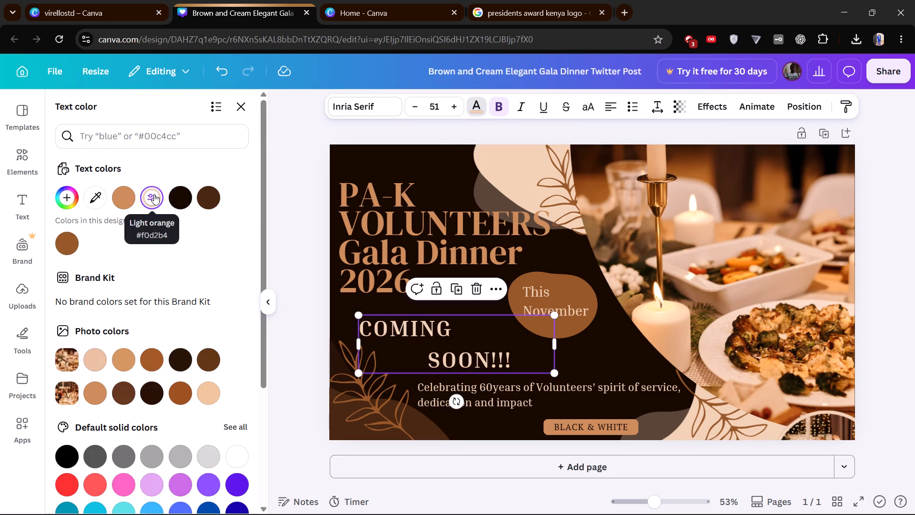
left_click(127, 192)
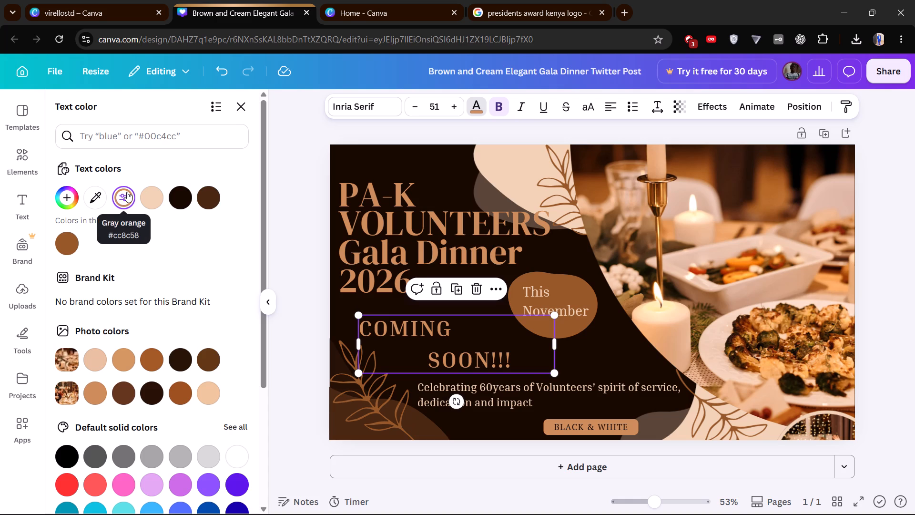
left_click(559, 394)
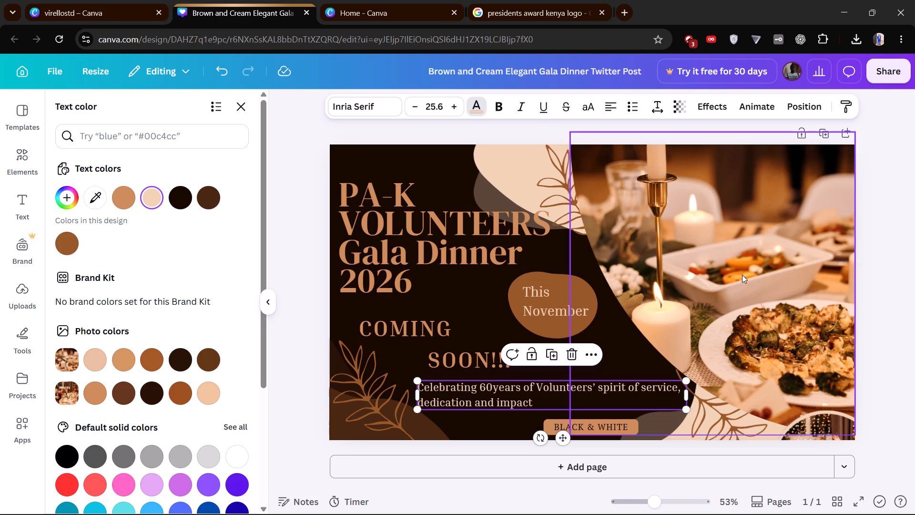
Narrow the "COMING SOON!!!" text box to fit its wording and scale the text up to a font size of about 54.3.
left_click(448, 346)
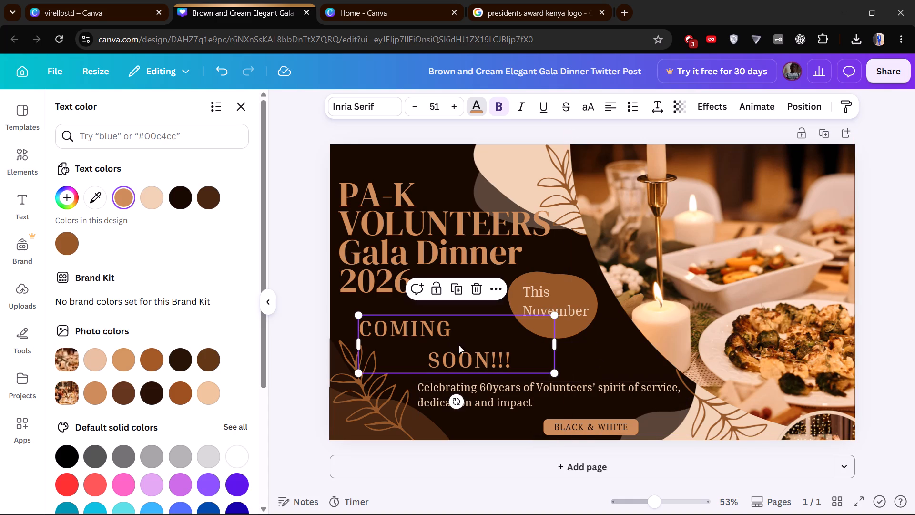
left_click_drag(557, 347, 572, 347)
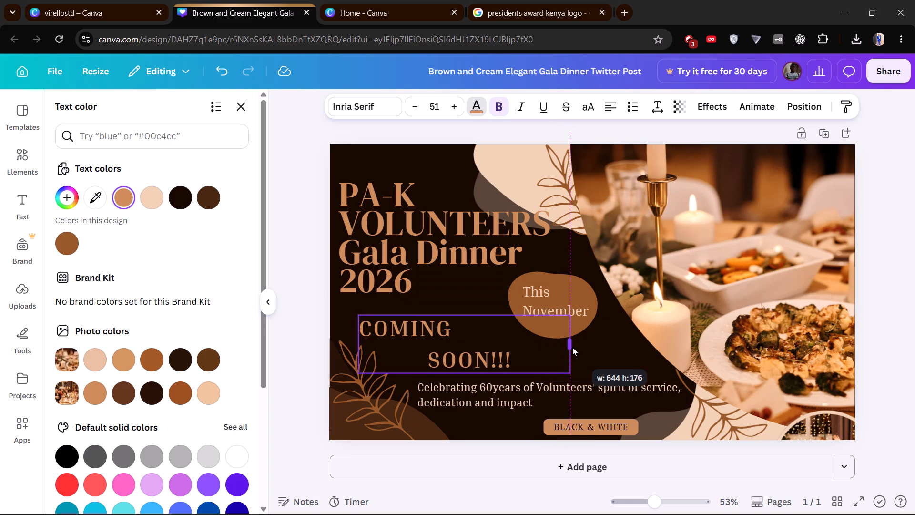
left_click_drag(572, 347, 519, 346)
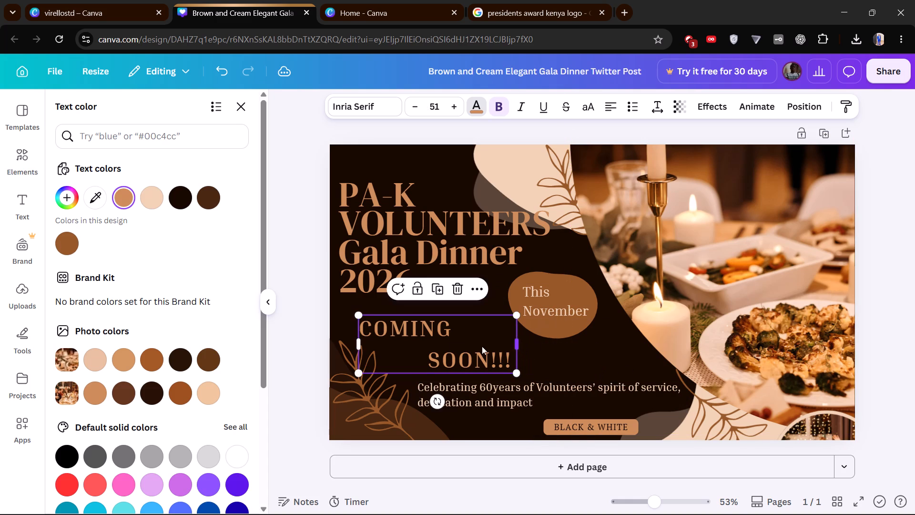
left_click_drag(358, 314, 349, 307)
Move the "COMING SOON!!!" text slightly right so it sits between the title and the "Celebrating 60years" tagline, just below the brown blob.
left_click_drag(449, 333, 459, 337)
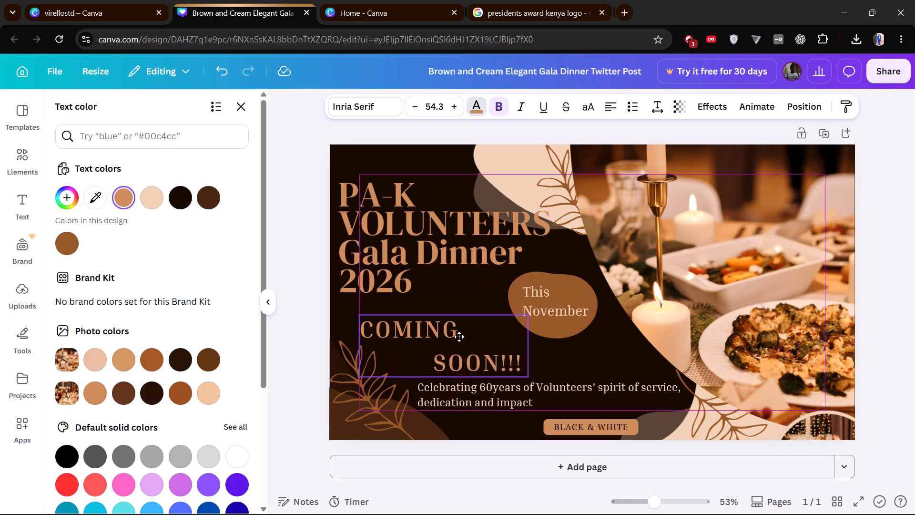
left_click_drag(459, 337, 486, 335)
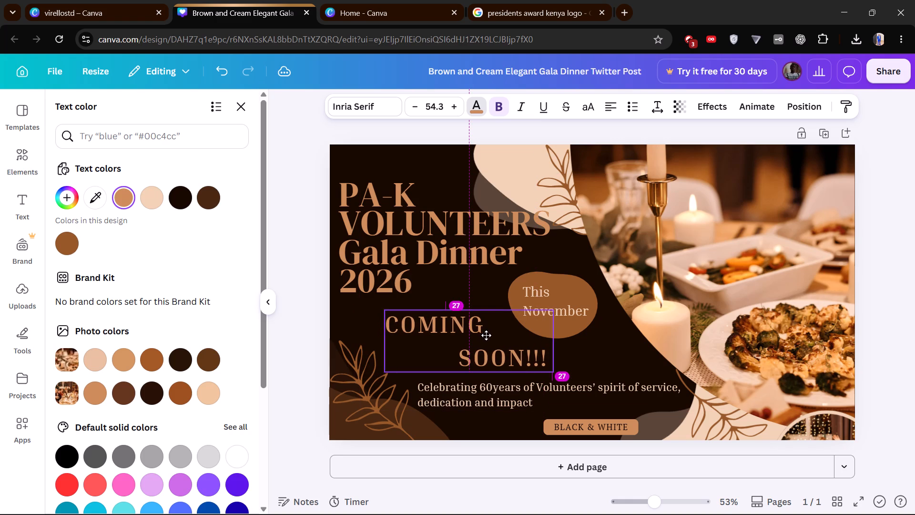
left_click_drag(486, 335, 488, 336)
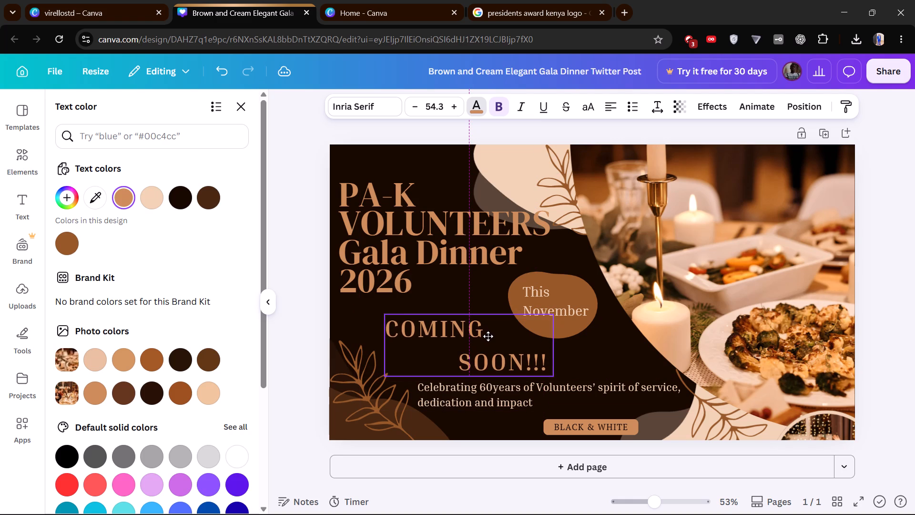
left_click_drag(488, 336, 489, 333)
left_click(605, 347)
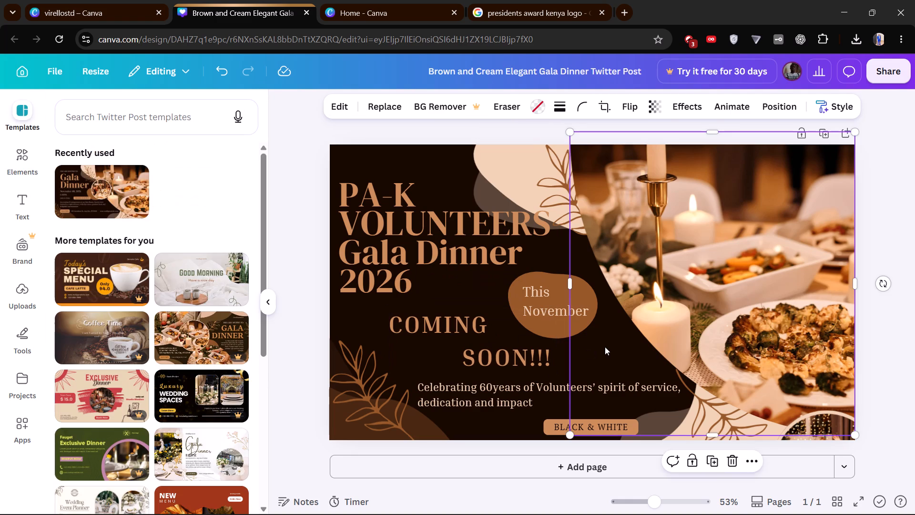
left_click(315, 319)
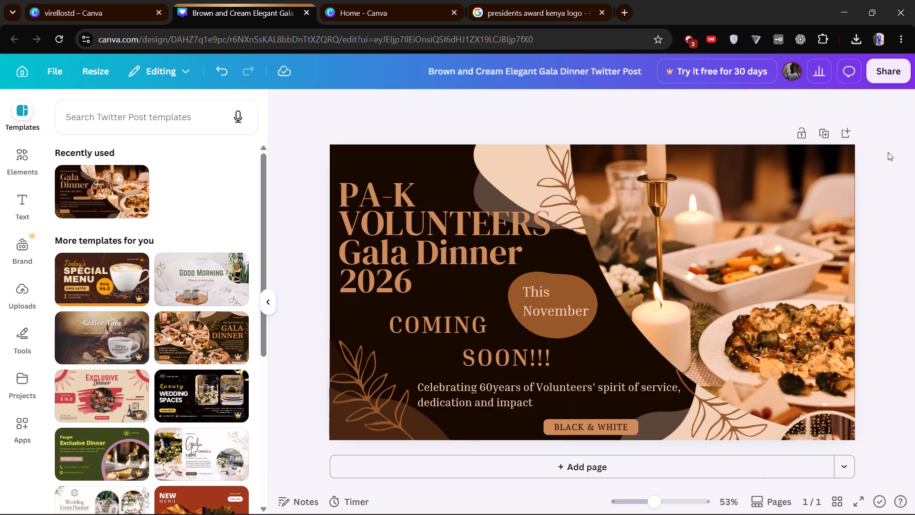
Download the revised gala dinner post as a medium-quality JPG at 1,600 × 900 px.
left_click(892, 72)
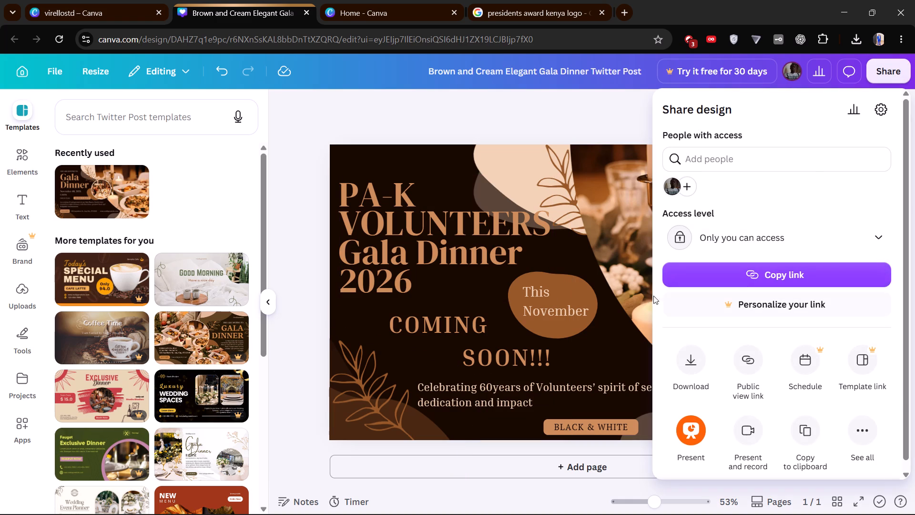
left_click(689, 353)
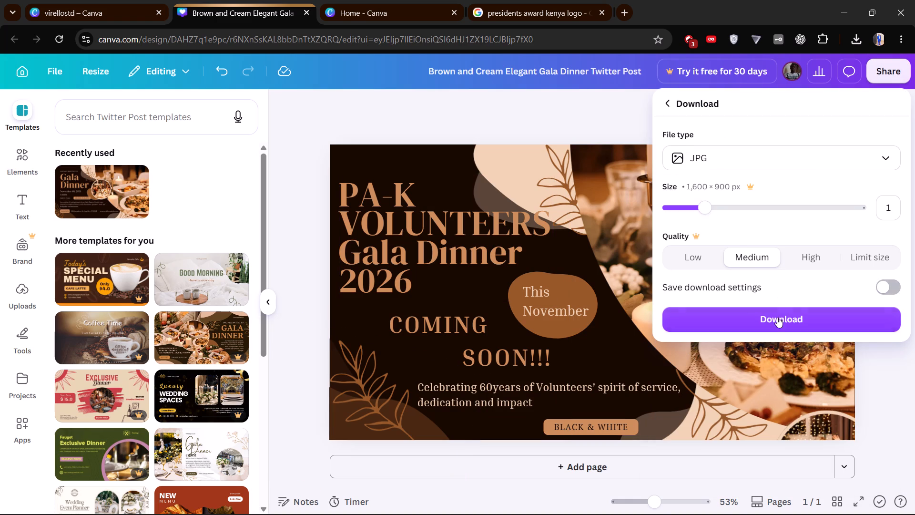
left_click(765, 323)
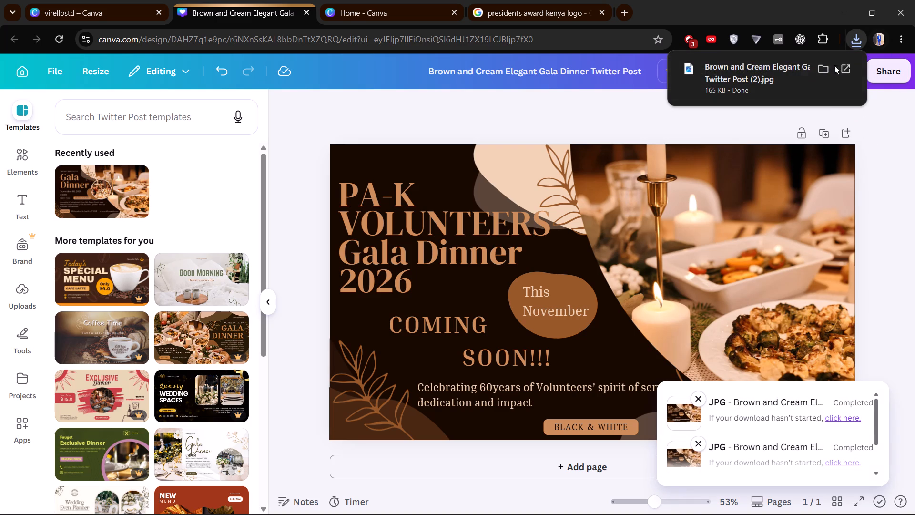
Show the newly downloaded JPG in its Downloads folder.
left_click(825, 72)
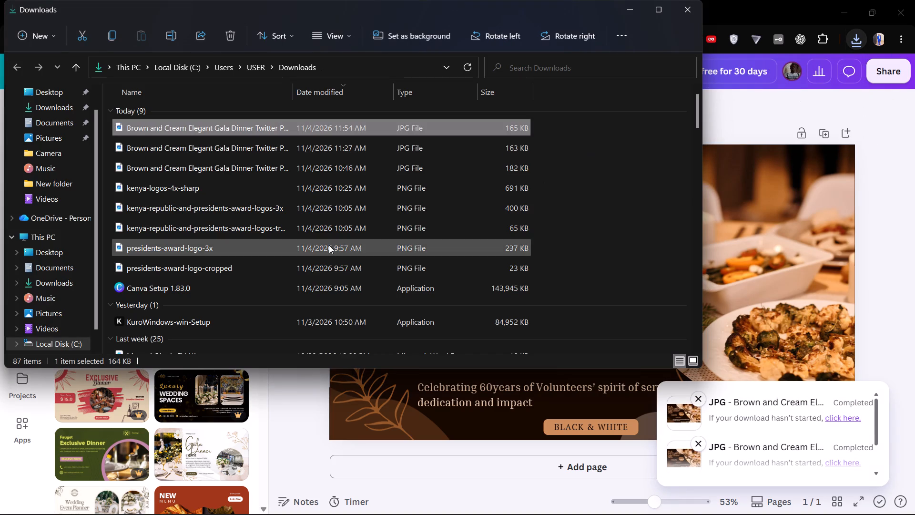
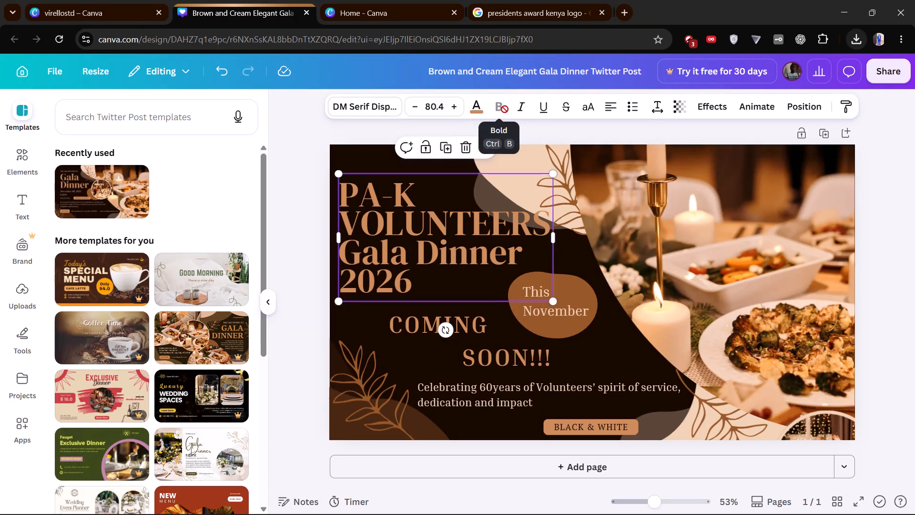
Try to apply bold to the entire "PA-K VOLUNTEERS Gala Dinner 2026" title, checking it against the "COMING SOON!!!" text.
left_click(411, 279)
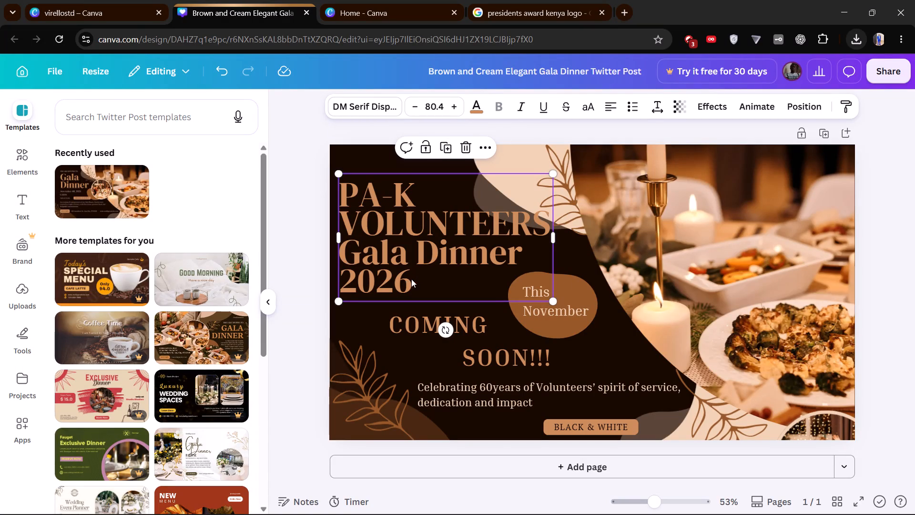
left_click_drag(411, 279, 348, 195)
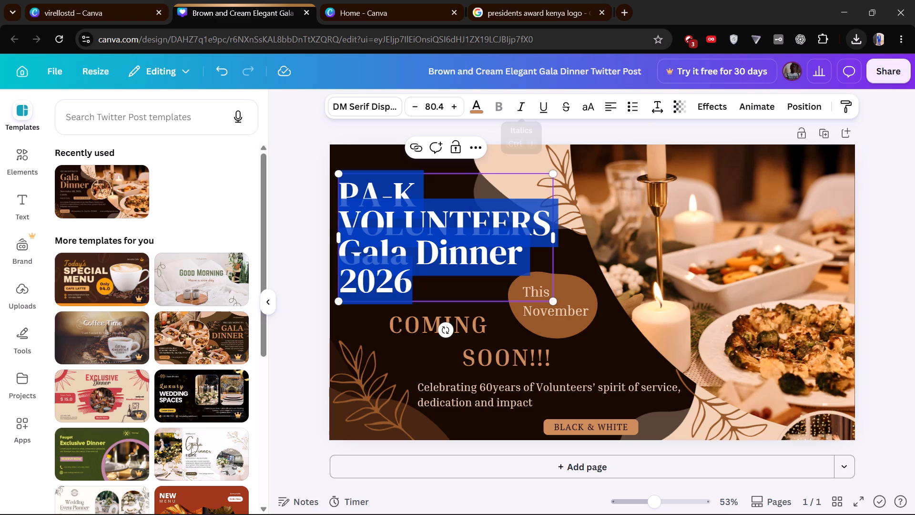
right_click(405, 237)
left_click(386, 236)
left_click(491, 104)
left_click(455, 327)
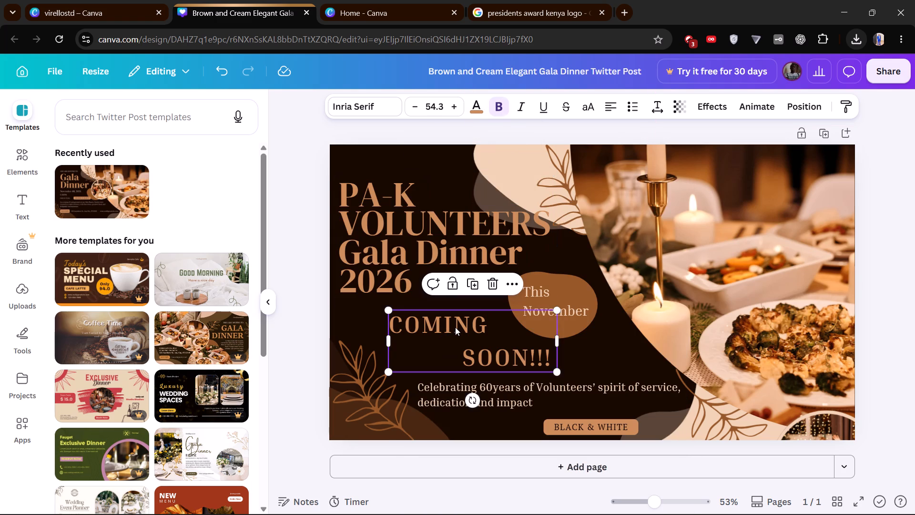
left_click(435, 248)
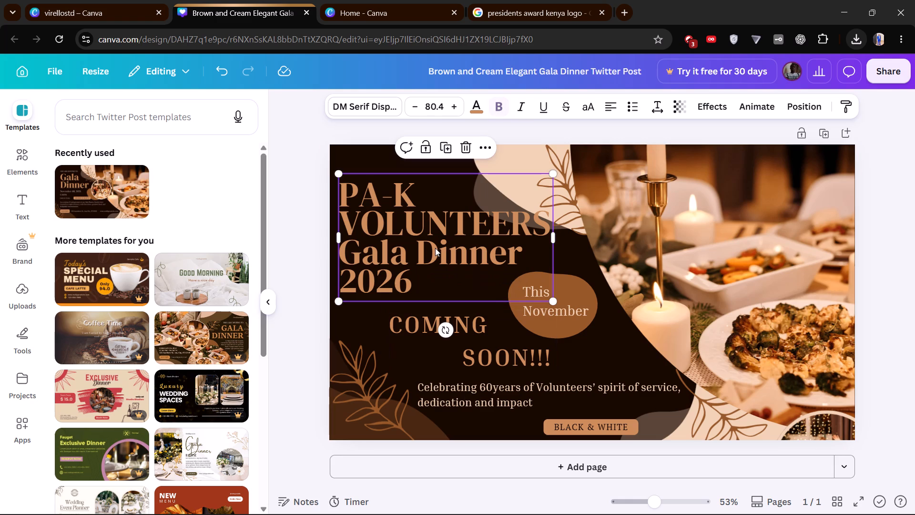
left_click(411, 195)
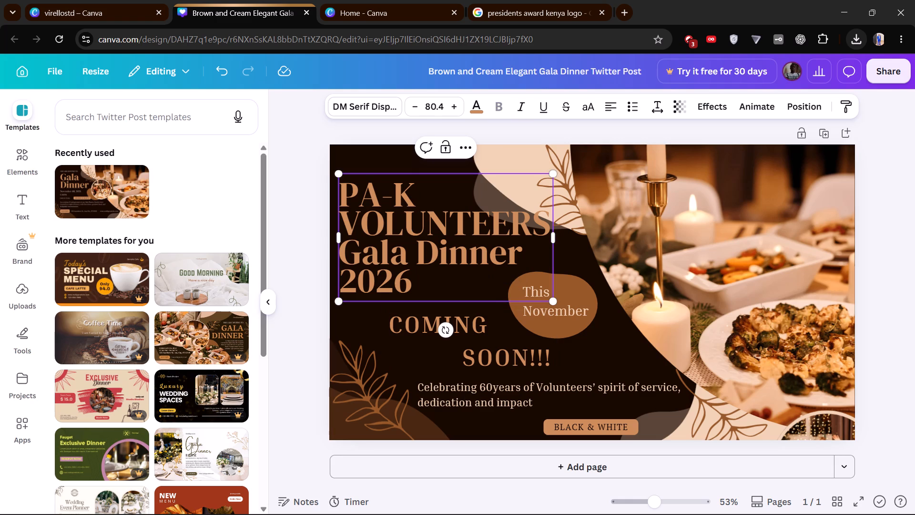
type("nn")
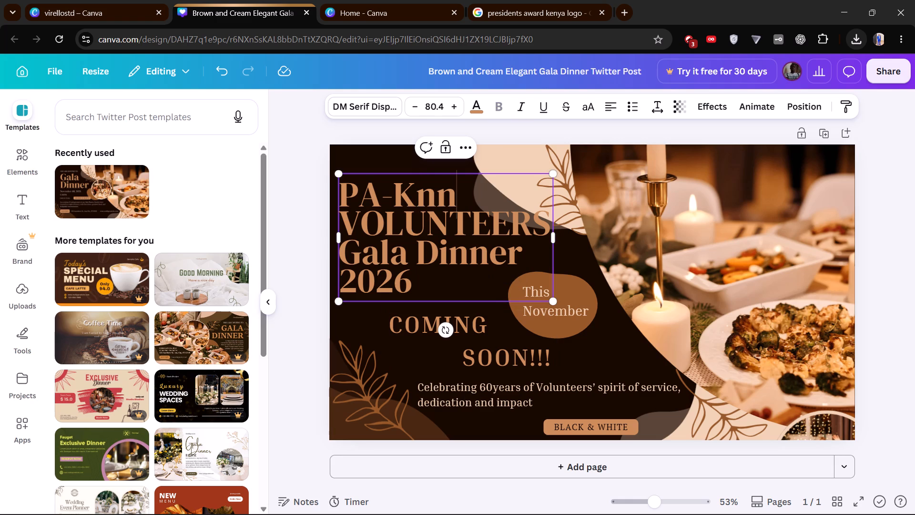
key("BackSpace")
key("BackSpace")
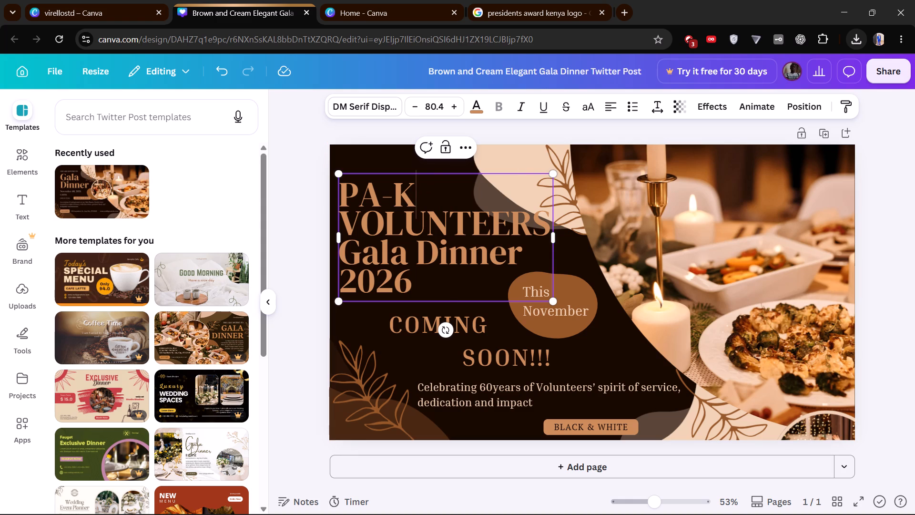
Delete all the wording of the "PA-K VOLUNTEERS Gala Dinner 2026" title and leave its emptied text box.
left_click(435, 290)
key("BackSpace")
key("BackSpace")
key("BackSpace")
key("BackSpace")
key("BackSpace")
key("BackSpace")
key("BackSpace")
key("BackSpace")
key("BackSpace")
key("BackSpace")
key("BackSpace")
key("BackSpace")
key("BackSpace")
key("BackSpace")
key("BackSpace")
key("BackSpace")
key("BackSpace")
key("BackSpace")
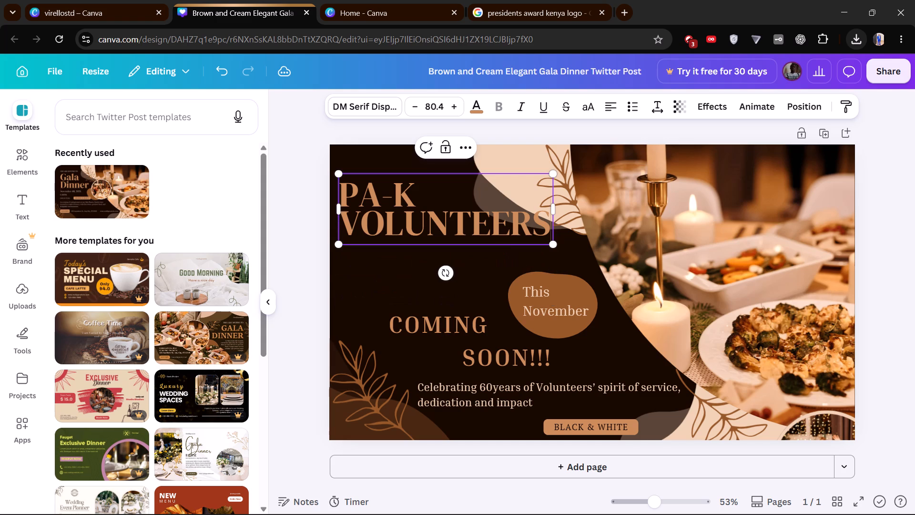
key("BackSpace")
key("BackSpace")
key("BackSpace")
key("BackSpace")
key("BackSpace")
key("BackSpace")
key("BackSpace")
key("BackSpace")
key("BackSpace")
key("BackSpace")
key("BackSpace")
key("BackSpace")
key("BackSpace")
key("BackSpace")
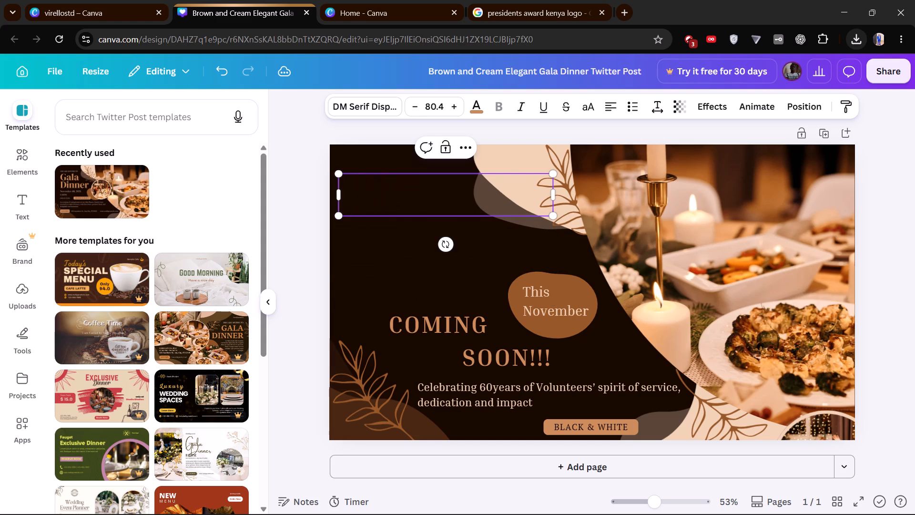
key("BackSpace")
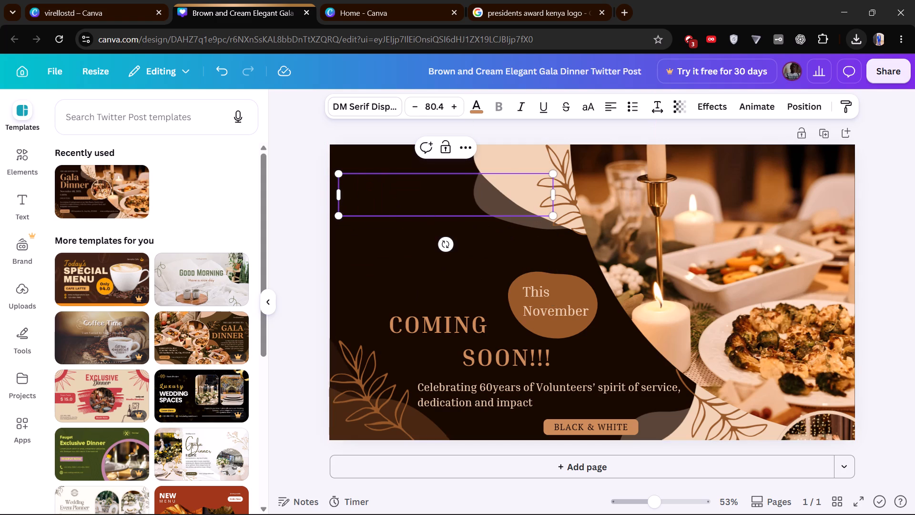
left_click(427, 206)
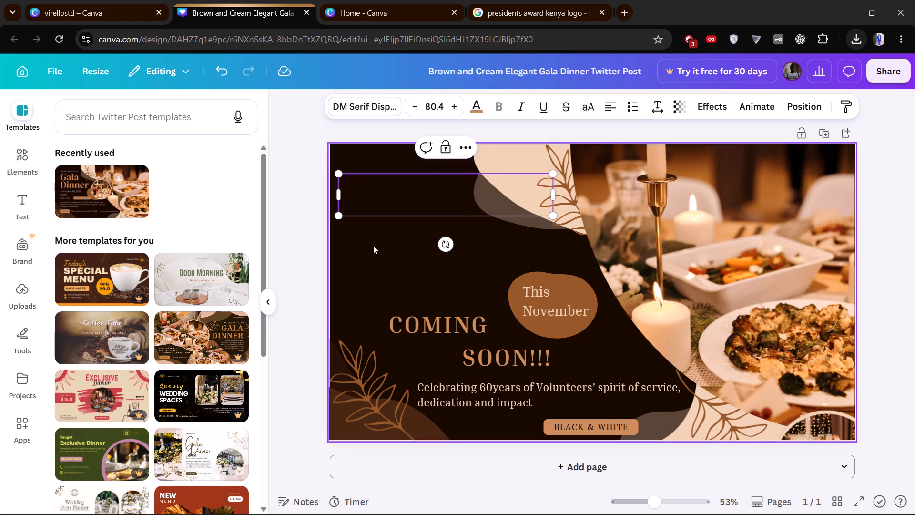
left_click(468, 148)
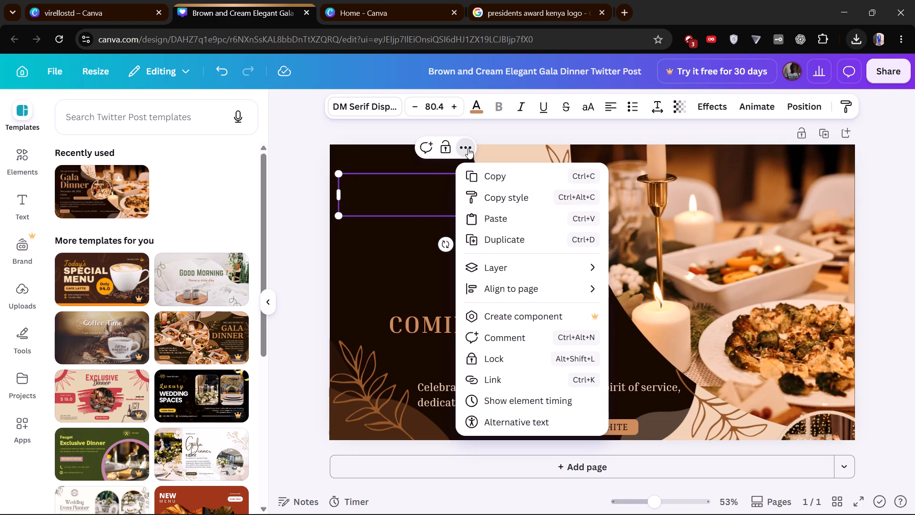
left_click_drag(412, 244, 414, 253)
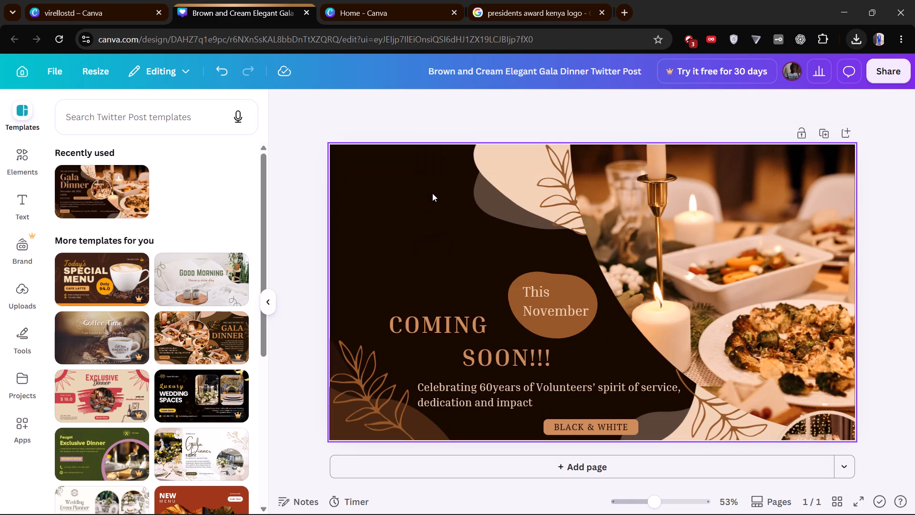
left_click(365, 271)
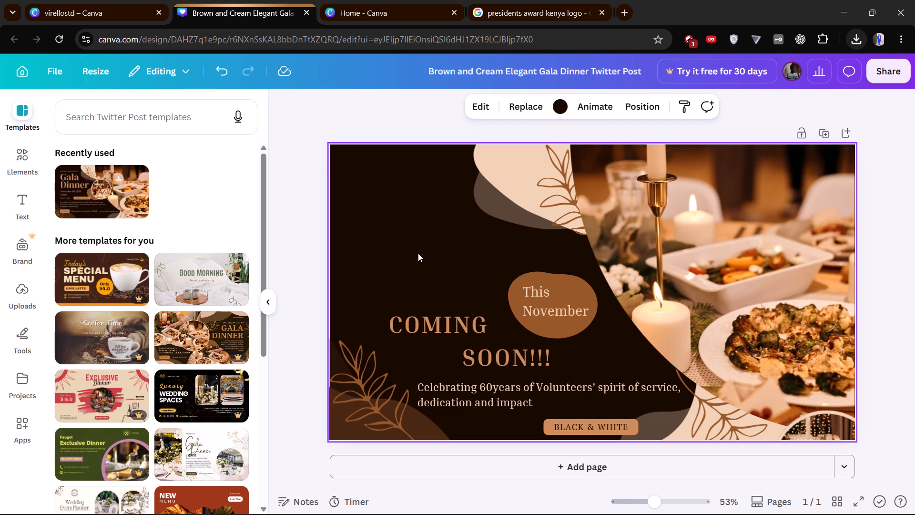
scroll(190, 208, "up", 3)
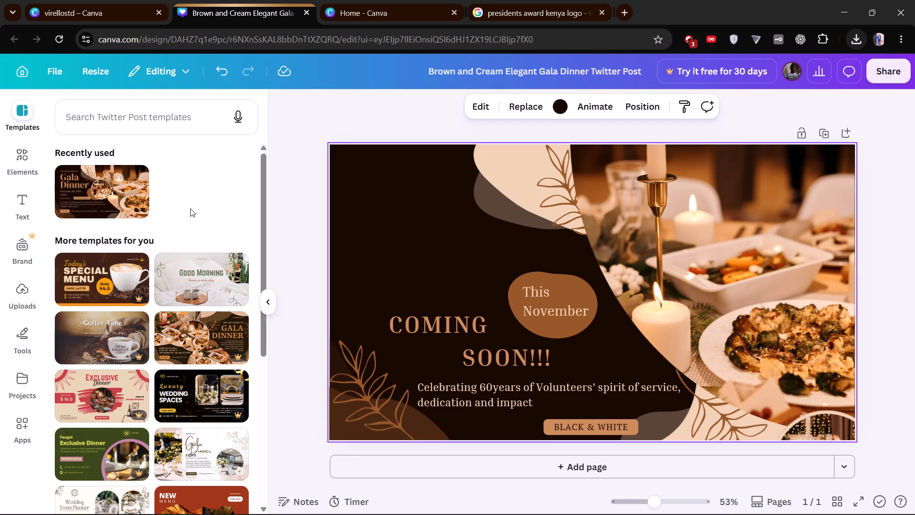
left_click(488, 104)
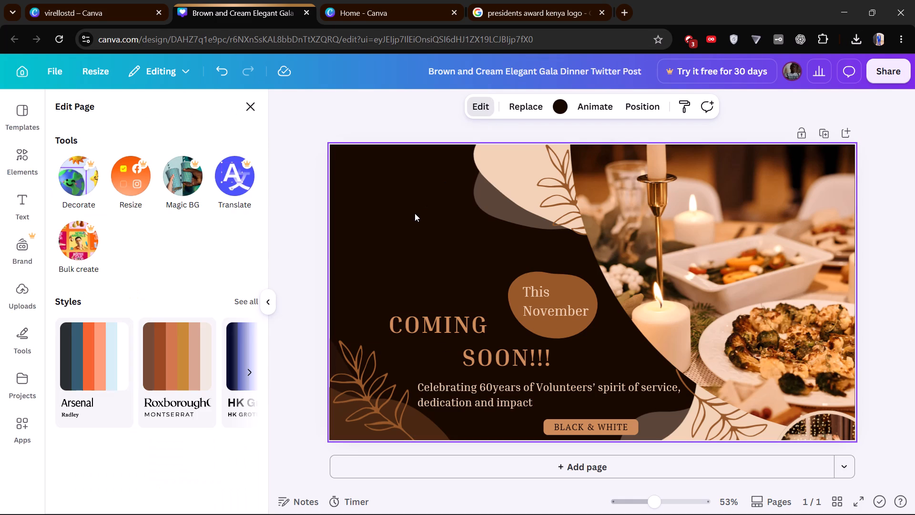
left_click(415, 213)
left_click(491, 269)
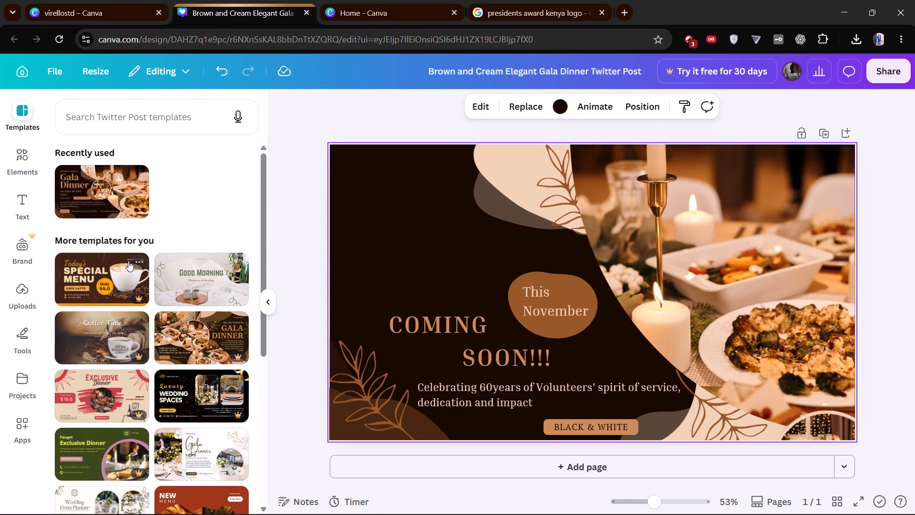
Bring up the options for adding text and clear the leftover "FRAME" search.
left_click(23, 199)
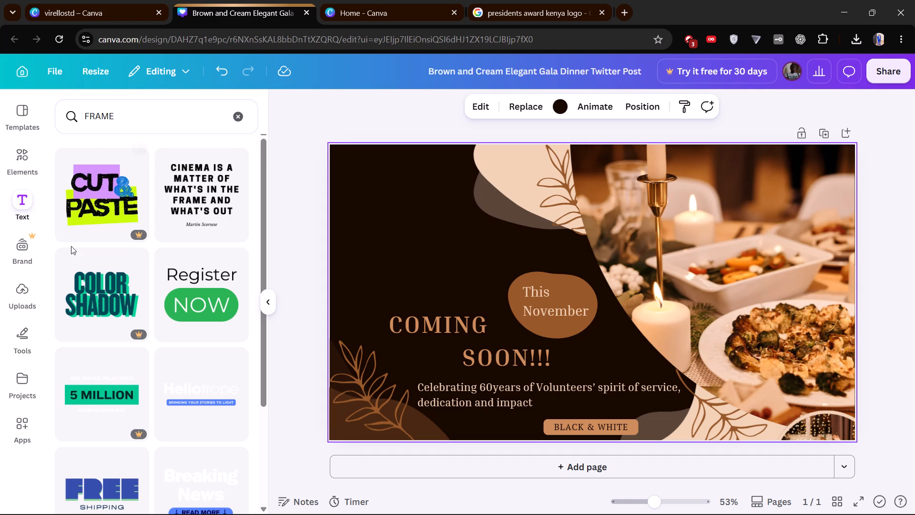
scroll(125, 244, "up", 3)
scroll(125, 244, "right", 1)
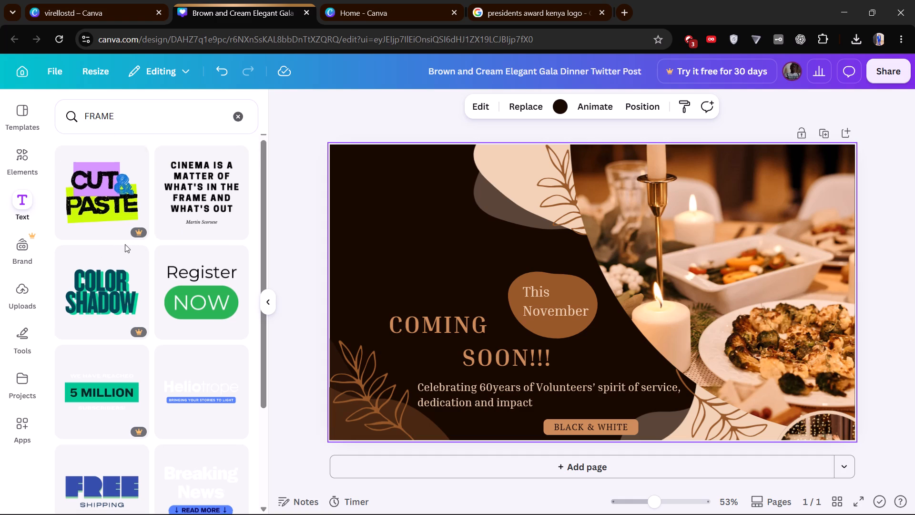
scroll(125, 244, "right", 1)
left_click(120, 123)
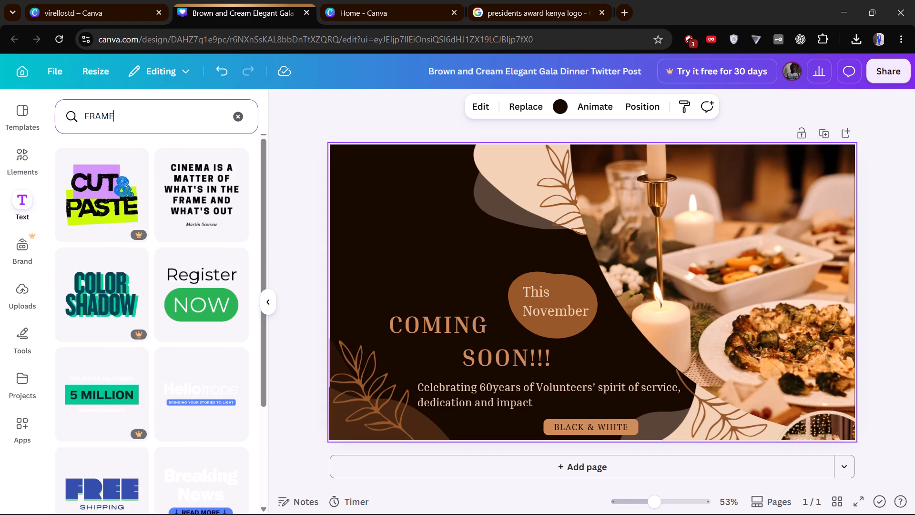
key("BackSpace")
key("BackSpace")
key("BackSpace")
key("BackSpace")
key("BackSpace")
left_click(126, 117)
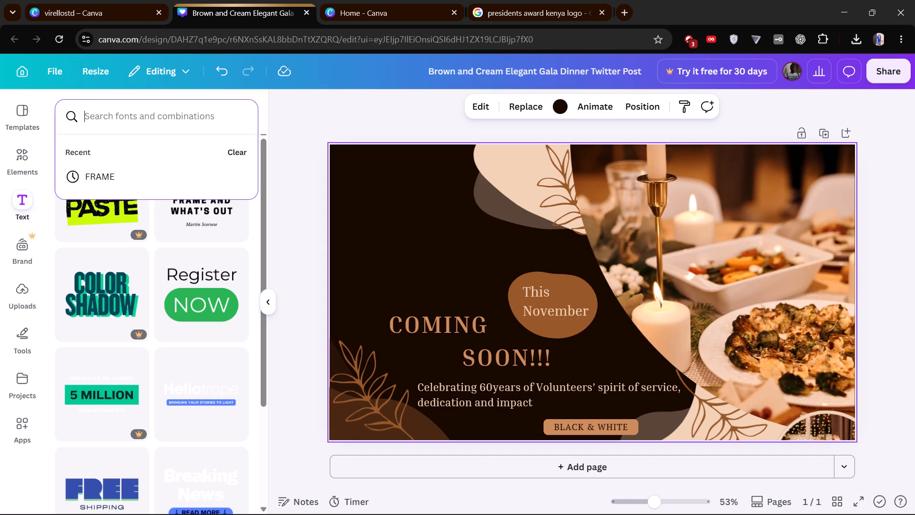
left_click(126, 117)
left_click_drag(126, 117, 236, 147)
left_click(236, 147)
scroll(178, 350, "up", 5)
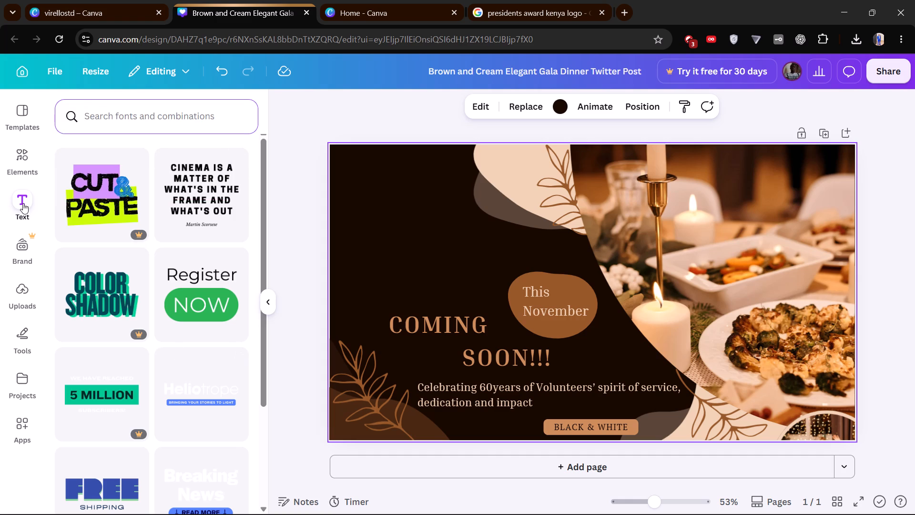
double_click(23, 203)
scroll(191, 300, "up", 1)
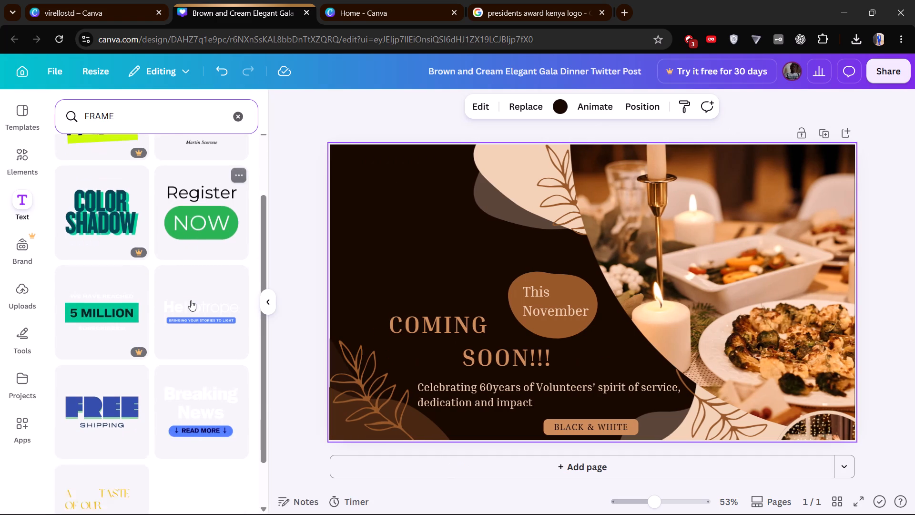
scroll(191, 300, "up", 1)
left_click(240, 113)
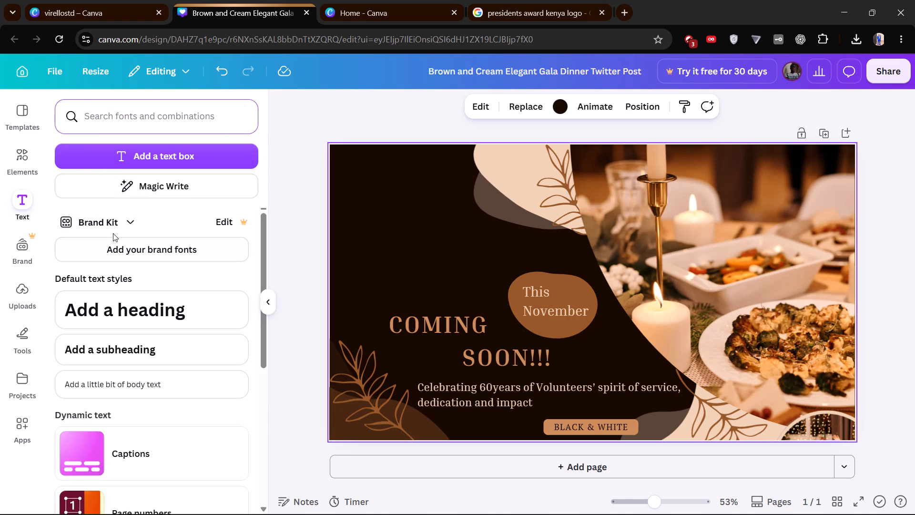
Add a new text box and move it to the empty title area on the dark background, beside the cream shape.
left_click(163, 154)
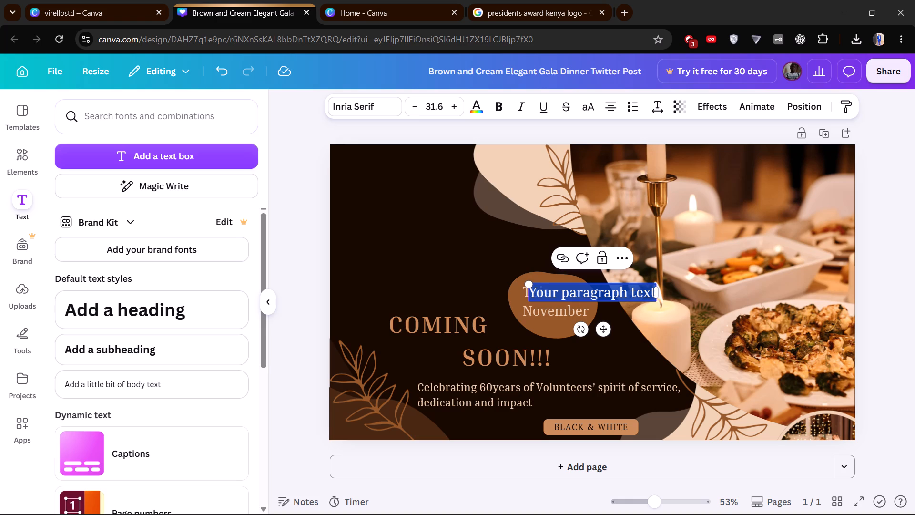
left_click_drag(633, 285, 547, 240)
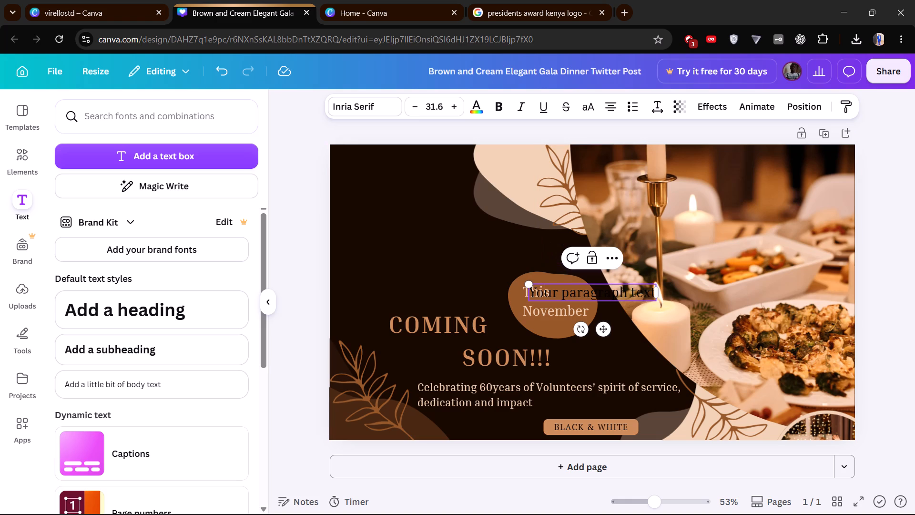
left_click(545, 292)
left_click_drag(580, 301, 394, 206)
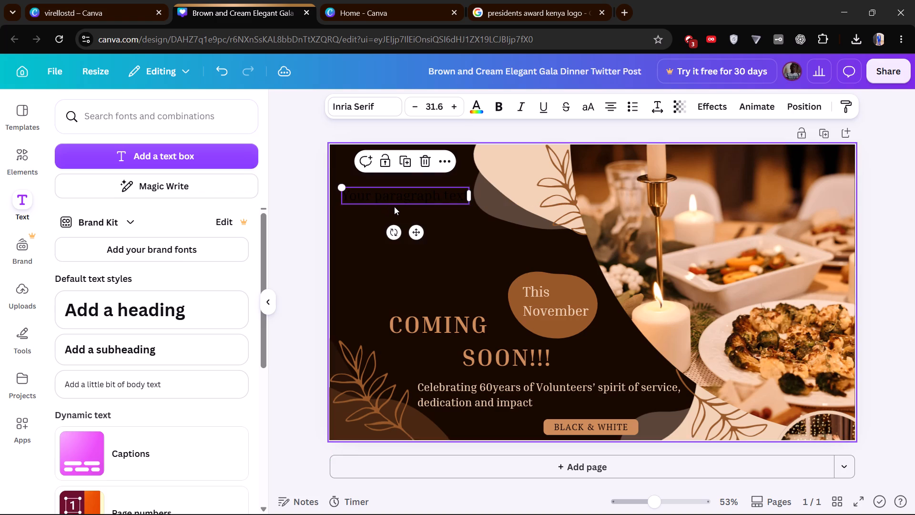
Delete the placeholder wording "Your paragraph text" from the new text box, leaving it ready for the title.
left_click(457, 192)
left_click(457, 192)
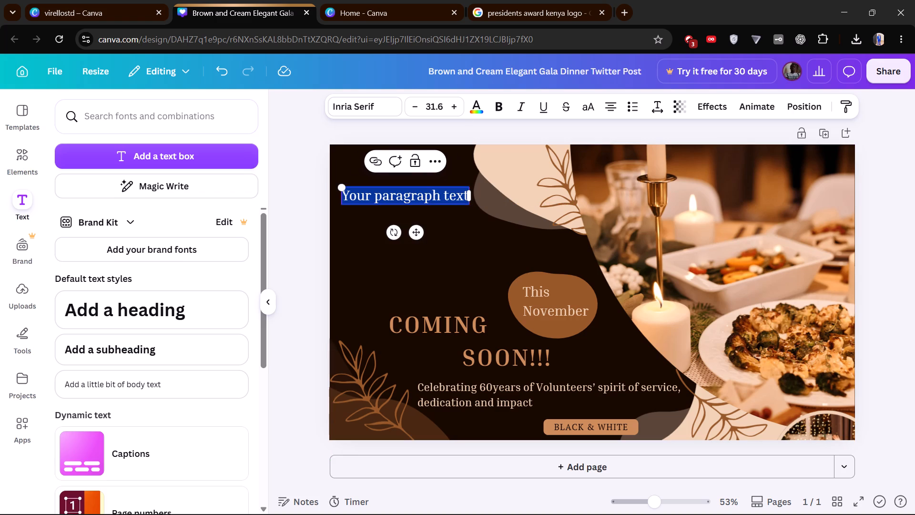
left_click(466, 194)
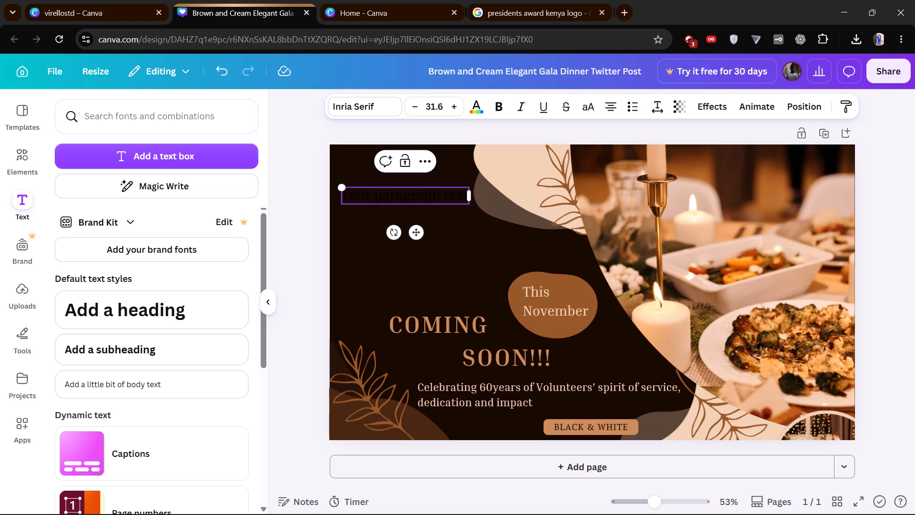
key("BackSpace")
key("BackSpace")
key("BackSpace")
key("BackSpace")
key("BackSpace")
key("BackSpace")
key("BackSpace")
key("BackSpace")
key("BackSpace")
key("BackSpace")
key("BackSpace")
key("BackSpace")
key("BackSpace")
key("BackSpace")
key("BackSpace")
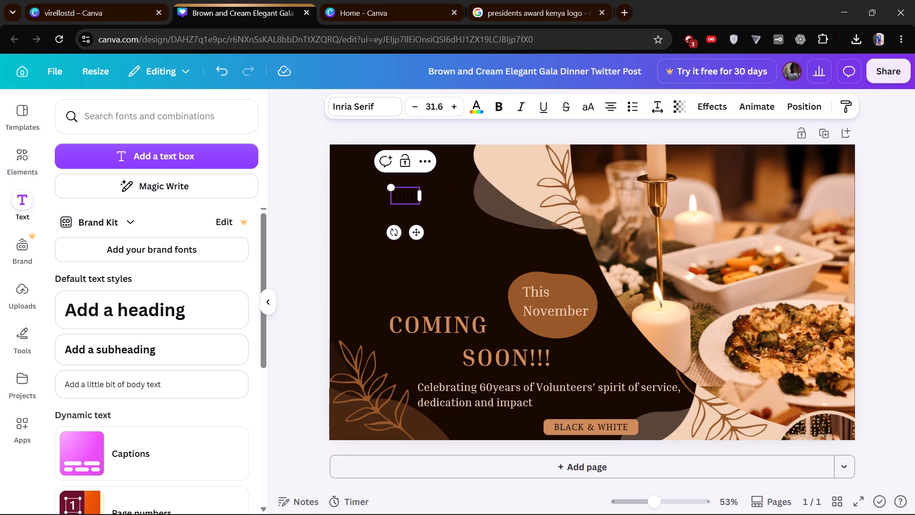
key("BackSpace")
key("BackSpace")
key("BackSpace")
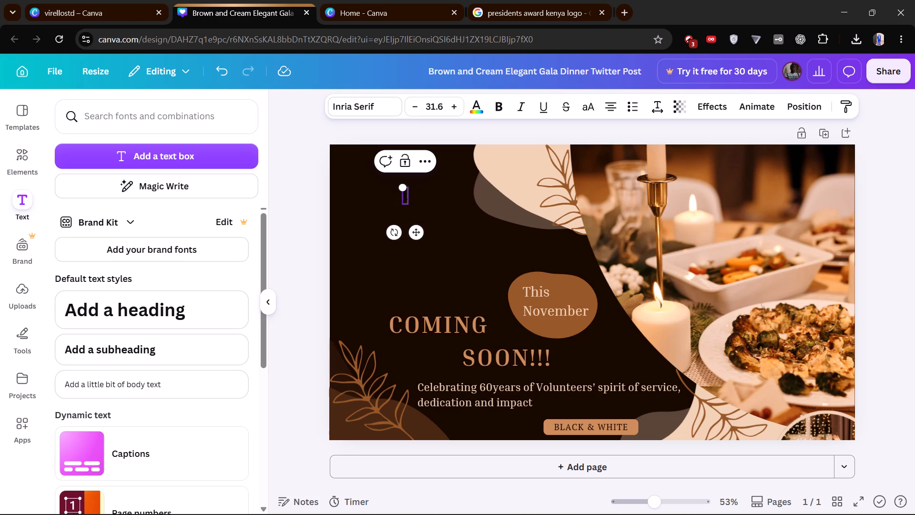
Enter "PA-K" and "VOLUNTEERS" in capitals on two separate lines of the new title text box.
key("p")
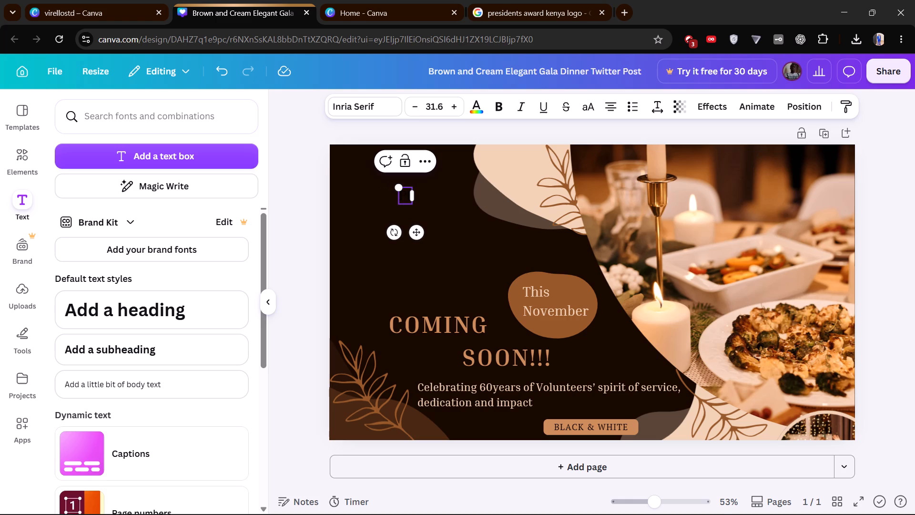
type("AK")
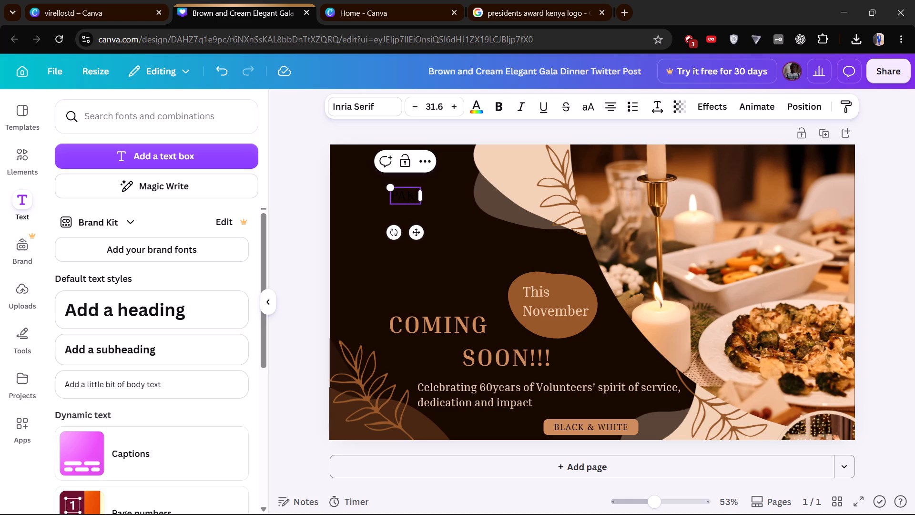
type("-K")
key("BackSpace")
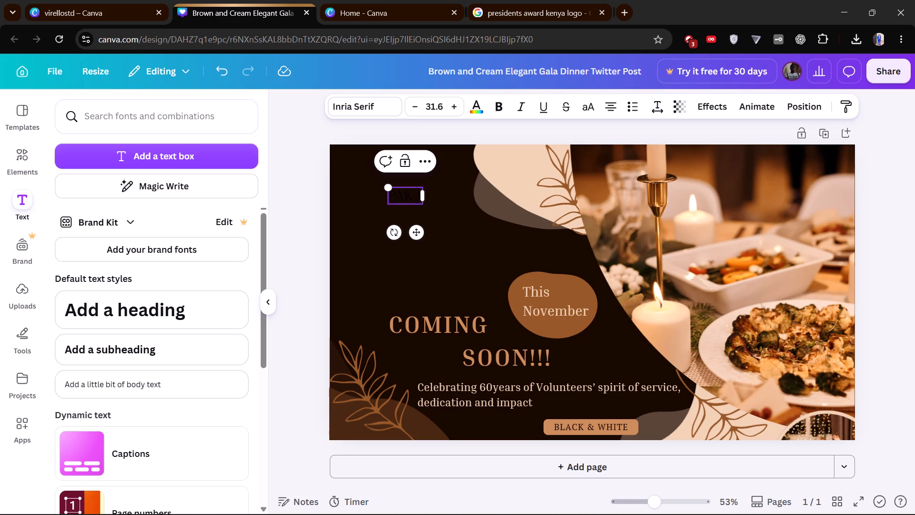
key("BackSpace")
key("BackSpace")
type("-K")
key("space")
key("Return")
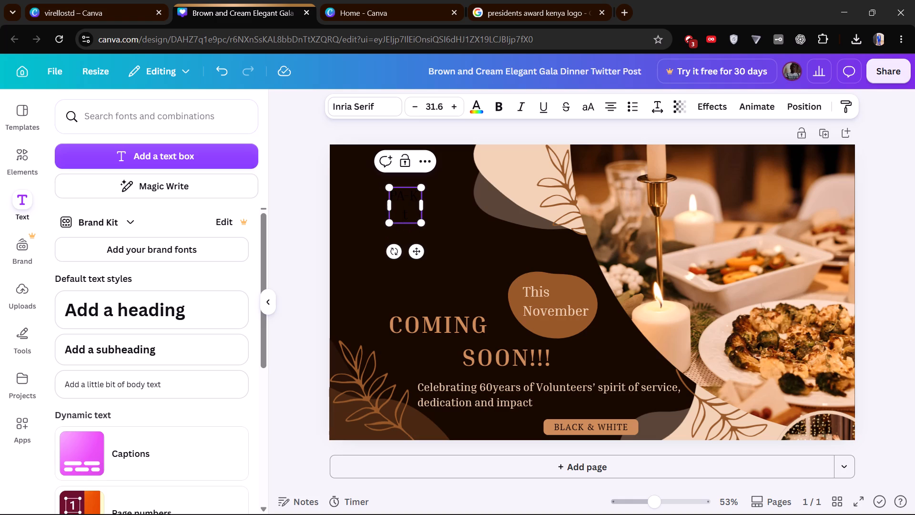
key("v")
type("OL")
type("UNTEER")
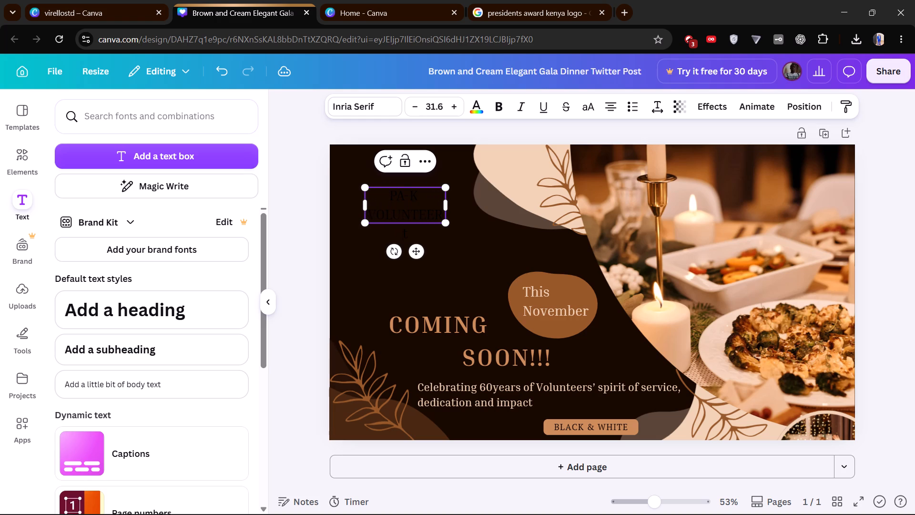
key("s")
key("Return")
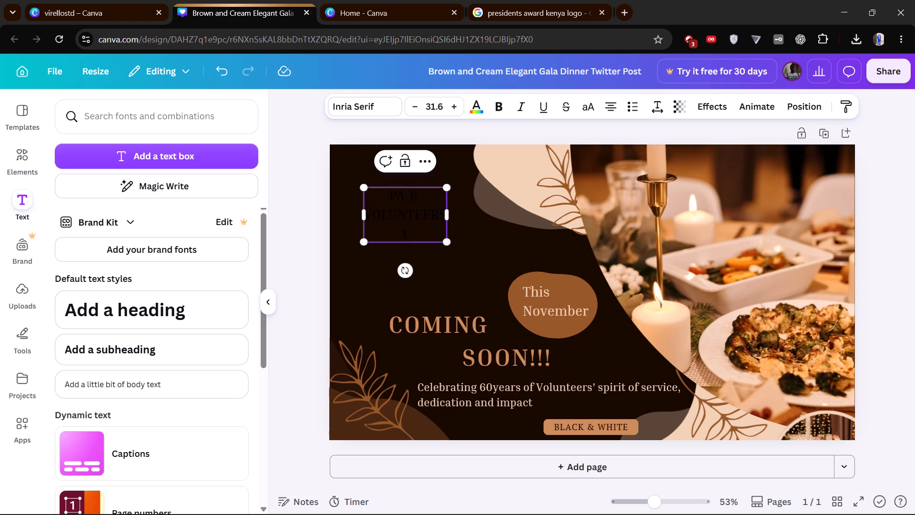
Complete the title with "Gala Dinner" on the third line and "2026" on the fourth.
type("GA")
key("a")
key("BackSpace")
key("BackSpace")
key("a")
key("BackSpace")
key("Right")
key("BackSpace")
type("ala")
key("space")
key("i")
type("nner")
key("Return")
type("2026")
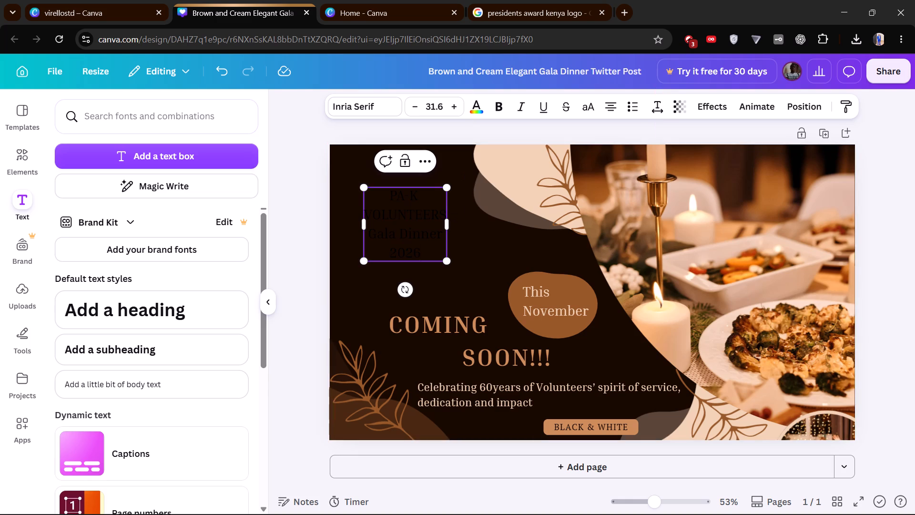
Make the entire four-line title bold and give it the light brown text colour of "COMING SOON!!!".
left_click_drag(428, 255, 369, 199)
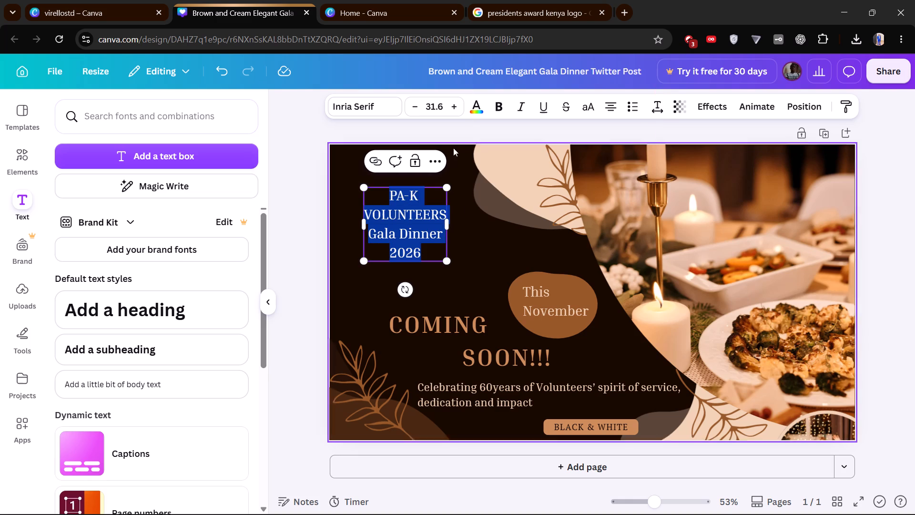
left_click(495, 107)
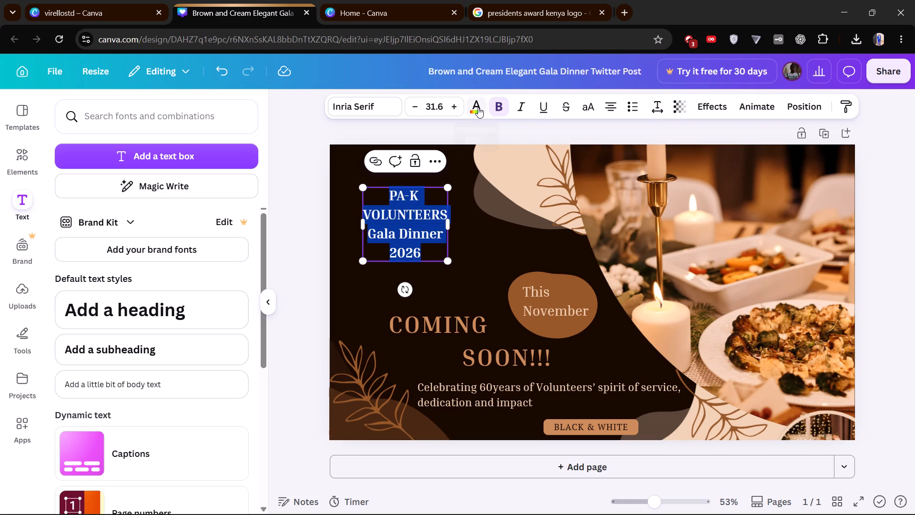
left_click(478, 107)
left_click(122, 199)
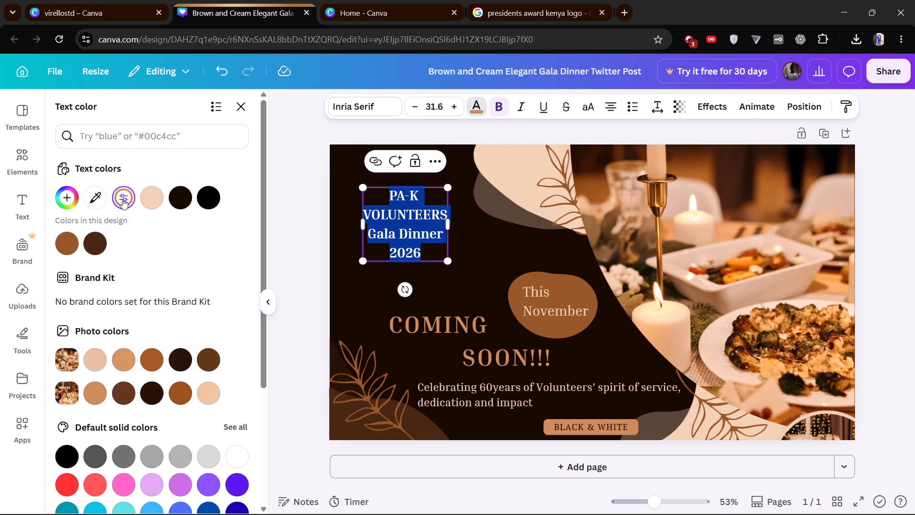
left_click(427, 288)
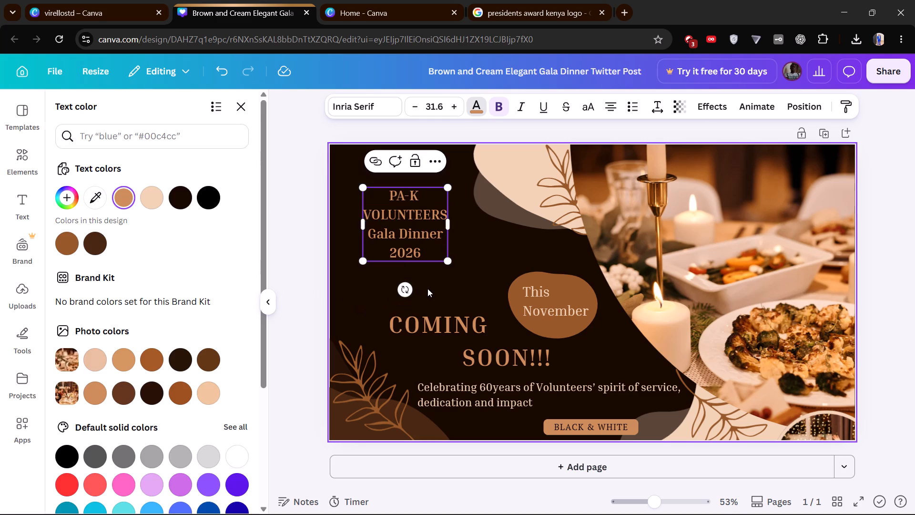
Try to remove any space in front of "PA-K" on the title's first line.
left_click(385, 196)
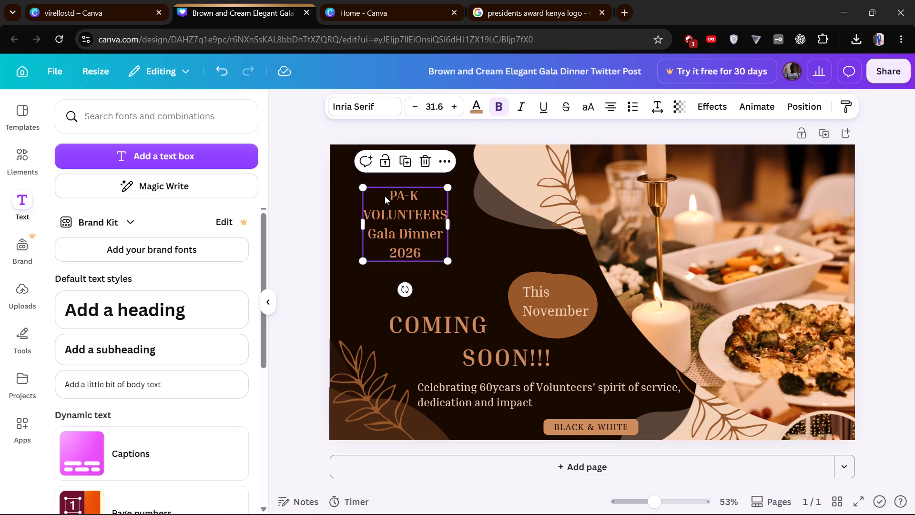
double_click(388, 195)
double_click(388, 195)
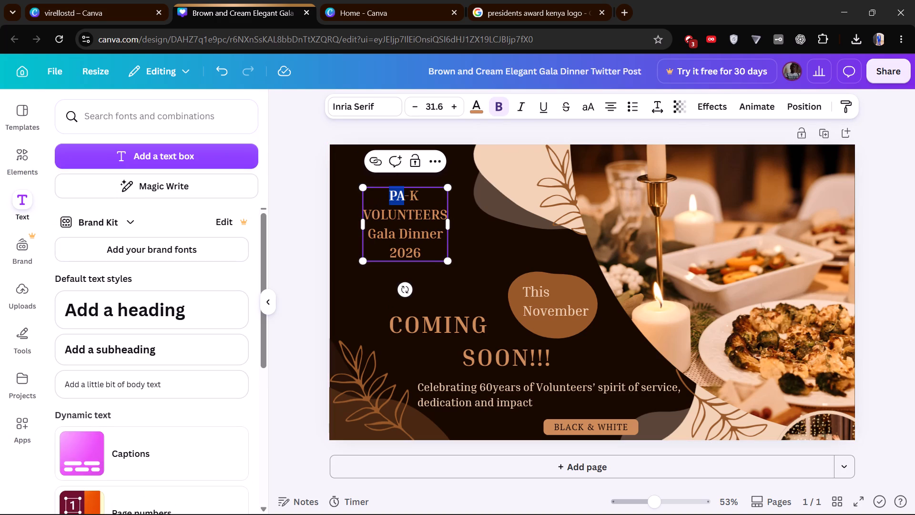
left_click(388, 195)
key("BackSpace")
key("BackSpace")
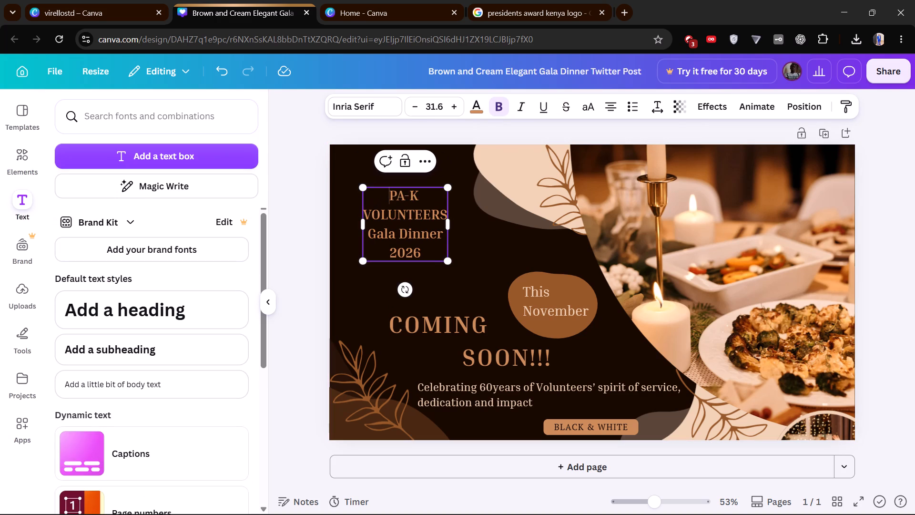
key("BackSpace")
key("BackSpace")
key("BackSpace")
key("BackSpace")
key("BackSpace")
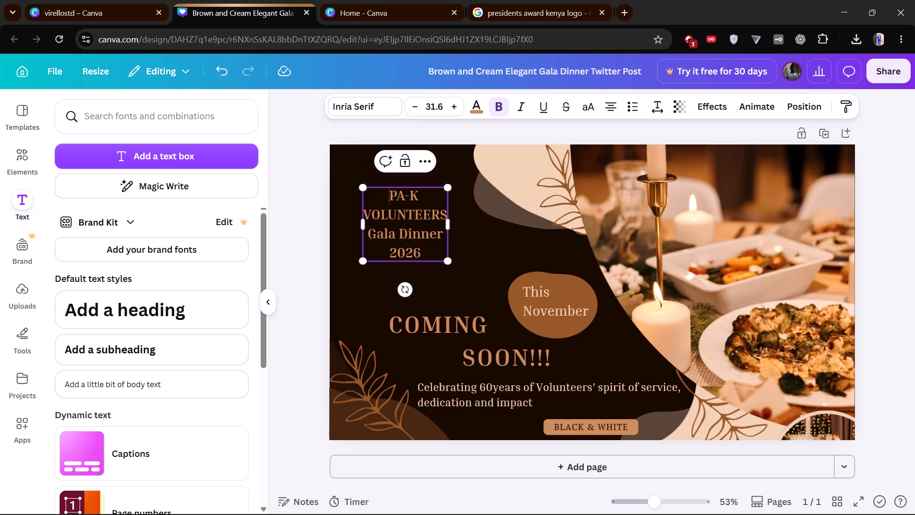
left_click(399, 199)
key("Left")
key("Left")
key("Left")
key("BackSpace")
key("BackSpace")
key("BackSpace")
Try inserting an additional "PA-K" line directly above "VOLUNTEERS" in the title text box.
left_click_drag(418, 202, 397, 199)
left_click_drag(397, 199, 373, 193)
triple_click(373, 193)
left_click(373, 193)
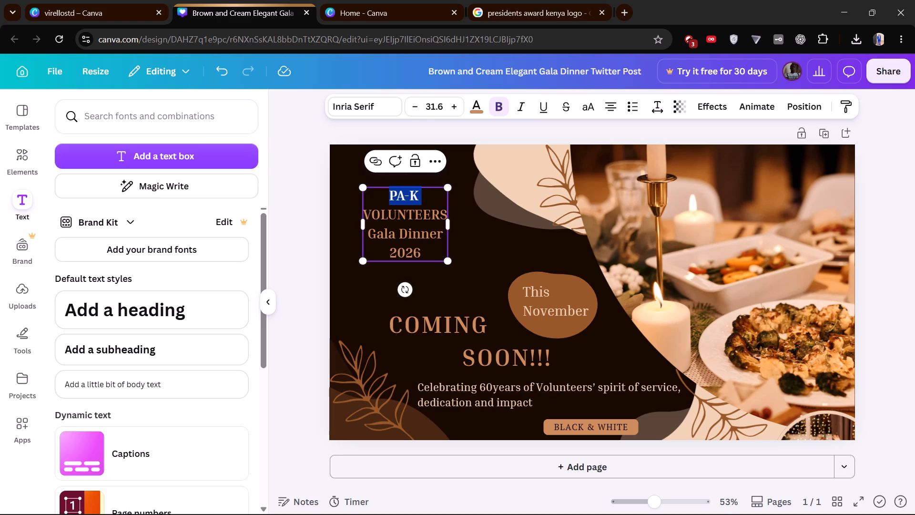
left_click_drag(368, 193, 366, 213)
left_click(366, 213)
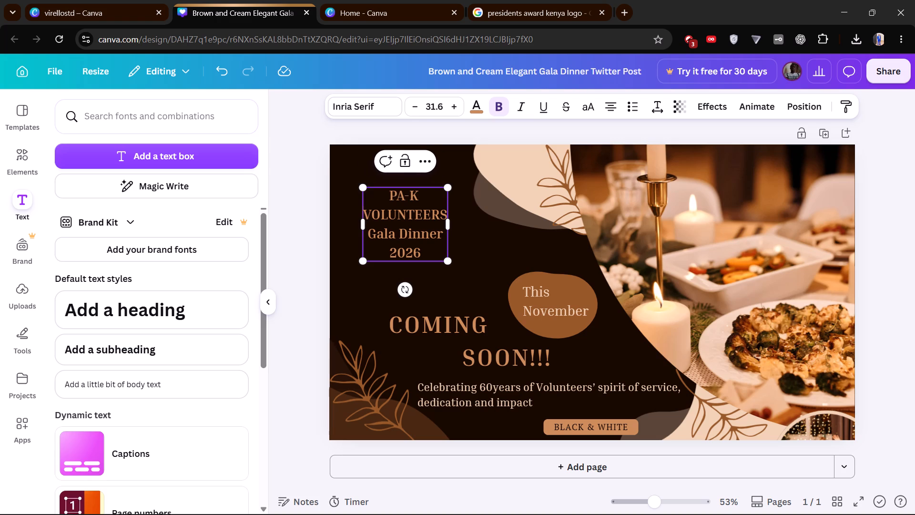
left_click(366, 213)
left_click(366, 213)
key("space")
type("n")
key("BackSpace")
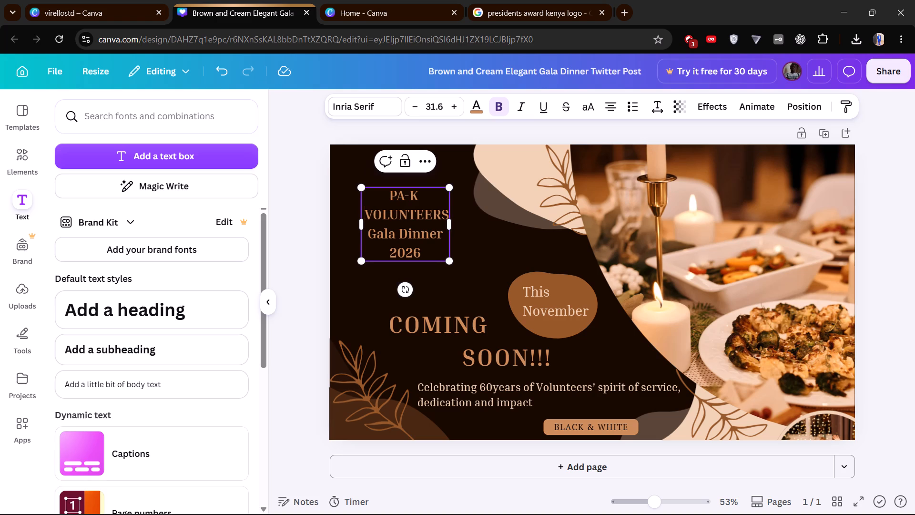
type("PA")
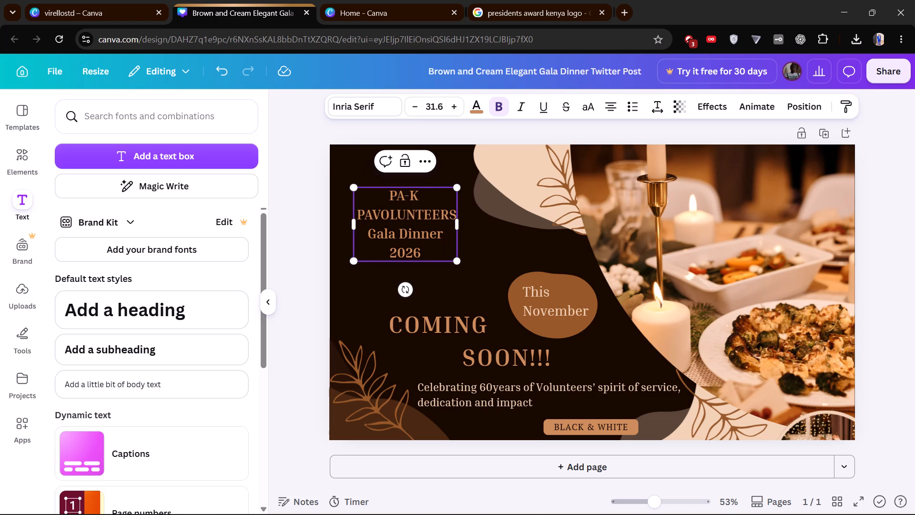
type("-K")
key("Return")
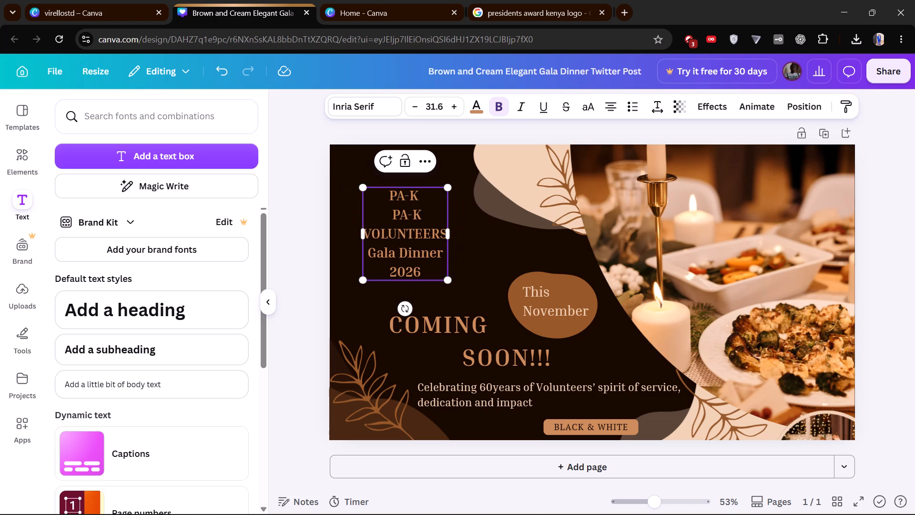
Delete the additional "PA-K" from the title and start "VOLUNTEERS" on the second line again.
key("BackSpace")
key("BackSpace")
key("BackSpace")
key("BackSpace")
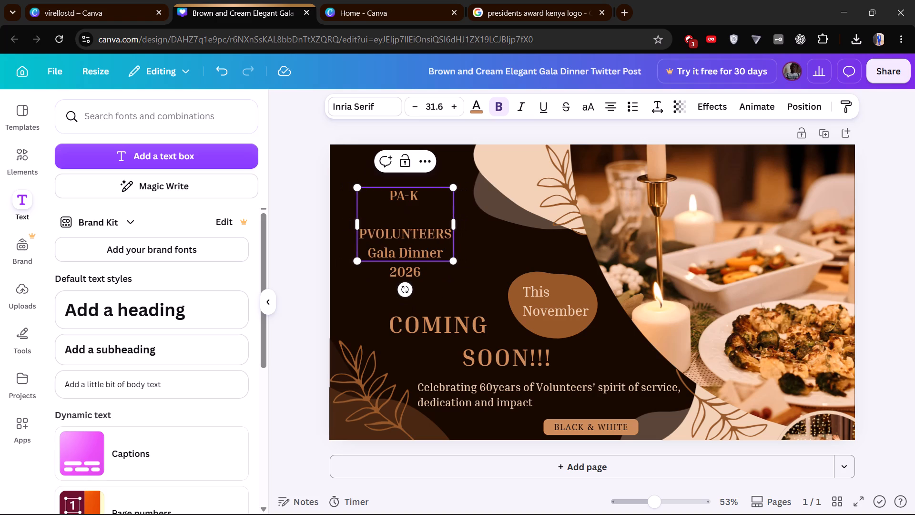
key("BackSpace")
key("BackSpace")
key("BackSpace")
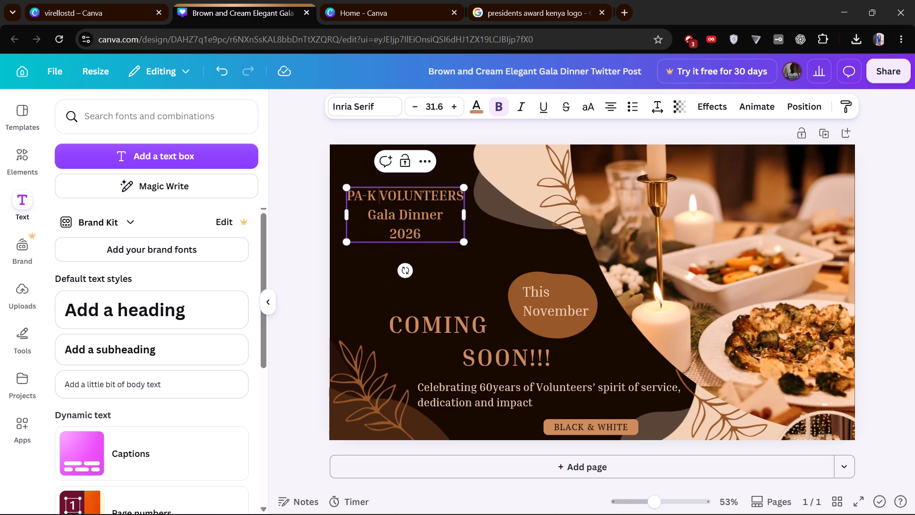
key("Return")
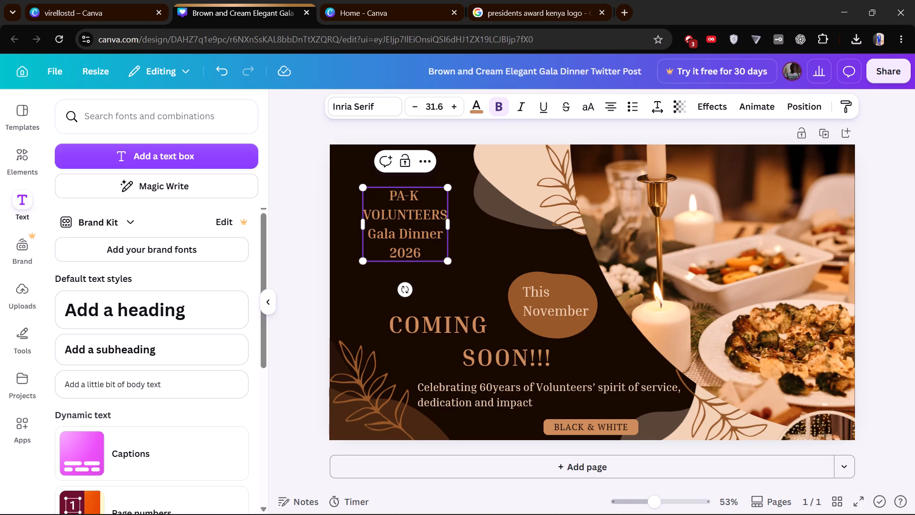
Widen the title text box to a width of about 323.
left_click_drag(448, 226, 469, 225)
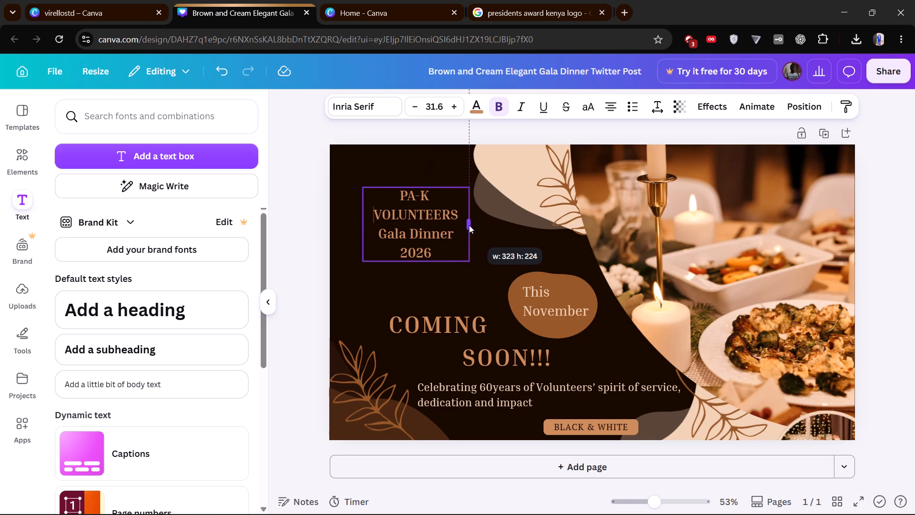
left_click_drag(469, 225, 470, 224)
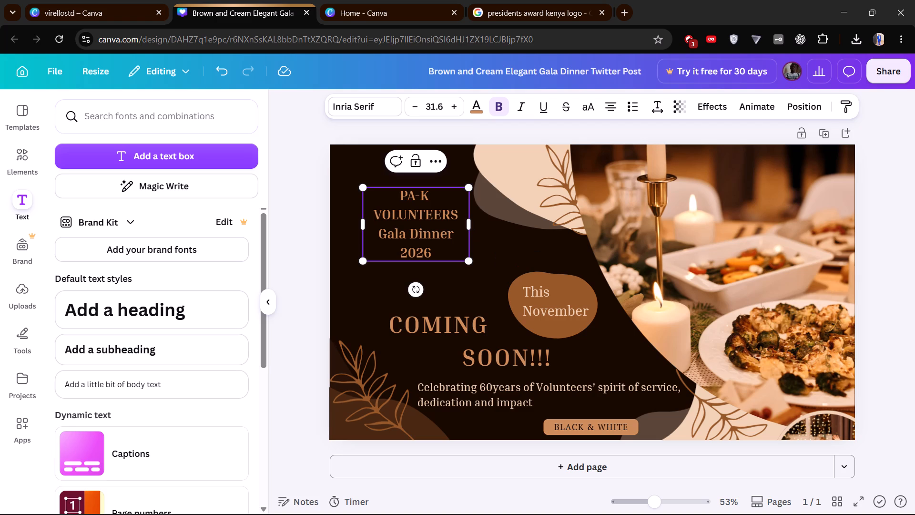
Replace the line break between "PA-K" and "VOLUNTEERS" with several spaces.
key("BackSpace")
key("BackSpace")
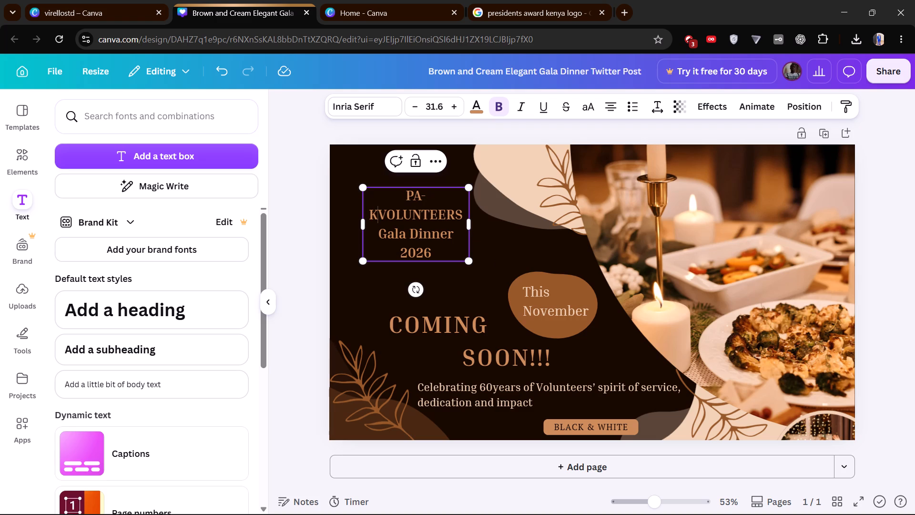
key("space")
key("space")
key("space")
key("space")
key("space")
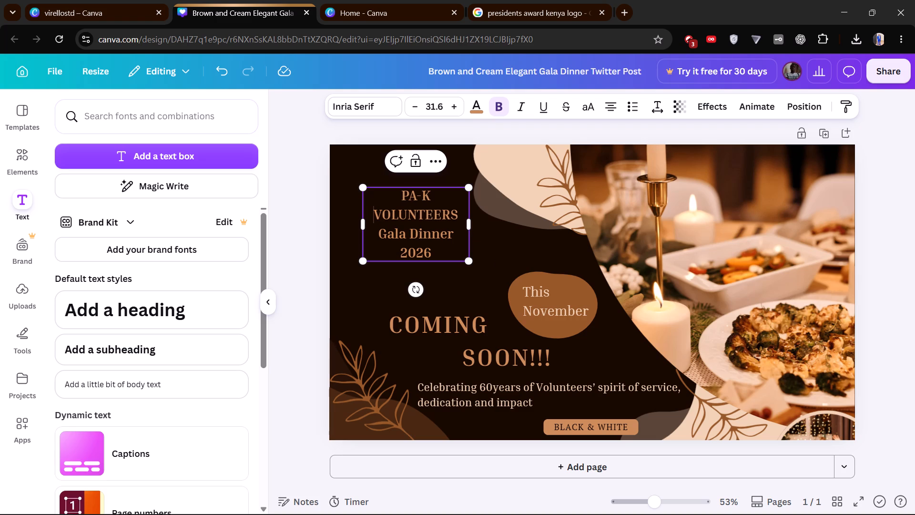
left_click(427, 201)
key("space")
Set all of the title's lines to justified alignment so they start flush at the text box's left edge.
left_click_drag(428, 196, 397, 195)
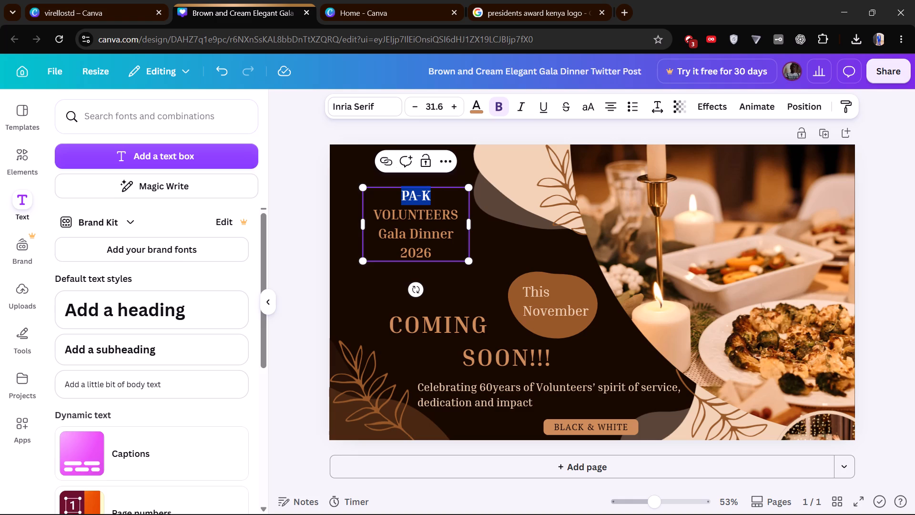
left_click(614, 100)
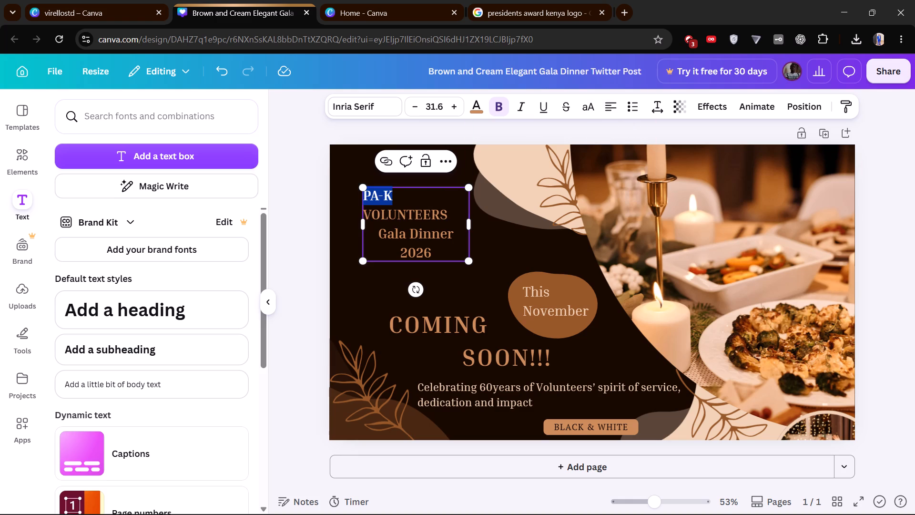
left_click_drag(437, 247, 367, 199)
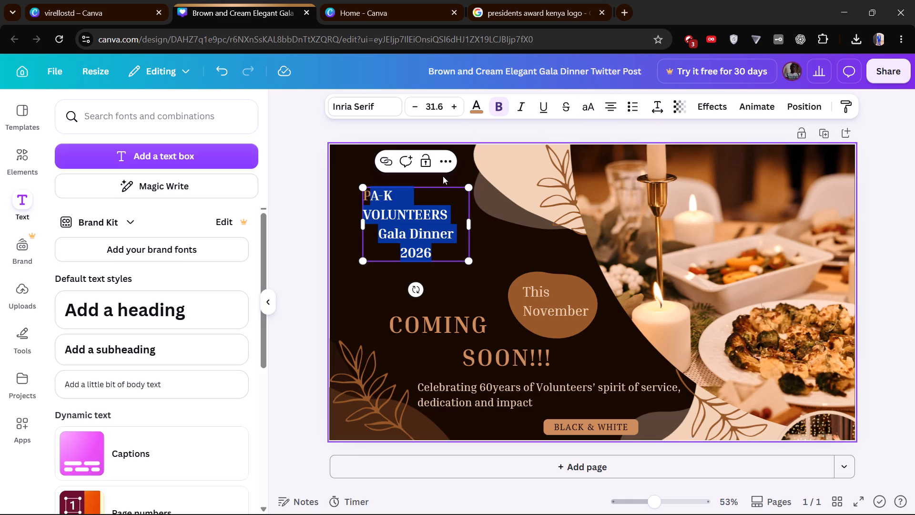
left_click(392, 211)
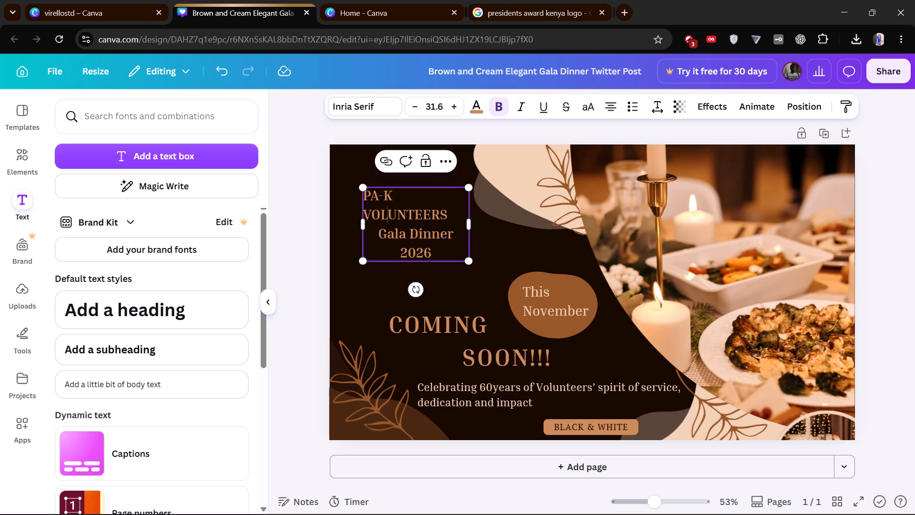
left_click_drag(440, 257, 363, 197)
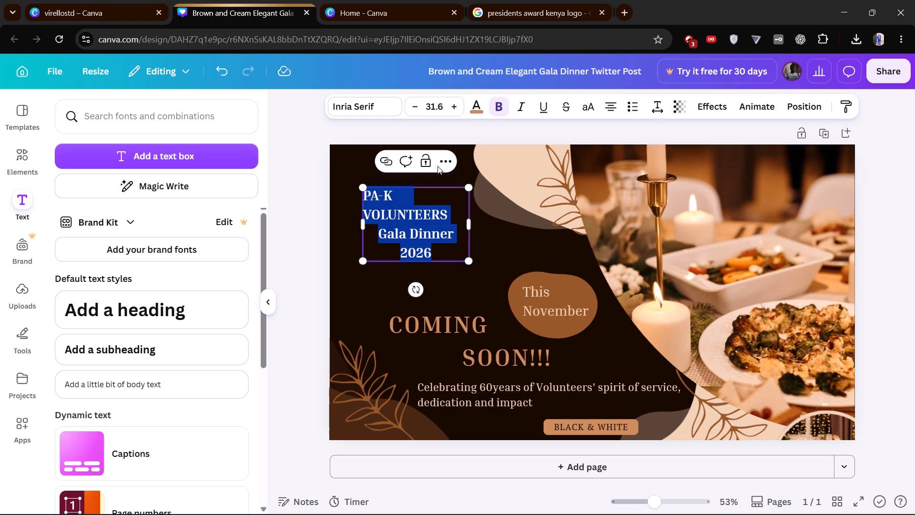
left_click(612, 106)
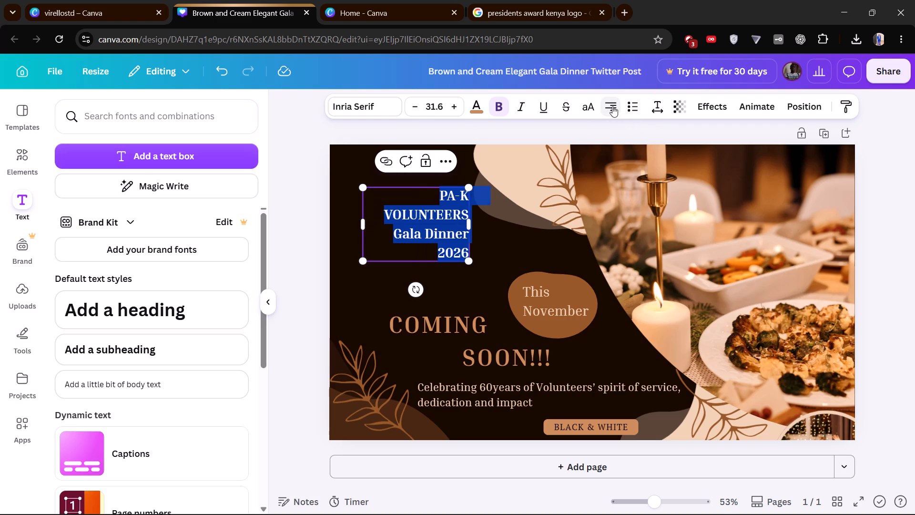
left_click(612, 106)
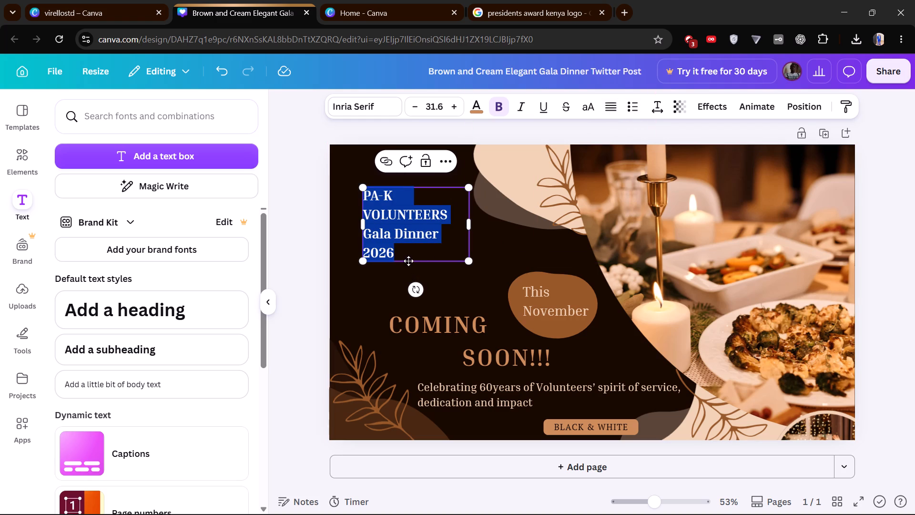
Enlarge the title text box proportionally until its font size is 43.
left_click(408, 258)
left_click(527, 274)
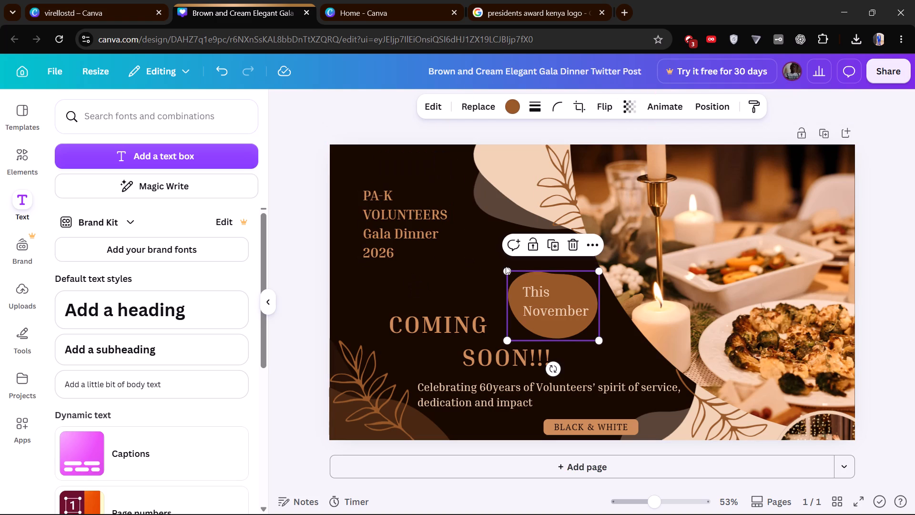
left_click(468, 248)
left_click_drag(468, 260, 494, 269)
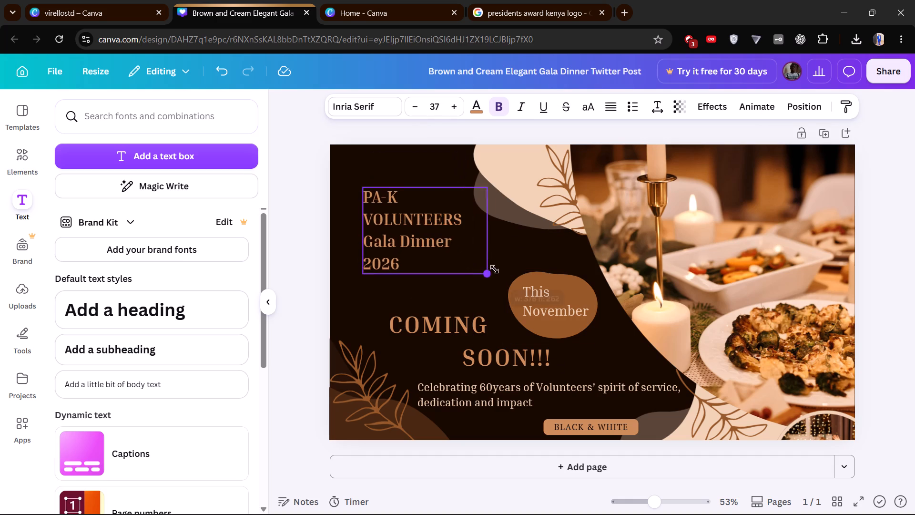
left_click_drag(494, 269, 516, 272)
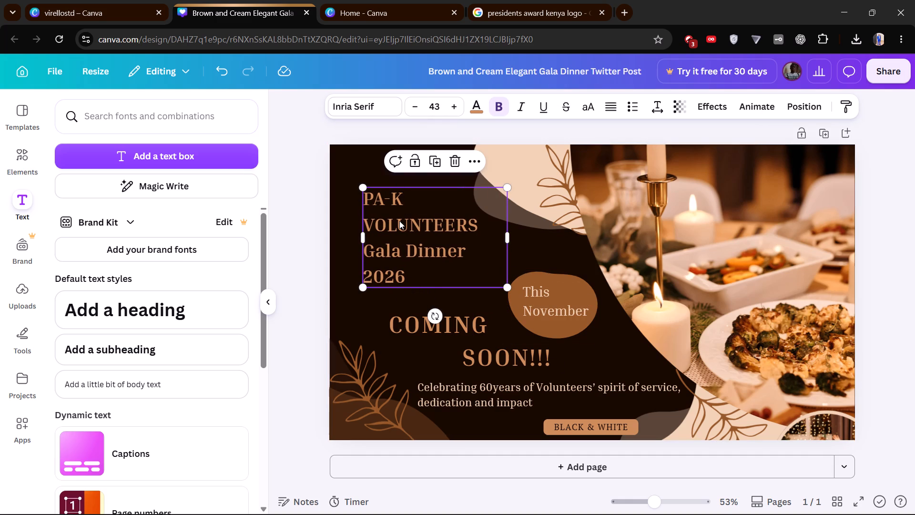
Move the title into the design's upper-left corner, leaving a small margin from the page edges.
left_click_drag(403, 194, 375, 159)
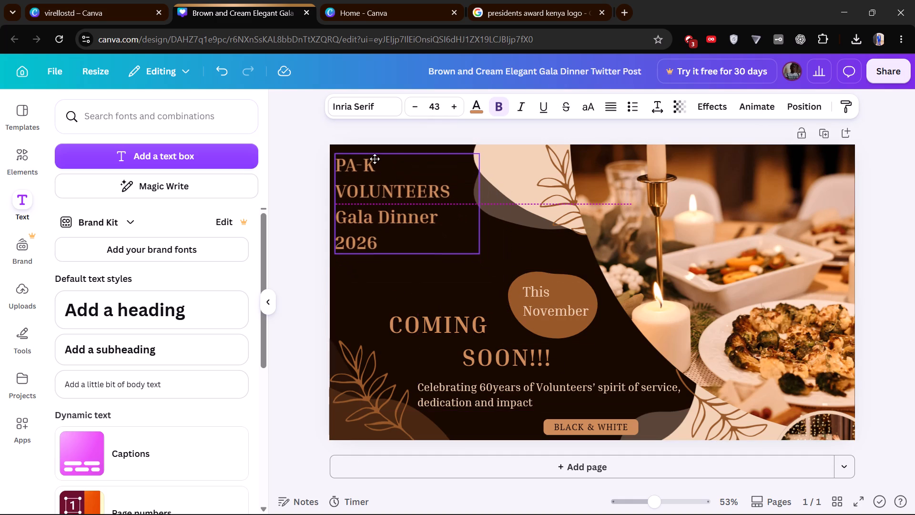
left_click_drag(375, 159, 383, 174)
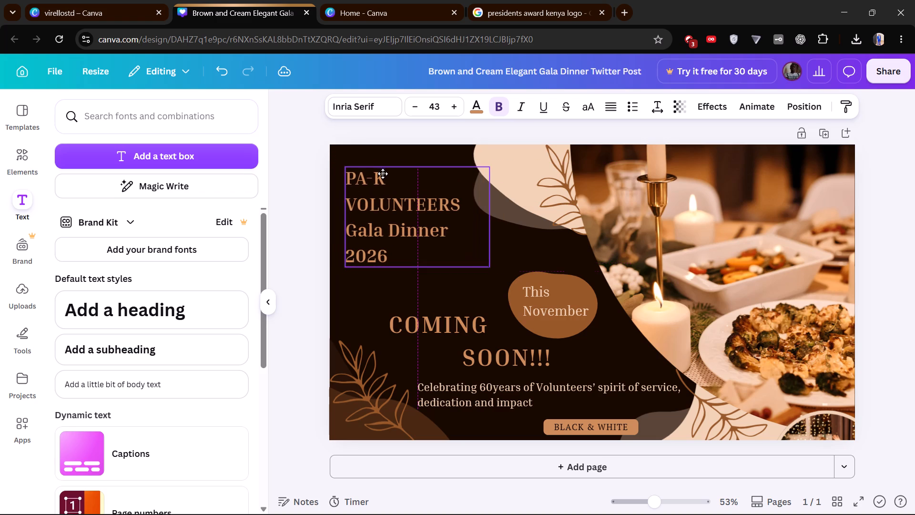
left_click_drag(383, 174, 376, 167)
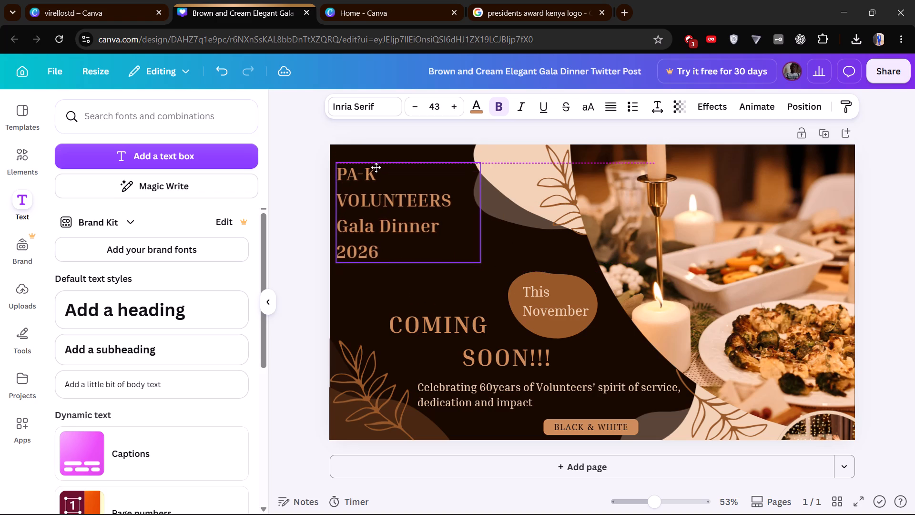
left_click_drag(376, 167, 383, 165)
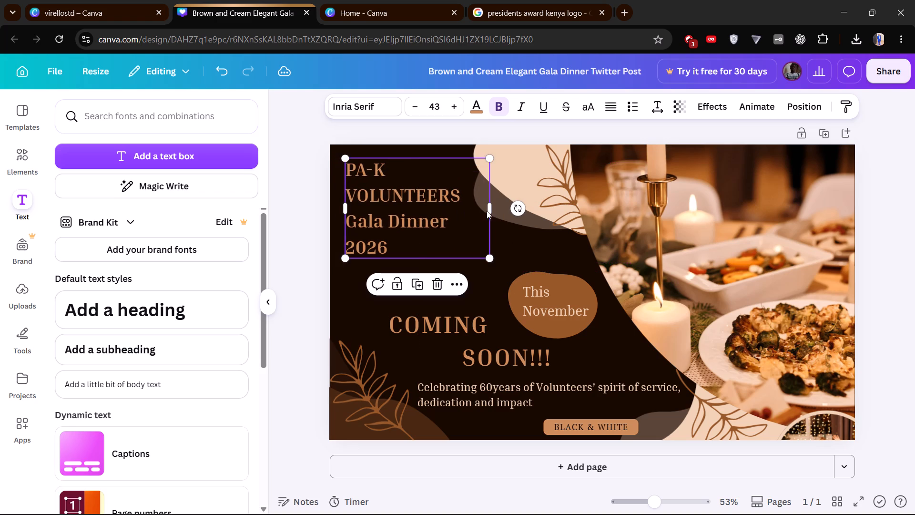
Widen the title text box so "PA-K" and "VOLUNTEERS" share one line, and scale it to font size 46.4.
left_click_drag(491, 207, 543, 217)
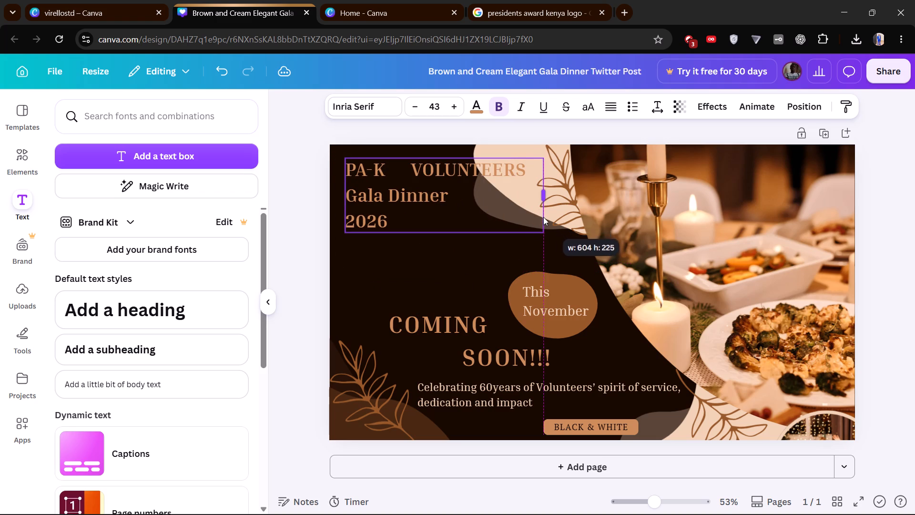
left_click_drag(543, 217, 539, 233)
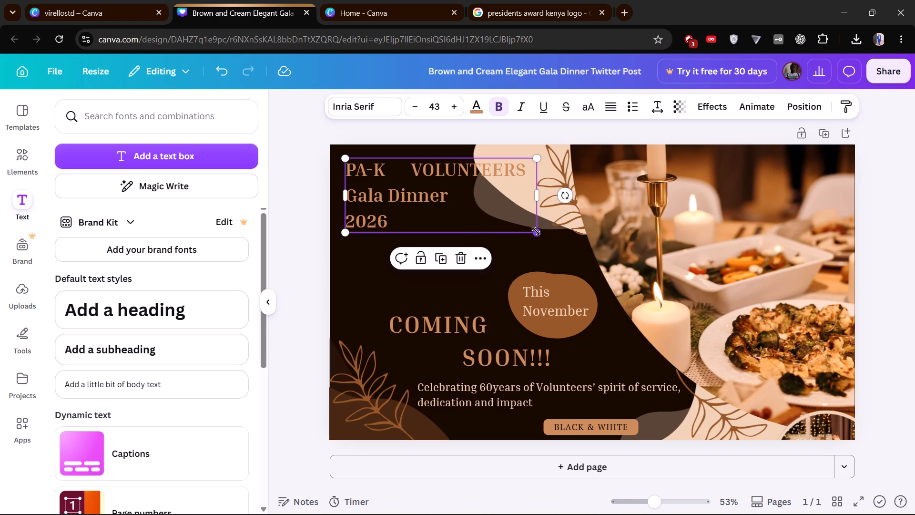
left_click_drag(536, 231, 543, 253)
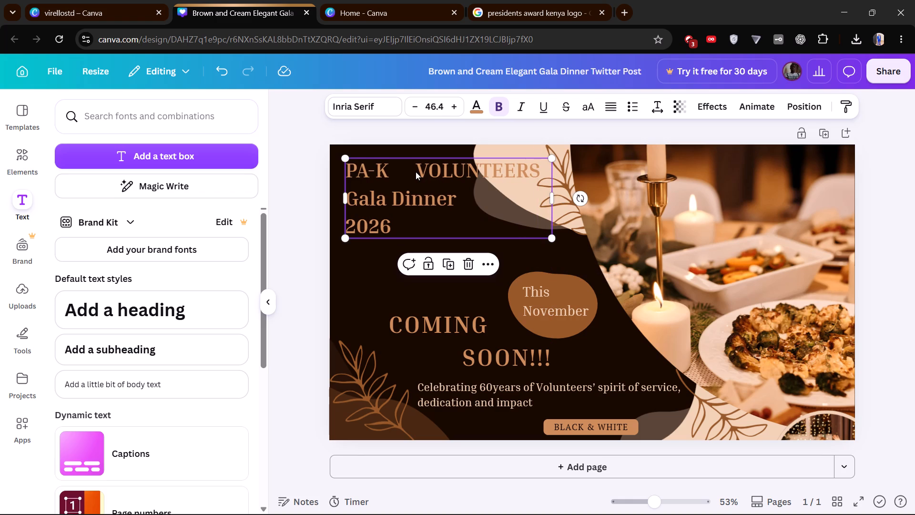
Insert a line break before "VOLUNTEERS" so the title runs over four lines, and deselect the text box.
left_click(416, 172)
key("Return")
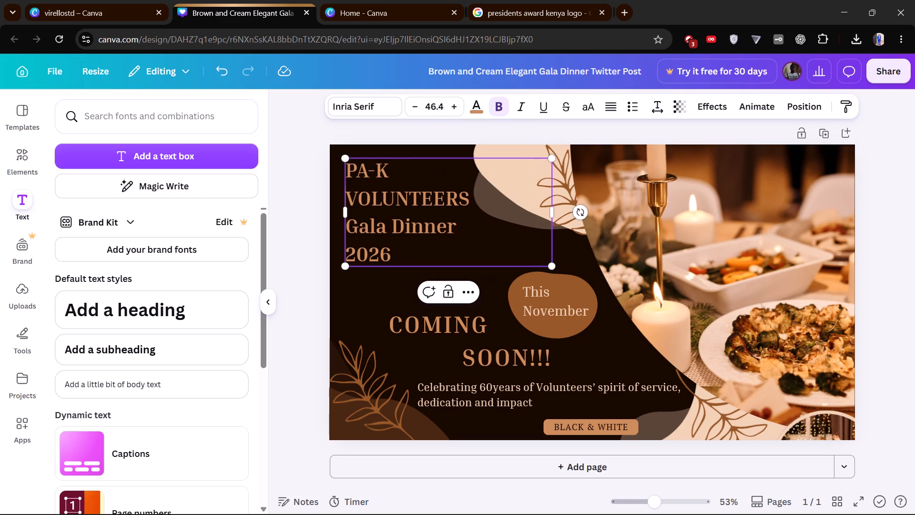
left_click(369, 330)
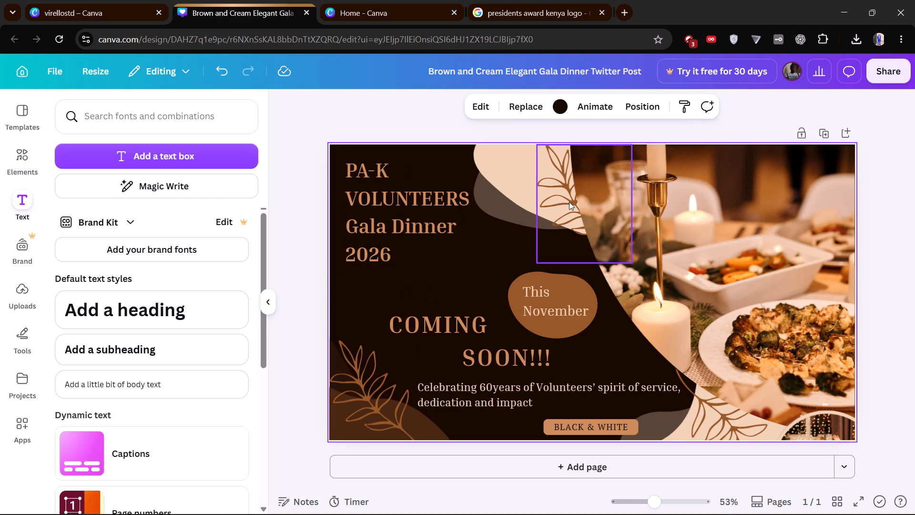
Move the leaf outline near the design's top edge leftward so it sits over the cream shape beside the title.
left_click_drag(569, 201, 531, 199)
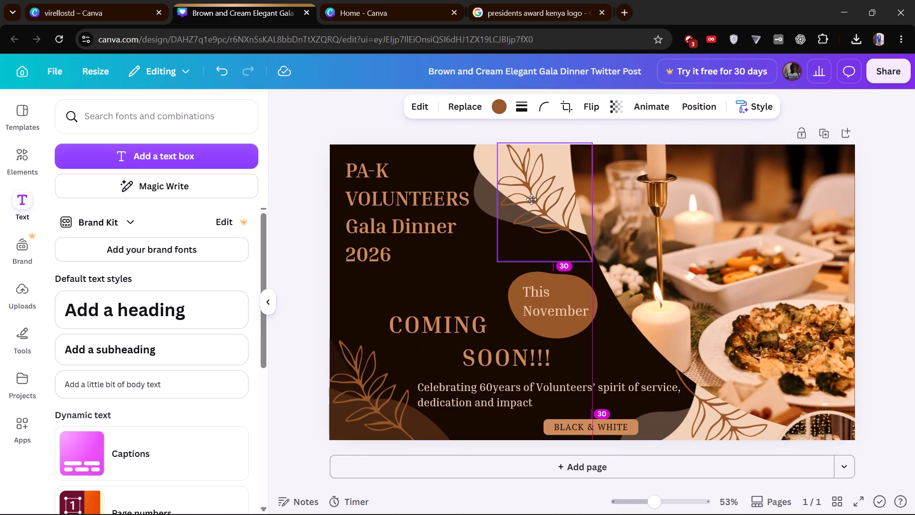
left_click_drag(531, 199, 537, 196)
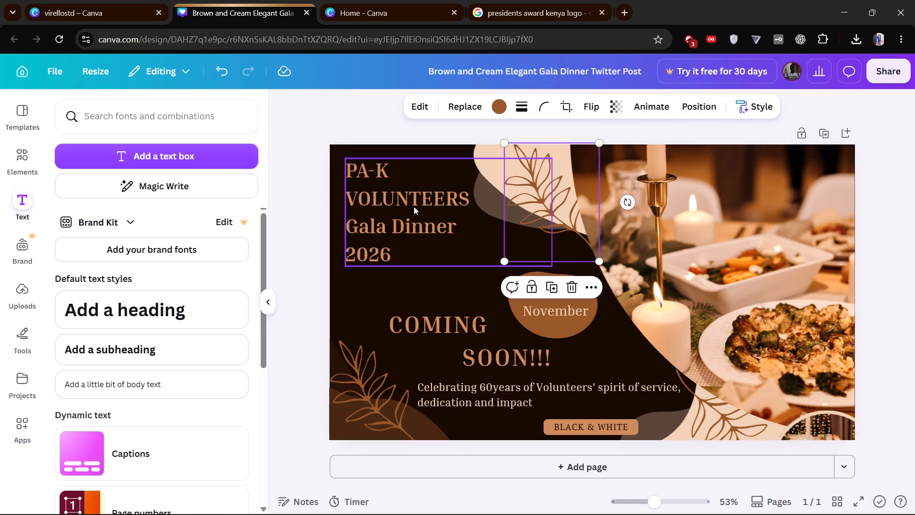
Enlarge the title text box proportionally until its font size is 49.7.
left_click(435, 224)
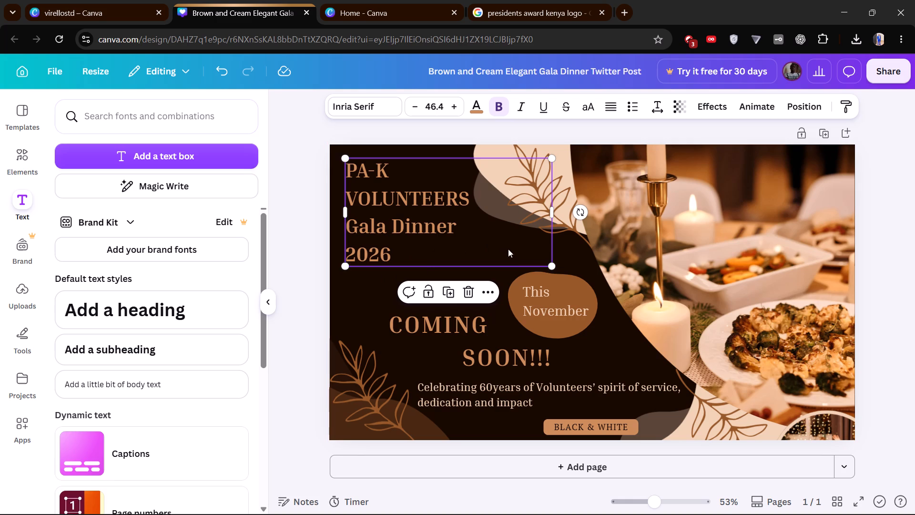
left_click_drag(549, 263, 556, 268)
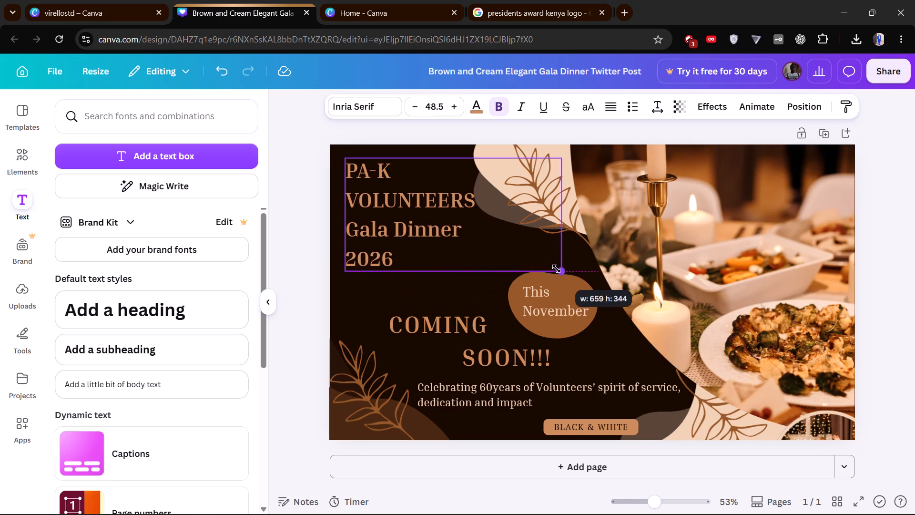
left_click_drag(556, 268, 561, 271)
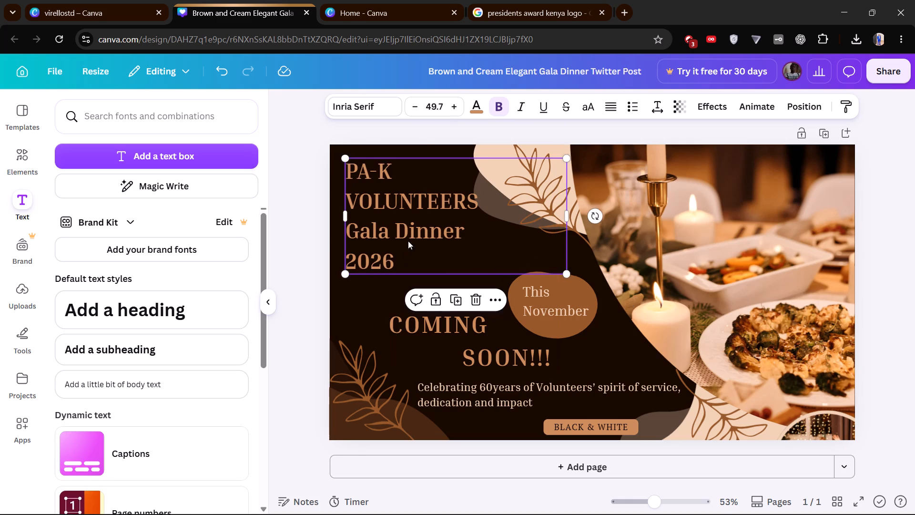
Remove the bold formatting from all four lines of the title and deselect the text.
left_click(412, 257)
left_click_drag(403, 259, 348, 173)
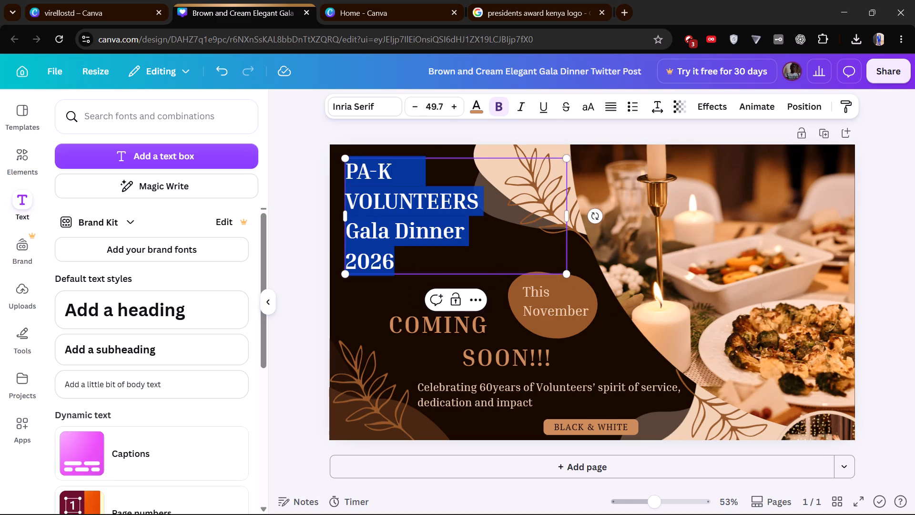
left_click_drag(348, 173, 347, 173)
left_click(498, 103)
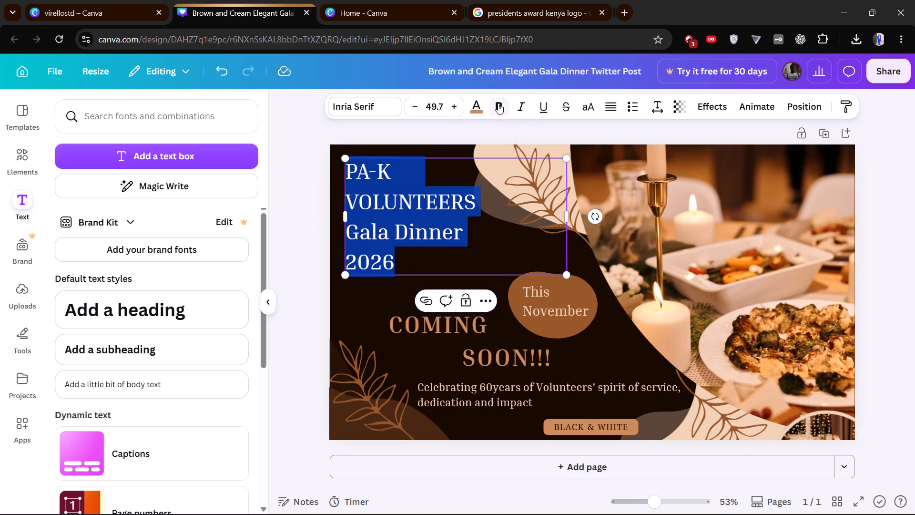
left_click(371, 319)
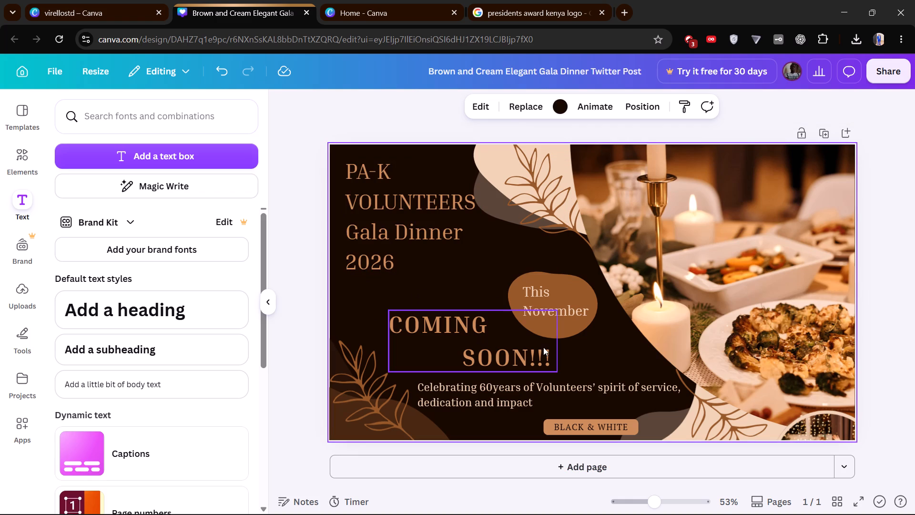
Shift the "COMING SOON!!!" text slightly up and to the left, closer to the title.
left_click_drag(516, 317, 499, 302)
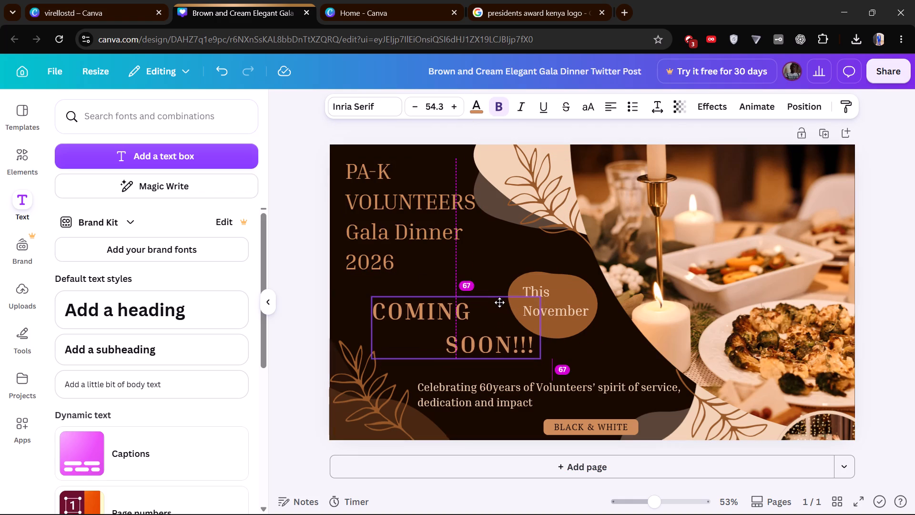
left_click_drag(499, 302, 500, 305)
Set the whole "COMING SOON!!!" text to font size 55.3, keeping it bold.
left_click(539, 346)
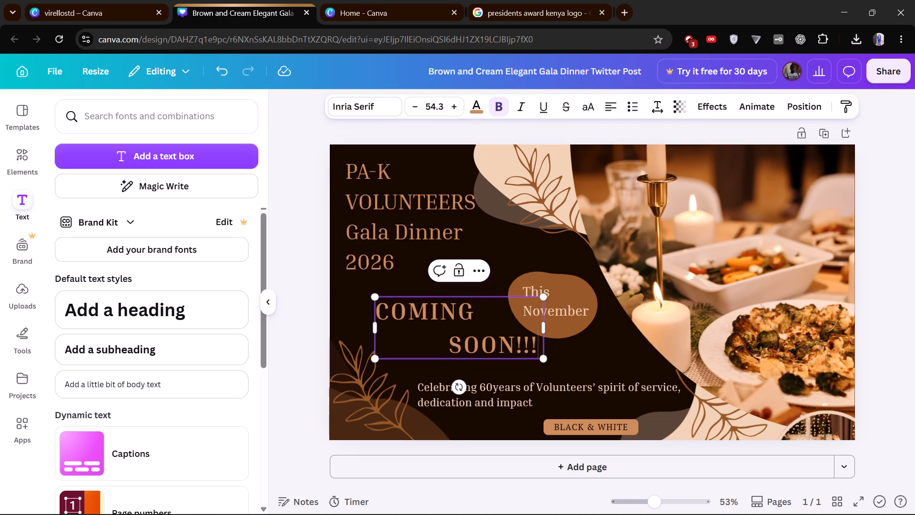
left_click_drag(539, 346, 370, 314)
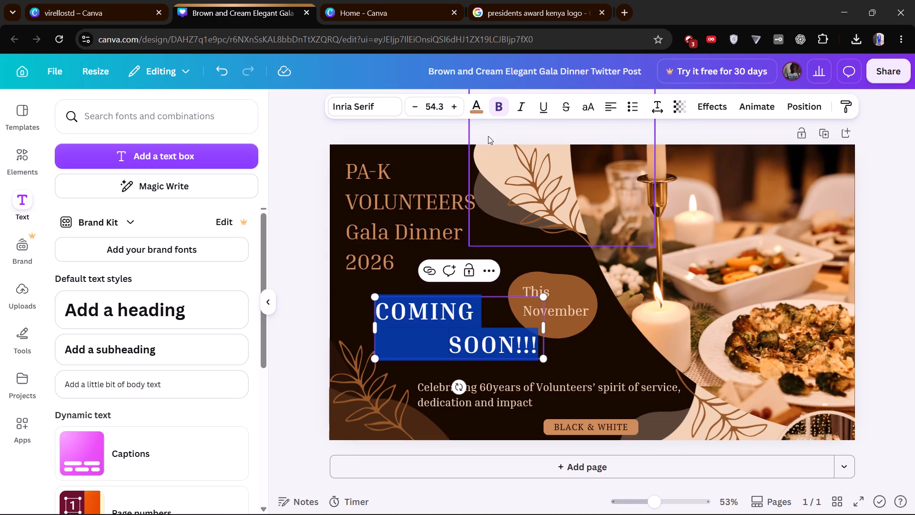
left_click(504, 109)
left_click(504, 109)
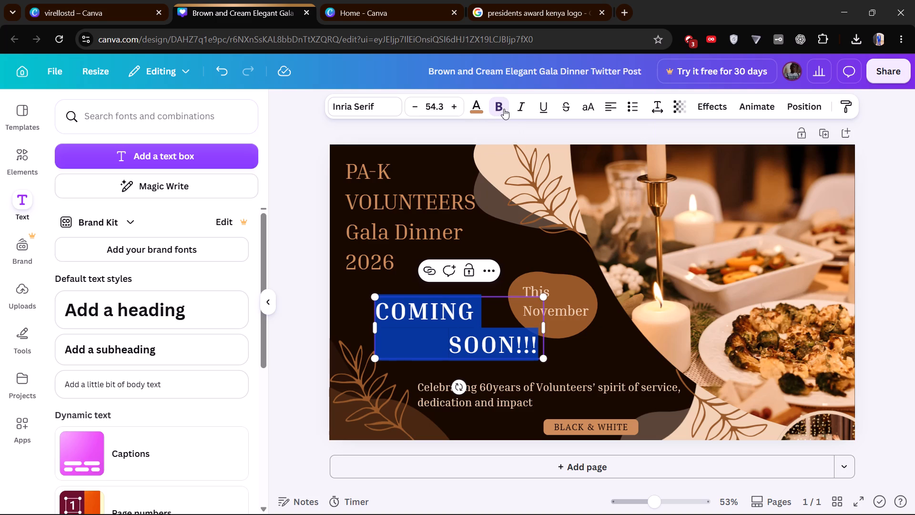
left_click(456, 103)
left_click(456, 103)
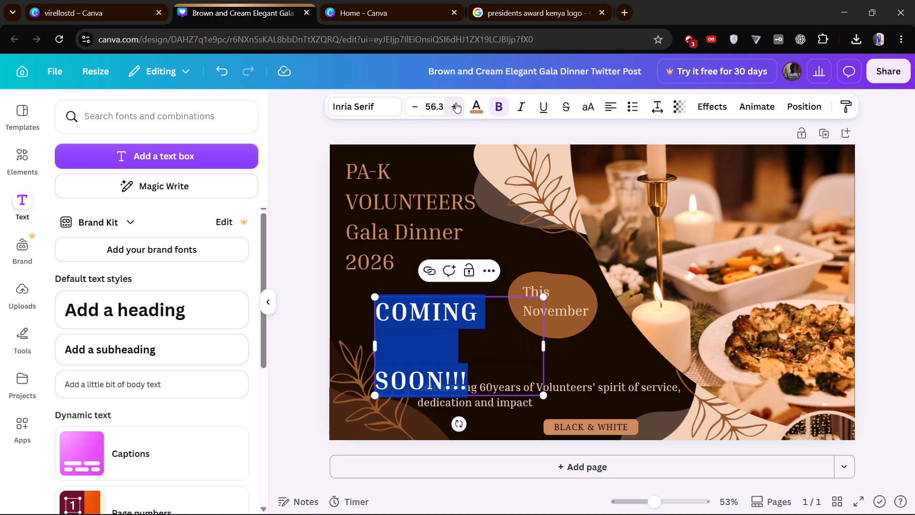
left_click(419, 106)
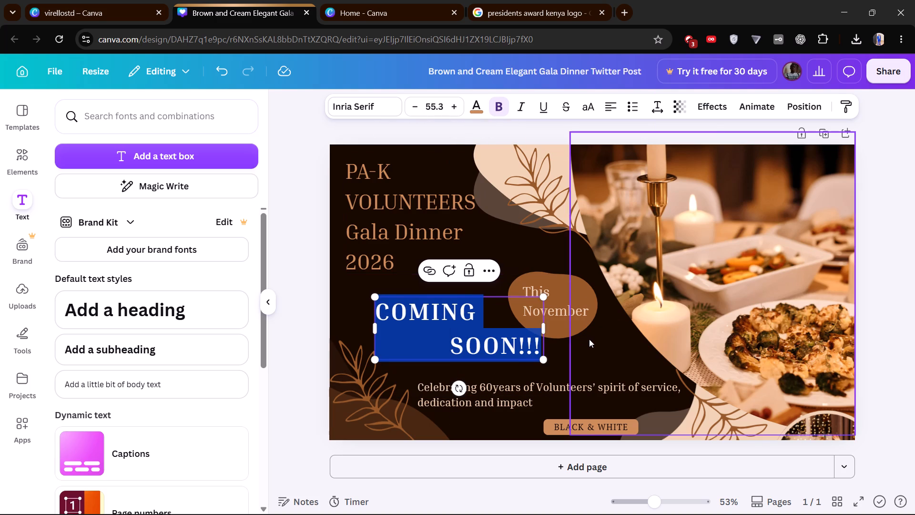
left_click(589, 339)
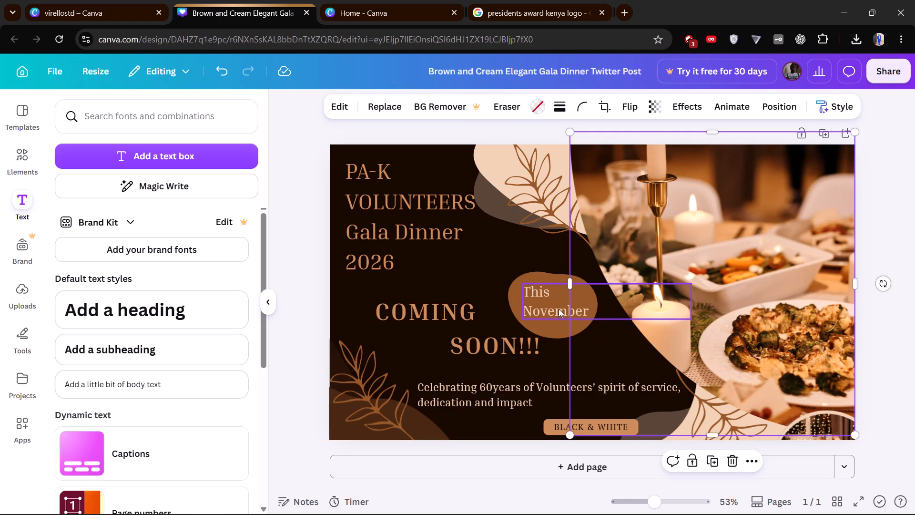
Move the brown rounded shape and its "This November" text slightly upward together, keeping the text inside the shape.
left_click_drag(517, 293, 518, 281)
left_click(531, 297)
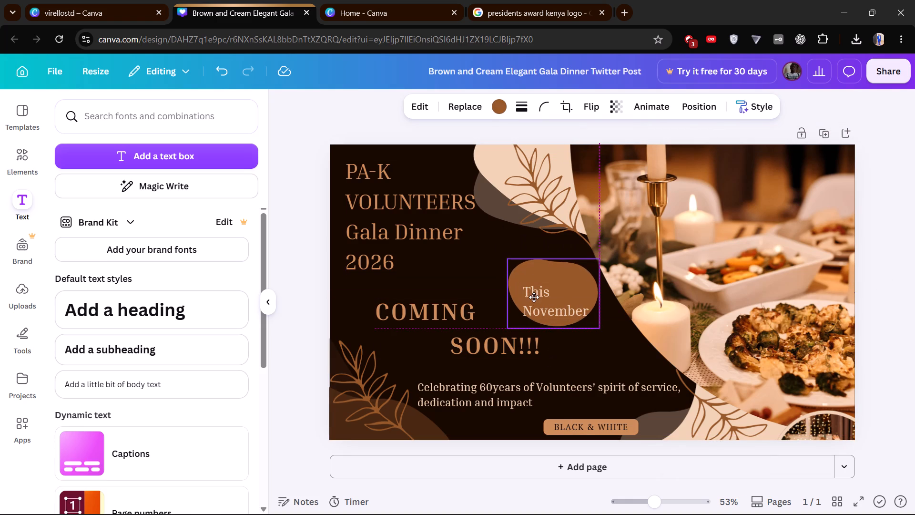
left_click(543, 298)
left_click_drag(543, 298, 544, 297)
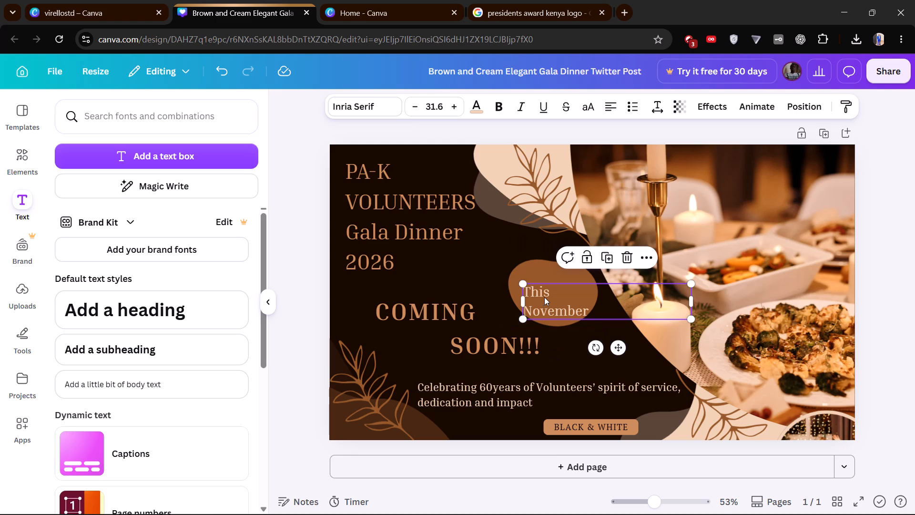
left_click_drag(544, 297, 543, 287)
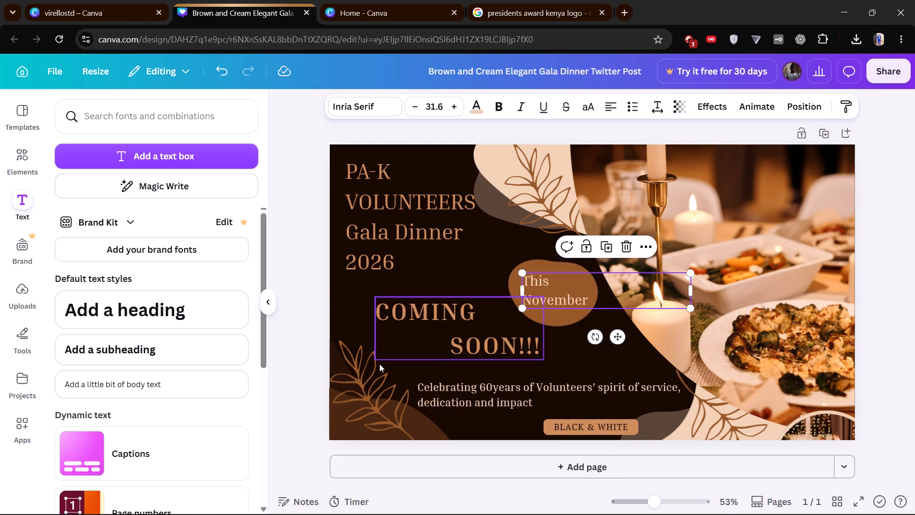
left_click(378, 364)
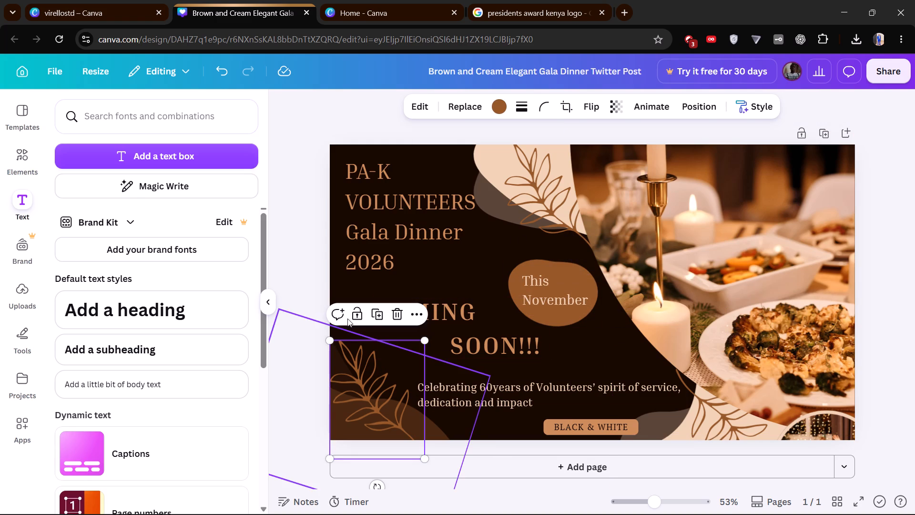
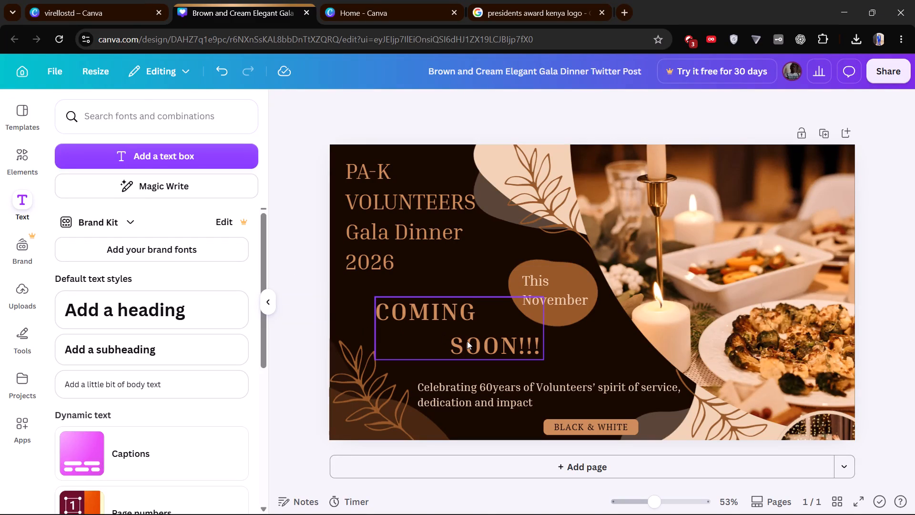
Shift the "COMING SOON!!!" text slightly left and enlarge all of it to font size 60.3.
left_click_drag(437, 324, 415, 324)
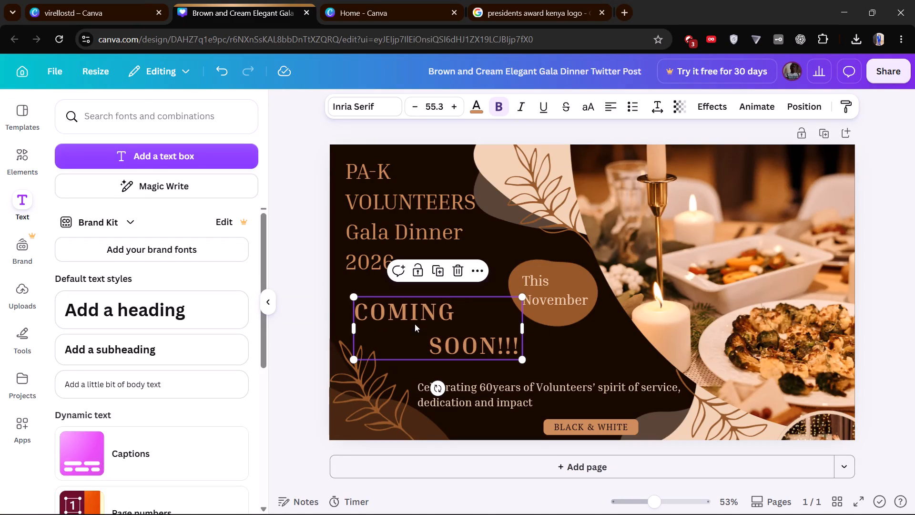
left_click(514, 344)
left_click(514, 344)
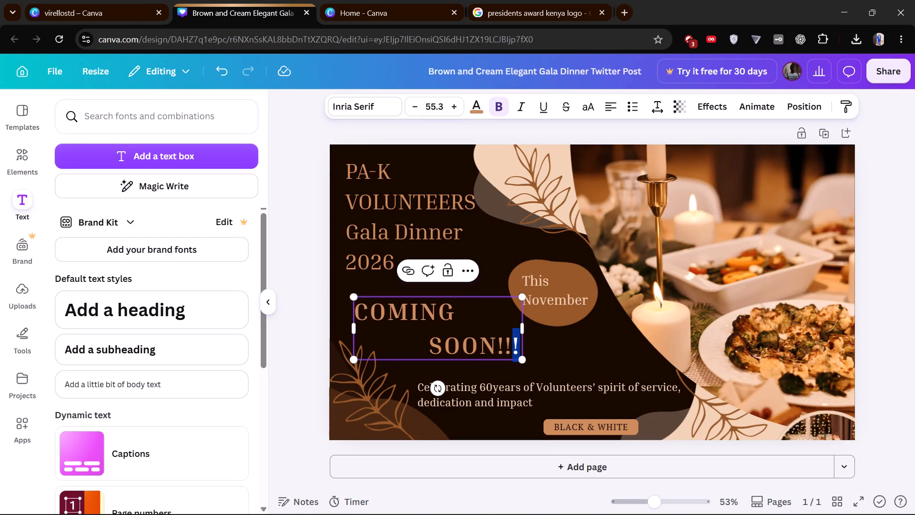
left_click(519, 345)
left_click_drag(519, 345, 363, 312)
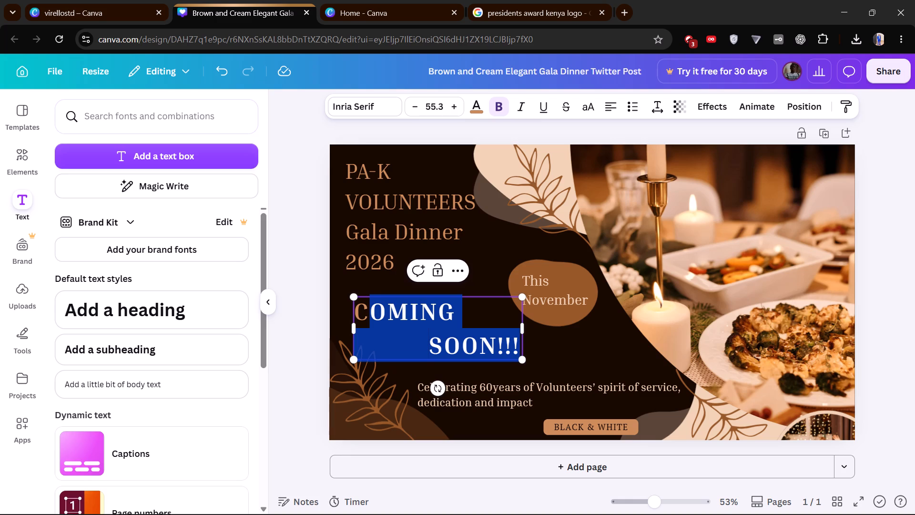
left_click_drag(363, 312, 357, 311)
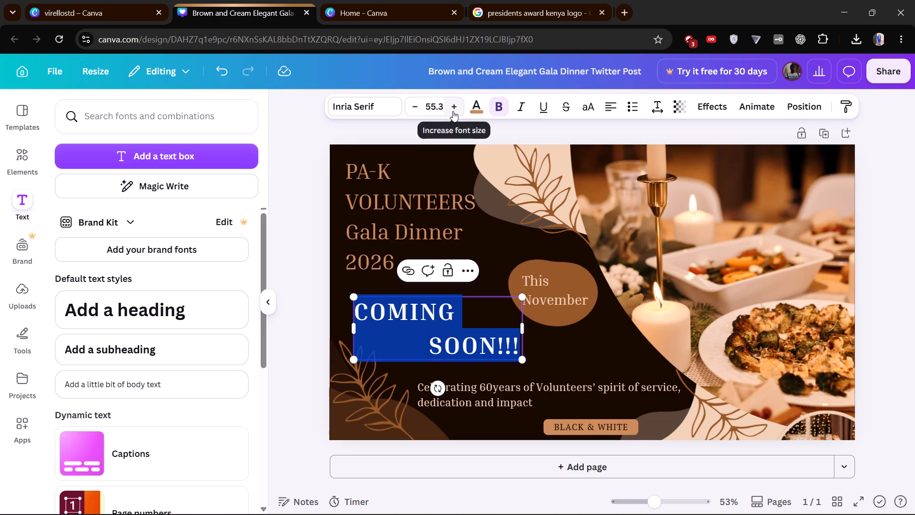
left_click(453, 111)
left_click(453, 111)
left_click(453, 111)
left_click(453, 111)
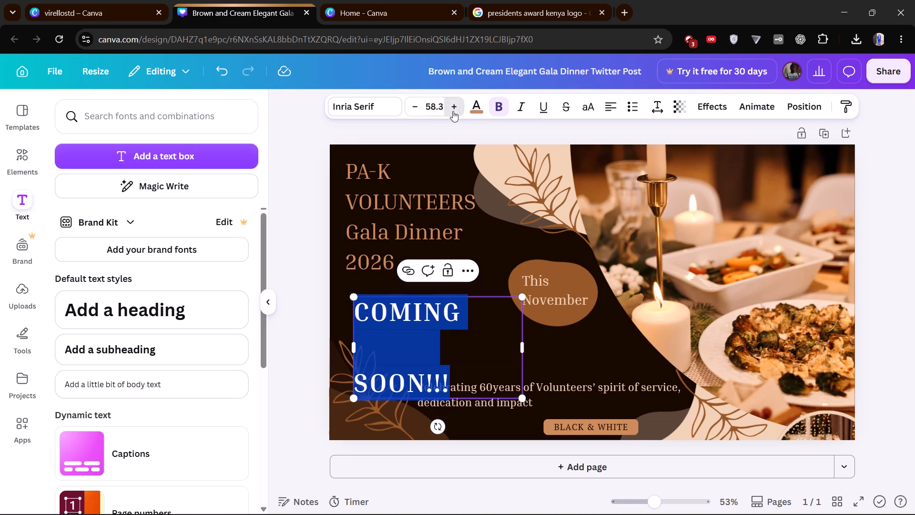
left_click(453, 111)
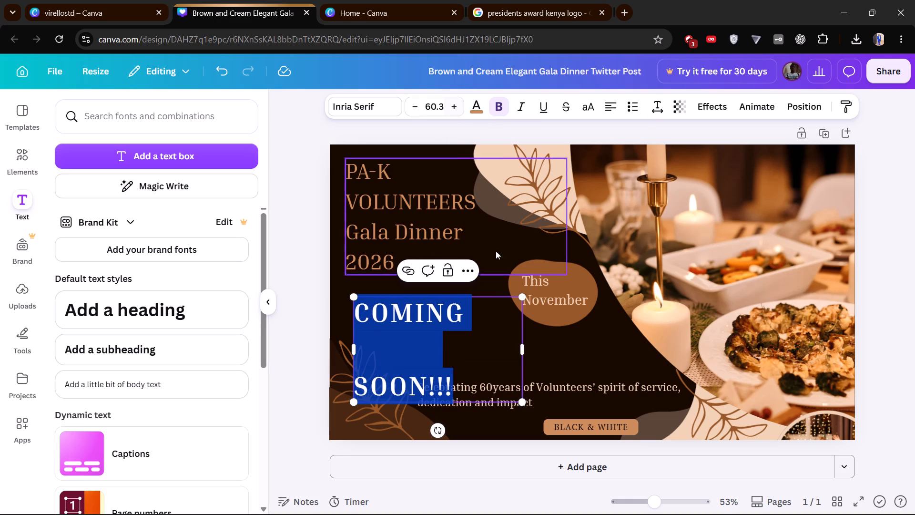
left_click(595, 371)
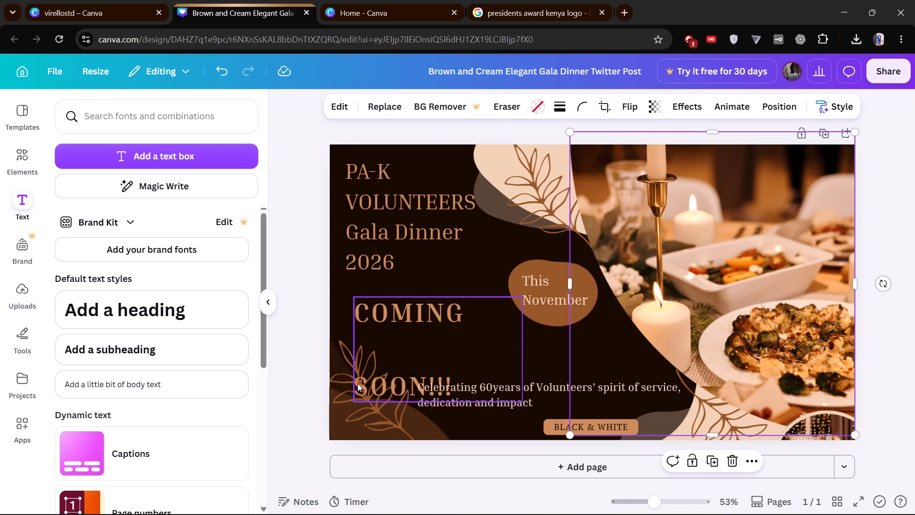
Remove the extra spaces before "SOON!!!" so the word sits on the line directly below "COMING".
left_click(357, 383)
left_click(357, 383)
left_click(357, 383)
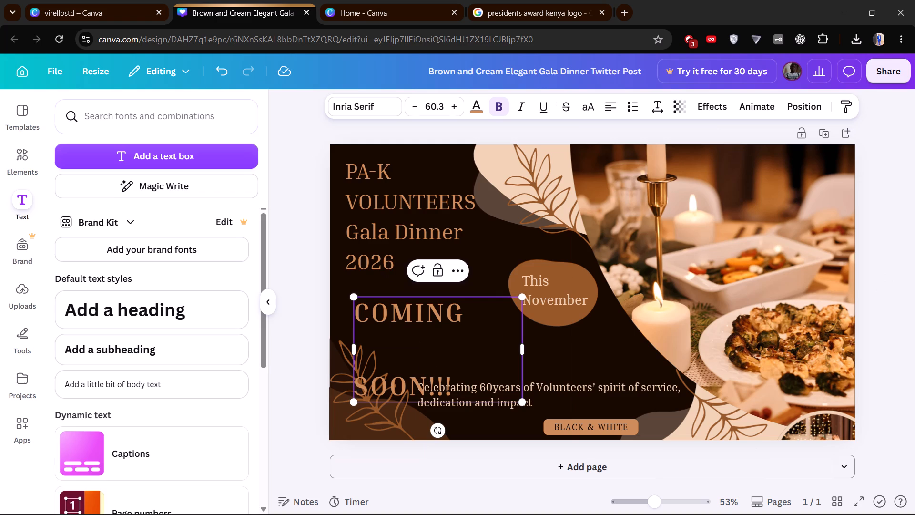
key("BackSpace")
key("BackSpace")
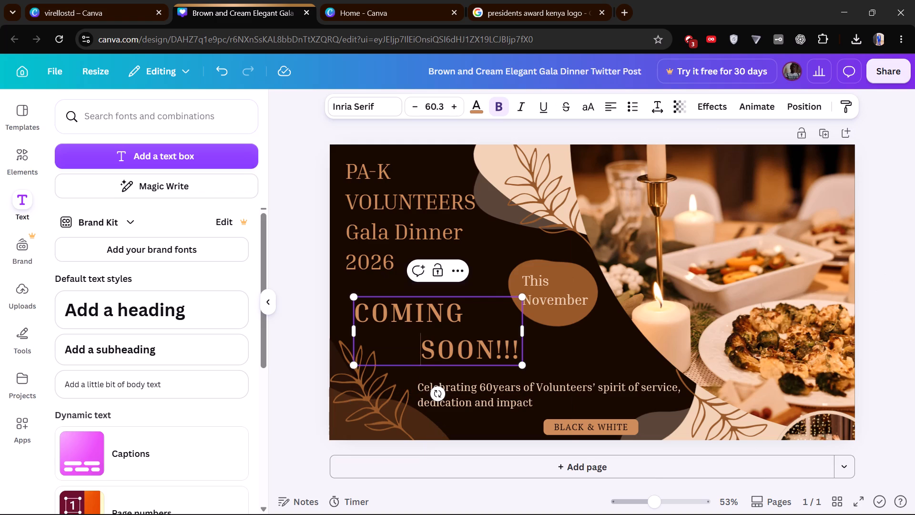
left_click(577, 363)
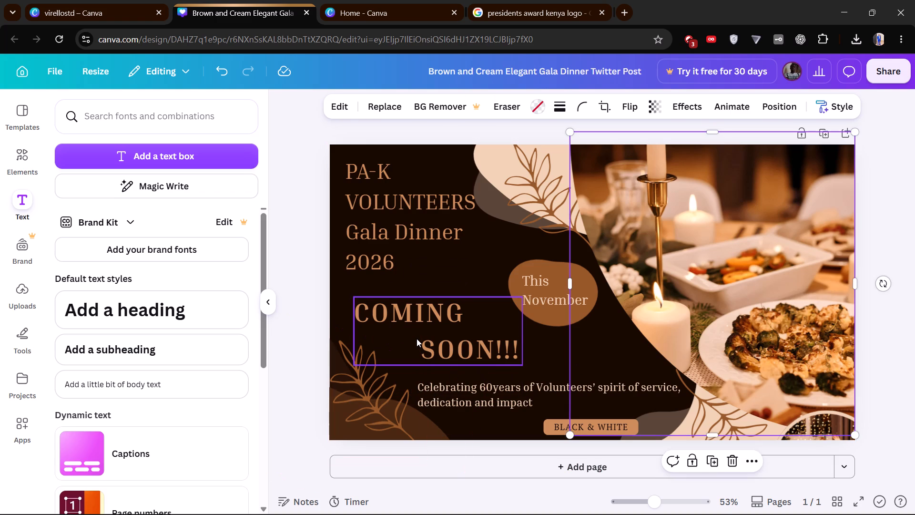
Move the "COMING SOON!!!" text slightly right and down, into the space below the title.
left_click_drag(417, 339, 434, 338)
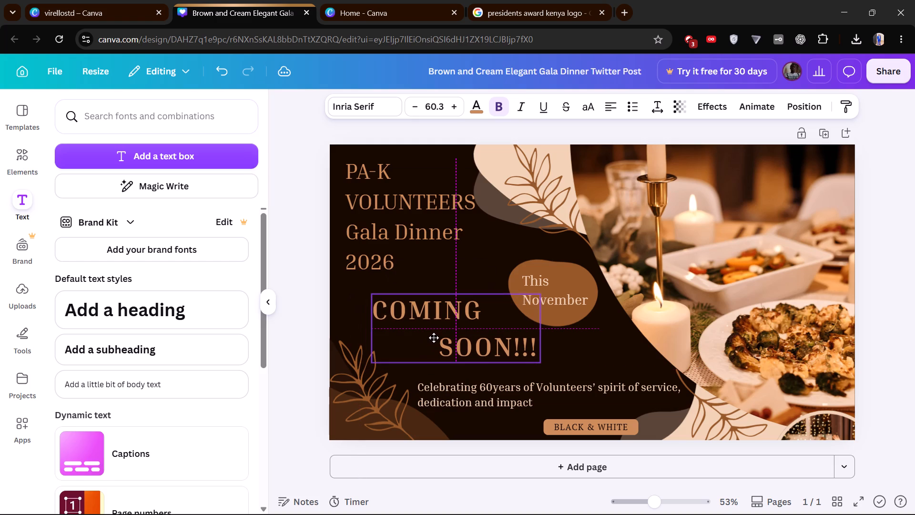
left_click_drag(434, 338, 434, 340)
Move the brown leaf outline in the design's lower-left corner slightly upward.
left_click(371, 401)
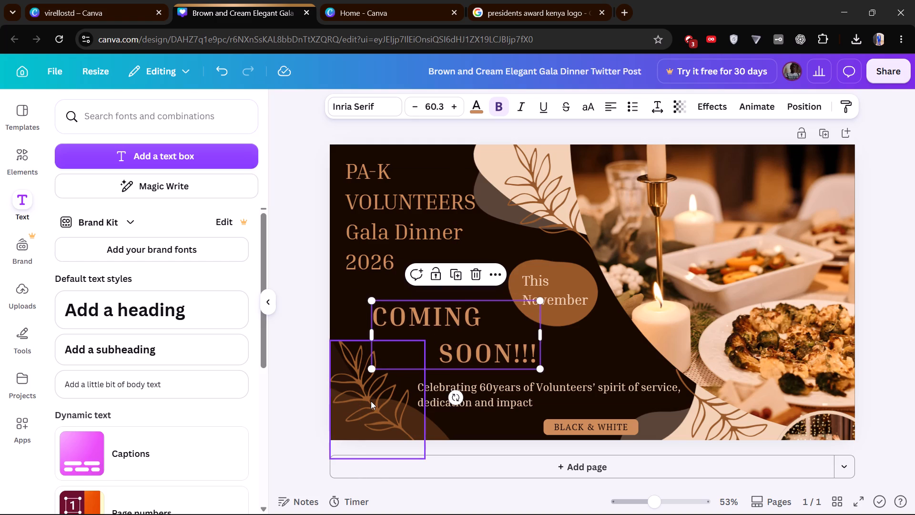
left_click_drag(371, 401, 370, 393)
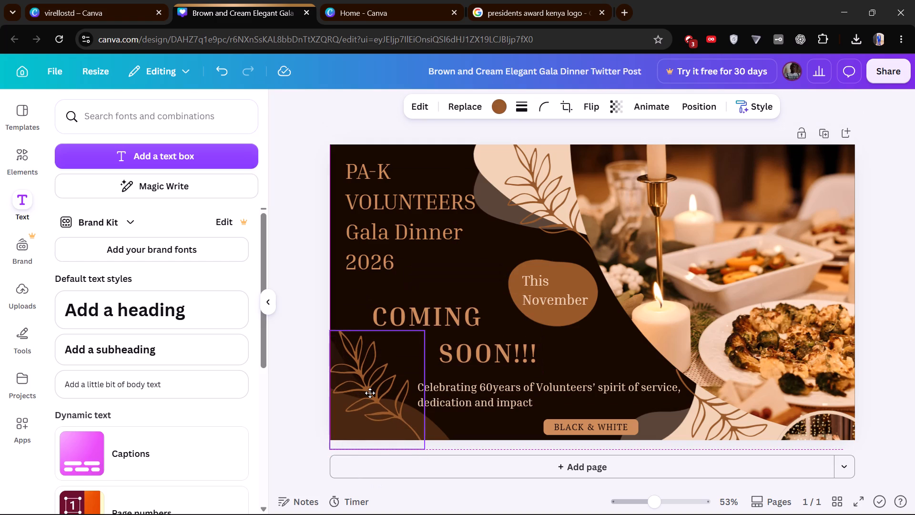
left_click_drag(370, 393, 374, 395)
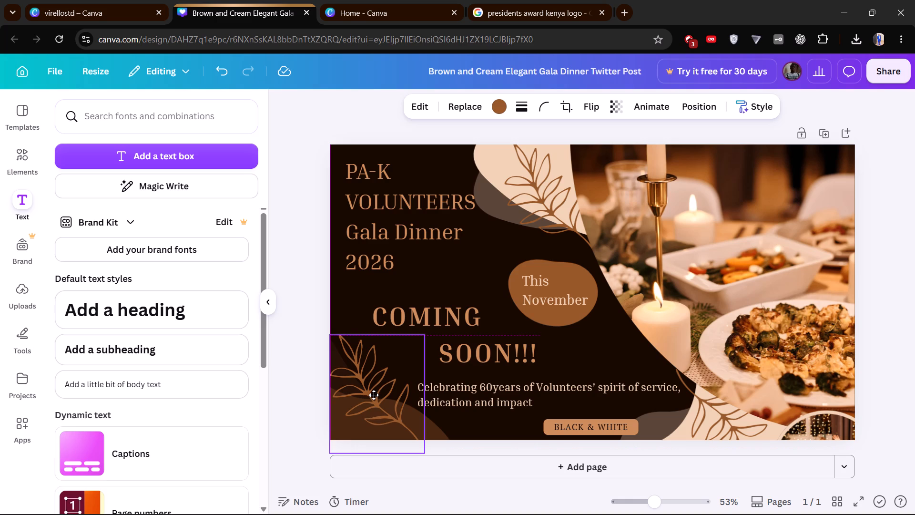
left_click_drag(374, 395, 373, 394)
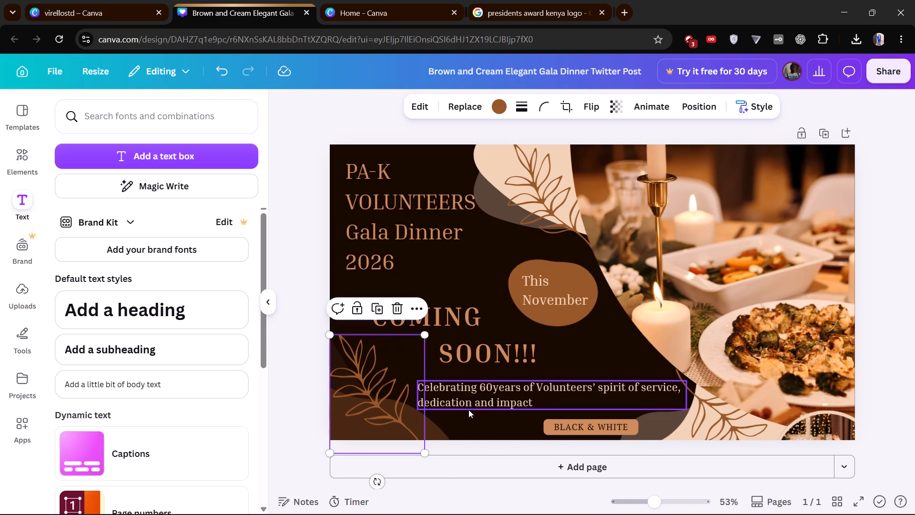
Move the "Celebrating 60years of Volunteers' spirit of service, dedication and impact" text slightly up, closer to "SOON!!!".
left_click_drag(473, 405, 473, 398)
Make the entire "Celebrating 60years of Volunteers' spirit of service, dedication and impact" text bold and deselect it.
left_click(528, 388)
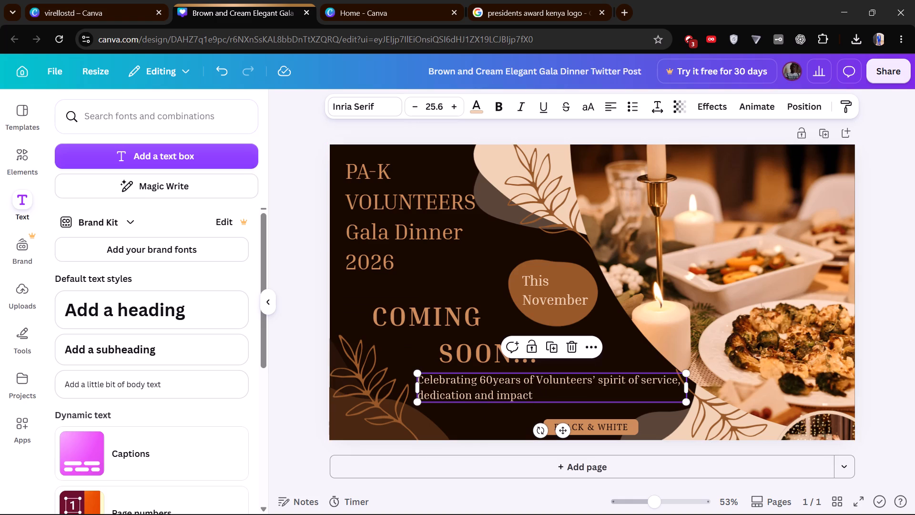
left_click(532, 393)
left_click_drag(532, 393, 452, 364)
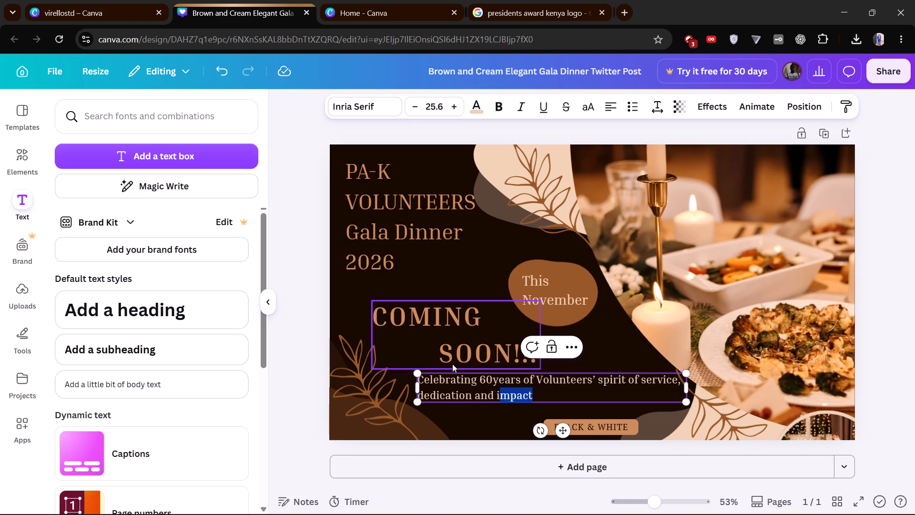
left_click_drag(452, 364, 421, 377)
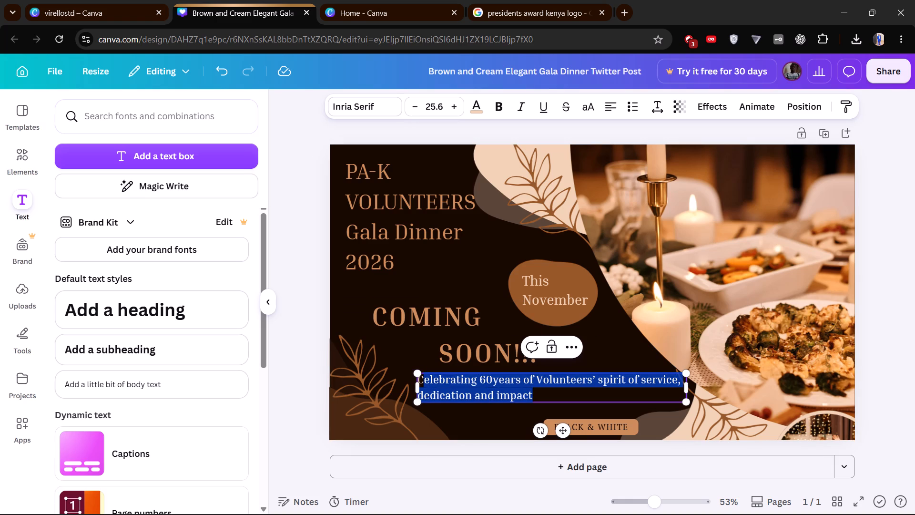
left_click_drag(421, 377, 423, 380)
left_click_drag(423, 380, 420, 380)
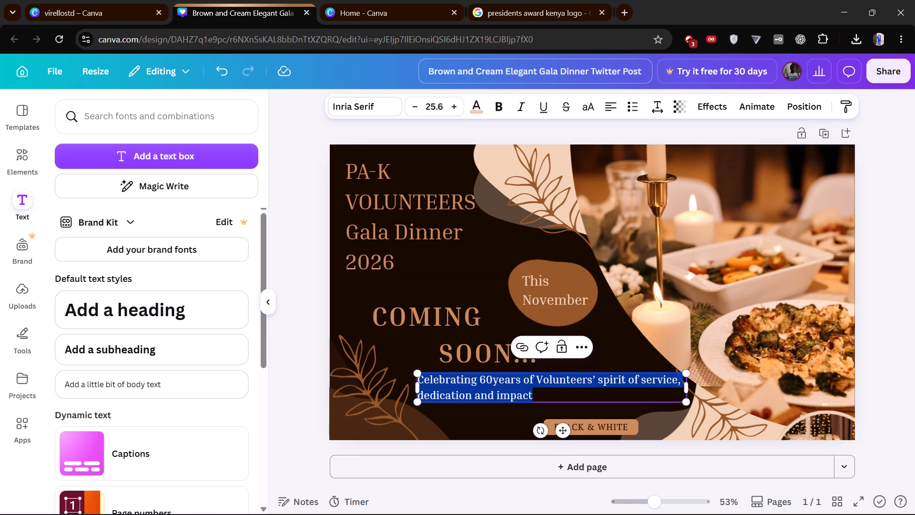
left_click(498, 106)
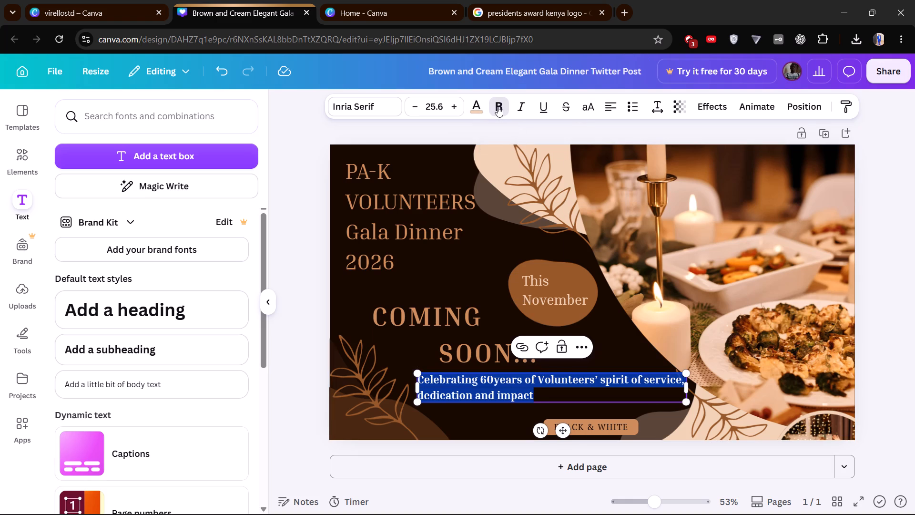
left_click(468, 416)
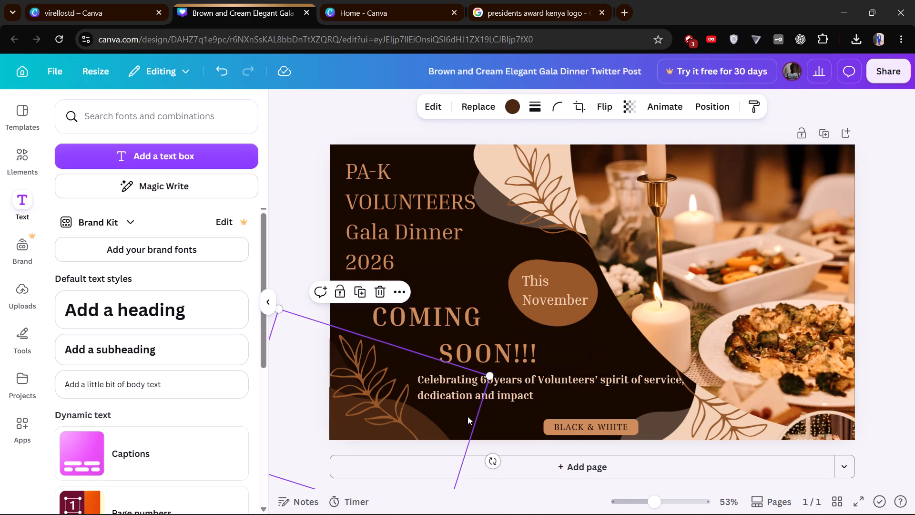
left_click(297, 269)
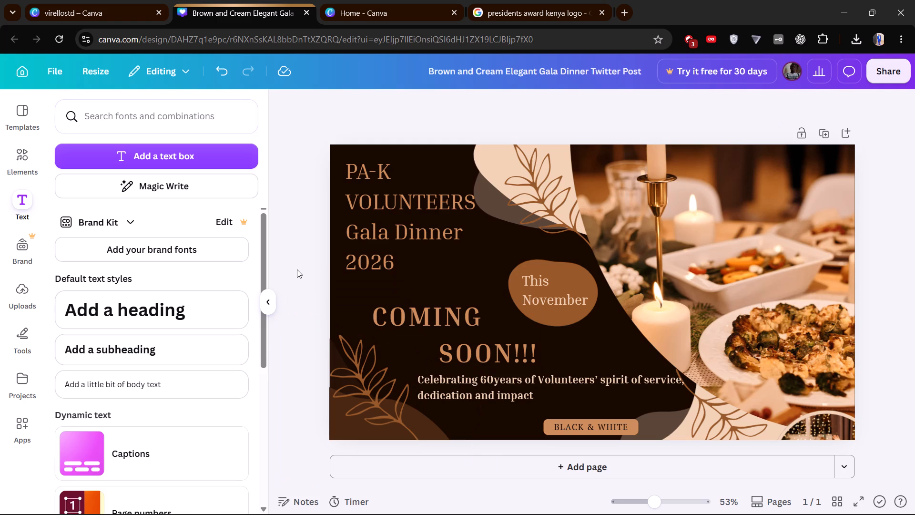
Nudge the brown rounded shape behind "This November" slightly downward, leaving its text in place.
left_click(566, 269)
left_click(581, 284)
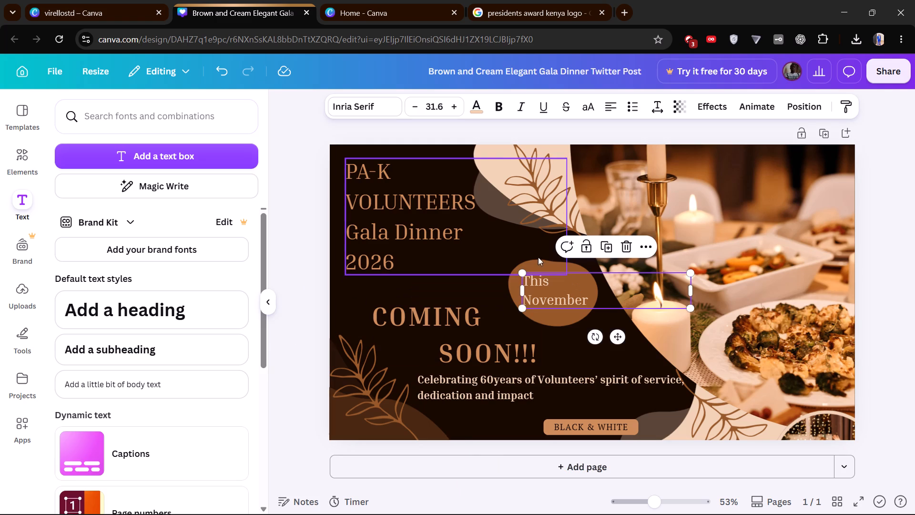
left_click(515, 290)
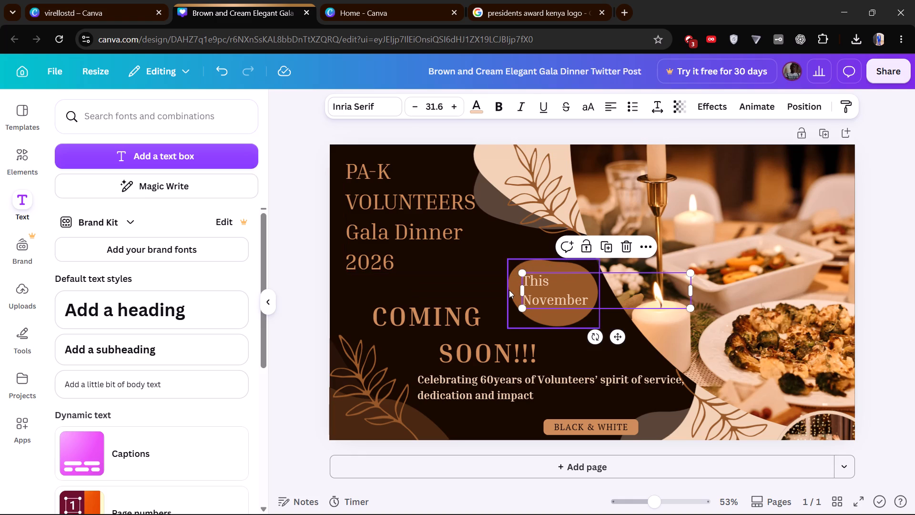
left_click(509, 290)
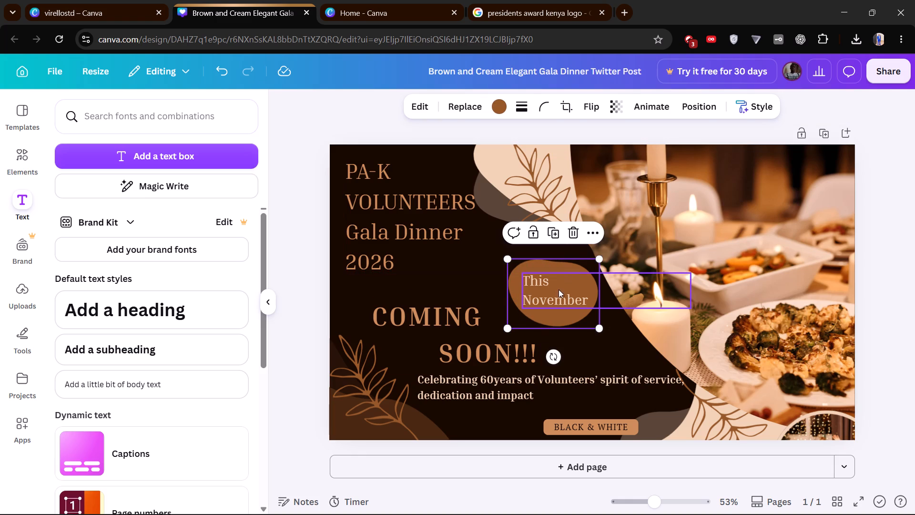
left_click_drag(556, 317, 553, 319)
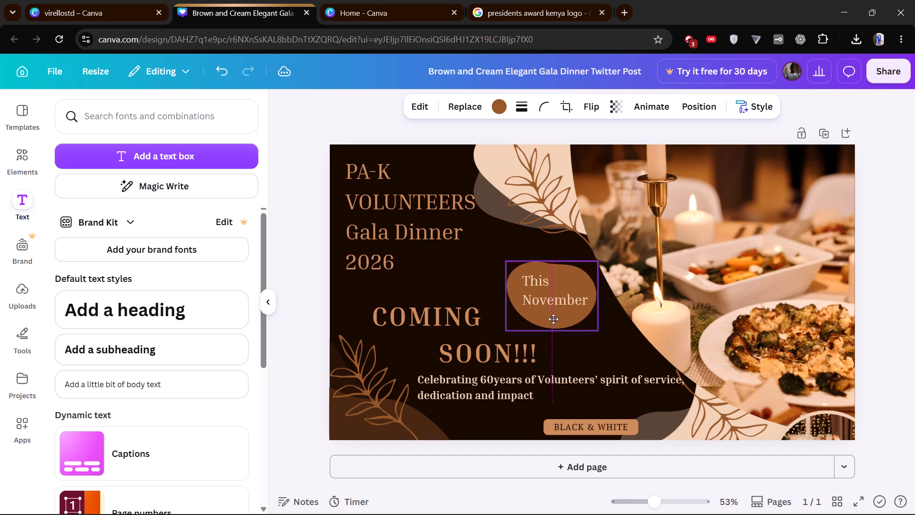
left_click_drag(553, 319, 556, 323)
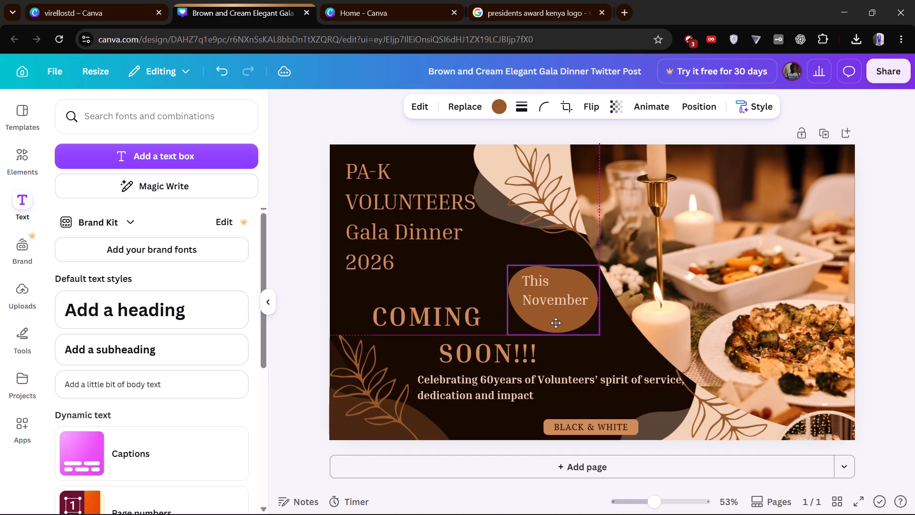
left_click_drag(556, 323, 554, 321)
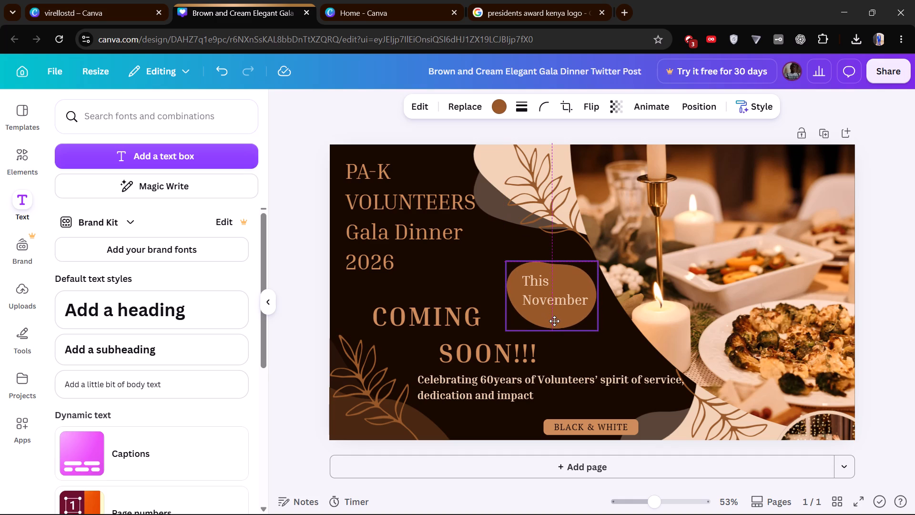
left_click_drag(554, 321, 554, 321)
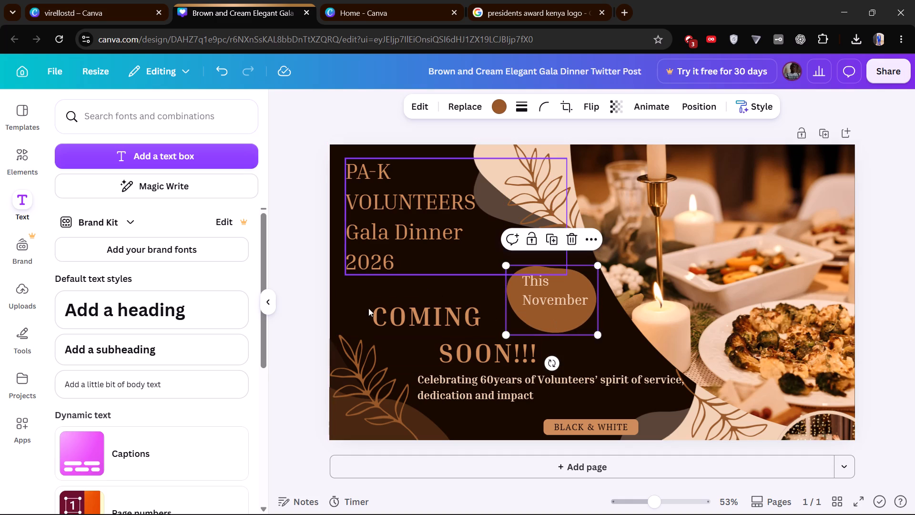
left_click(361, 309)
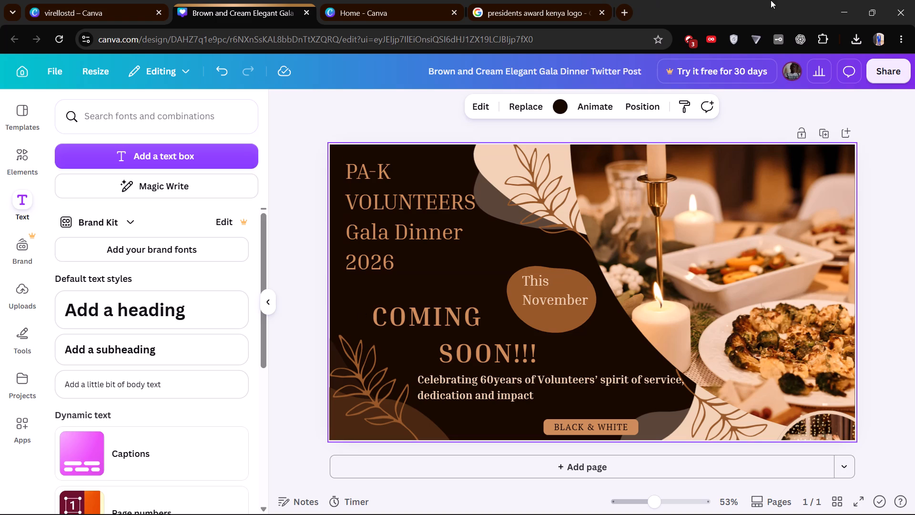
Download the gala dinner design as a JPG at 1,600 × 900 px and medium quality.
left_click(883, 66)
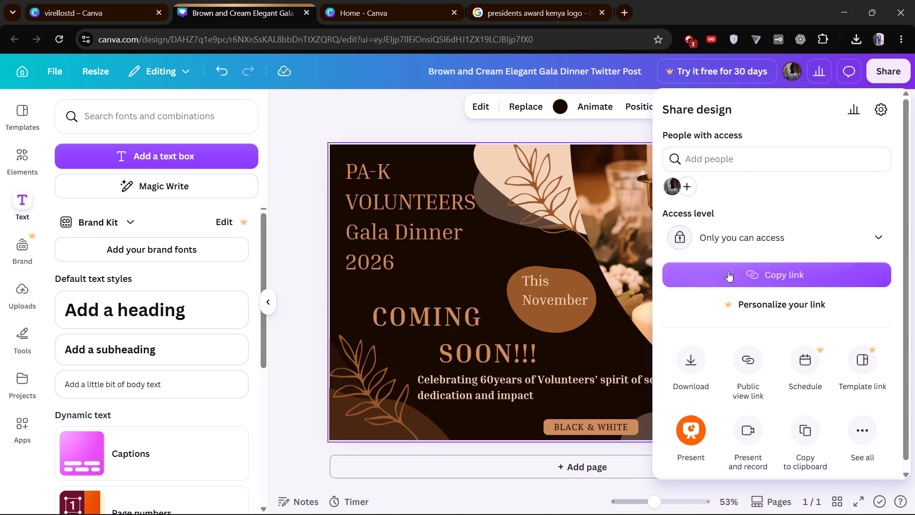
left_click(676, 371)
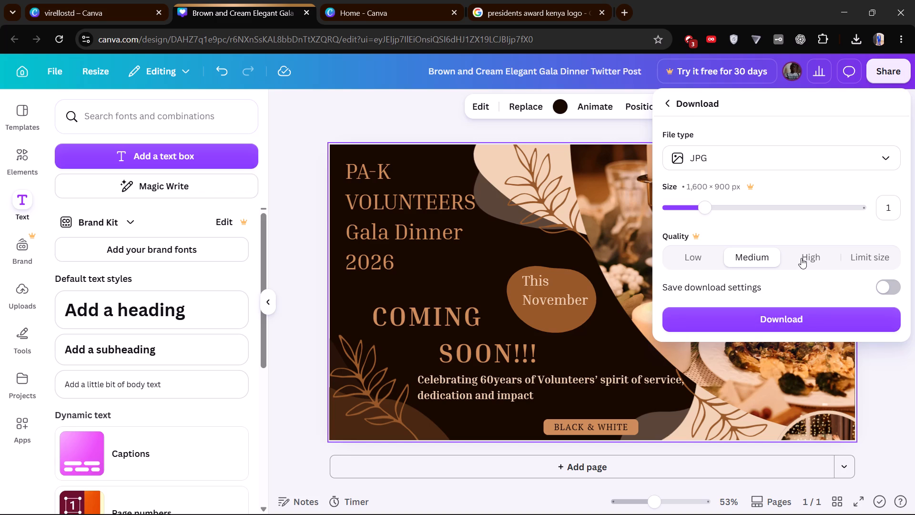
left_click(732, 313)
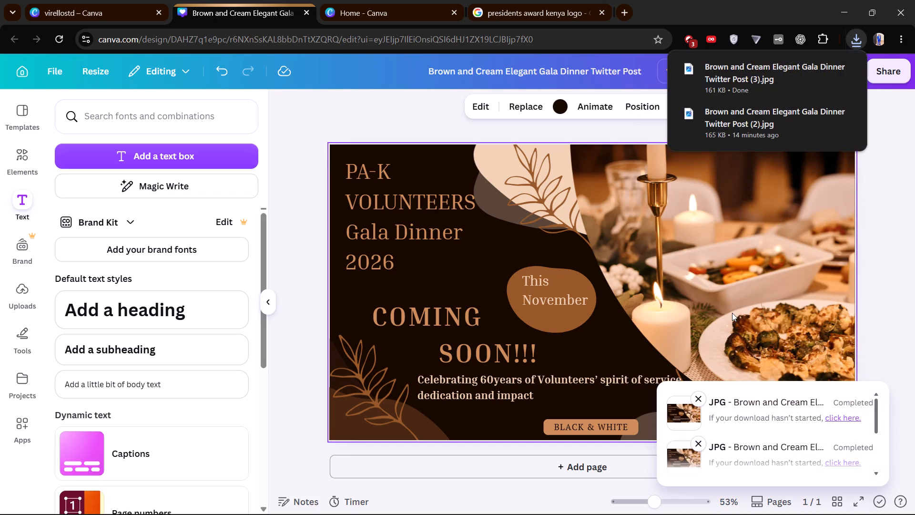